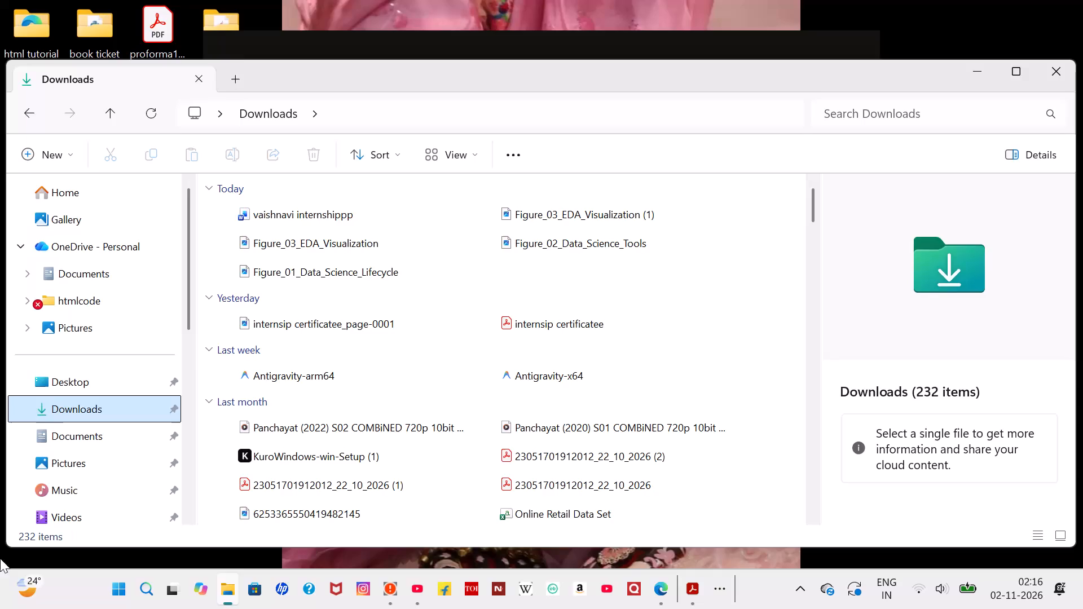
Open Windows search with its list of recent searches, ready for finding an app or website.
{"action": "left_click", "coordinate": [133, 592]}
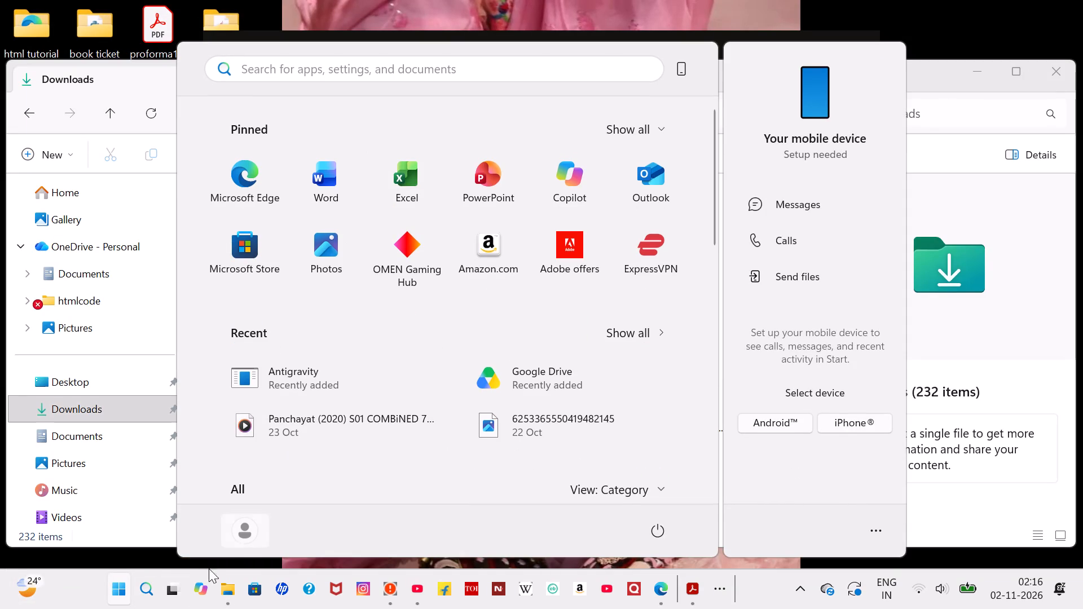
{"action": "left_click", "coordinate": [144, 595]}
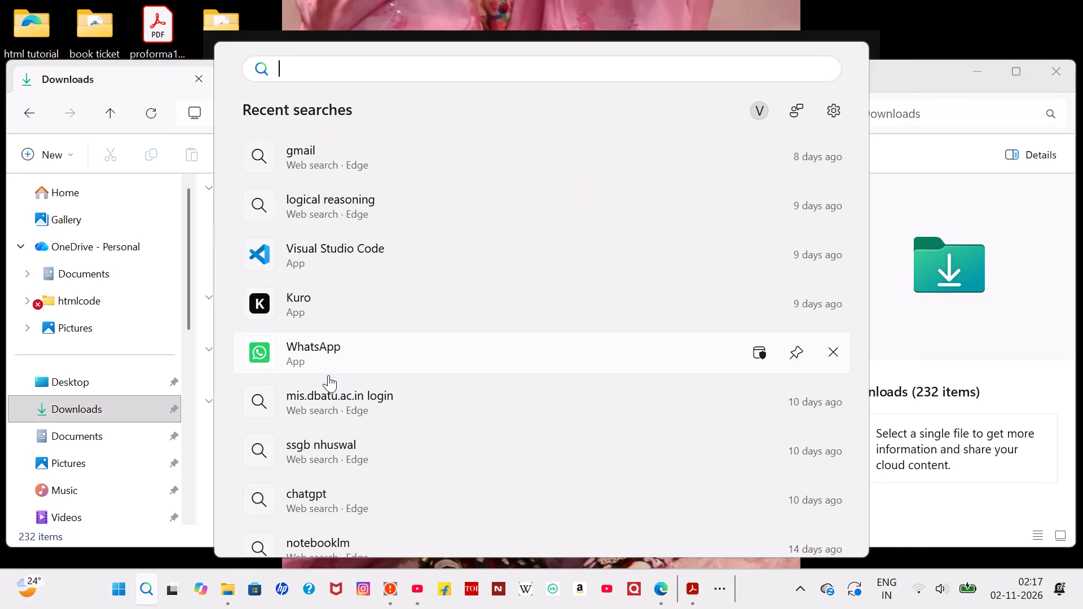
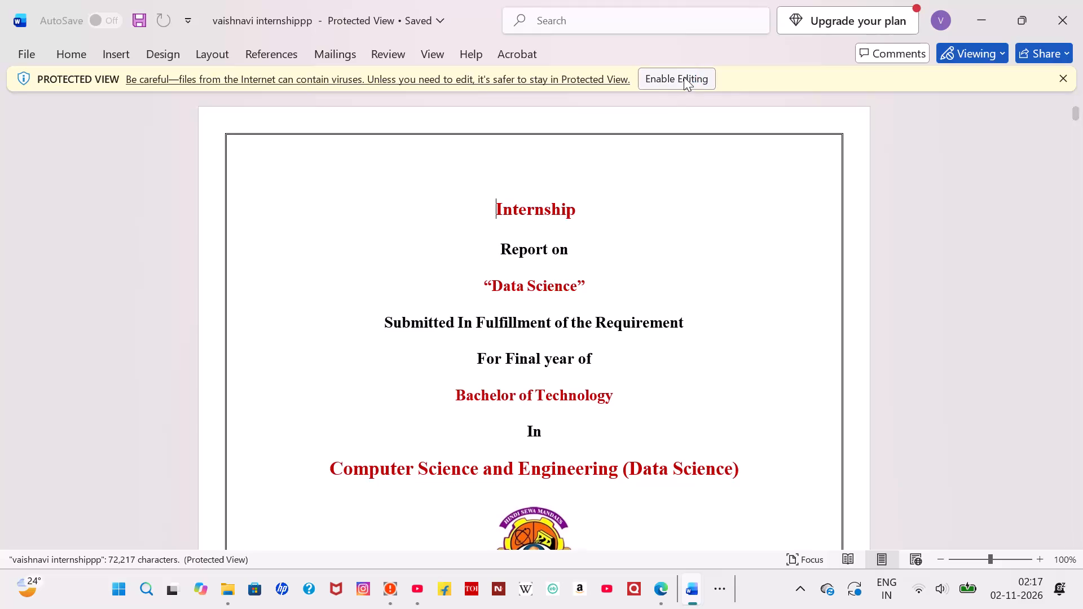
Enable editing for the internship report document that is open in Protected View.
{"action": "left_click", "coordinate": [684, 77]}
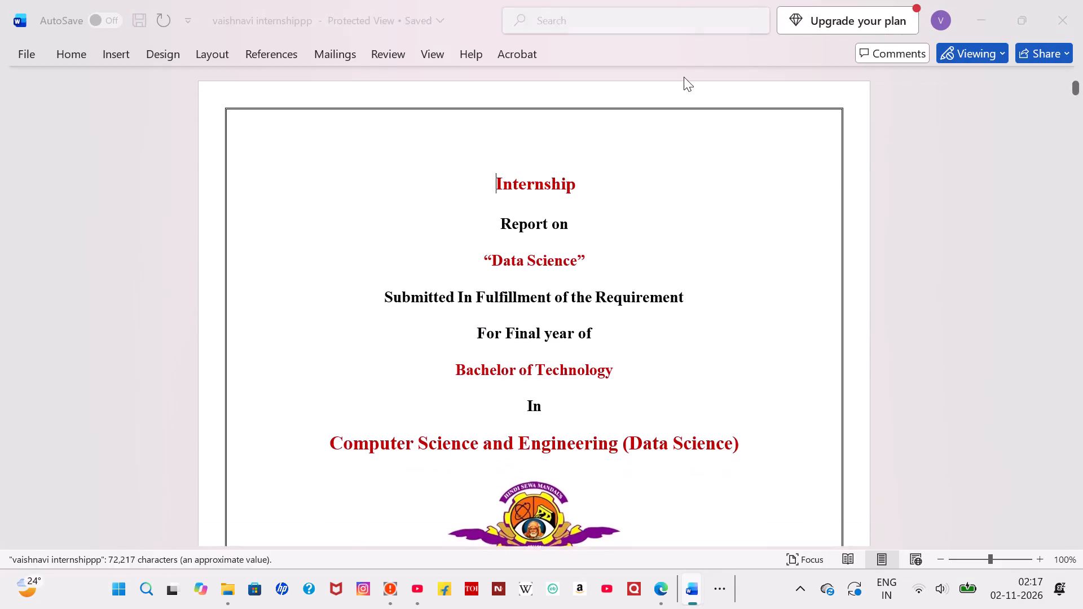
{"action": "scroll", "coordinate": [542, 370], "scroll_direction": "down", "scroll_amount": 1, "text": "ctrl"}
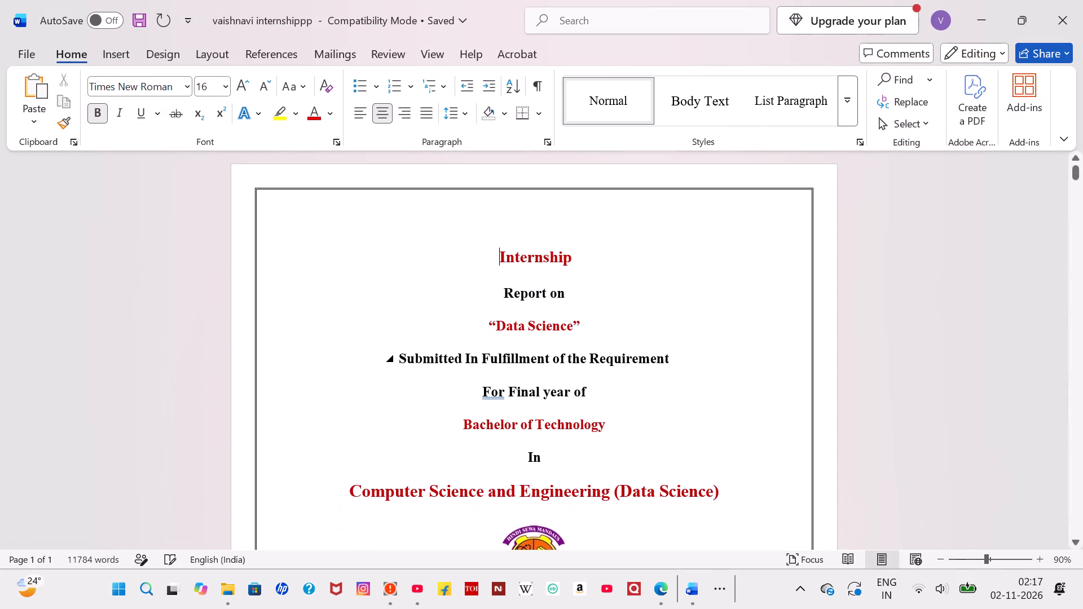
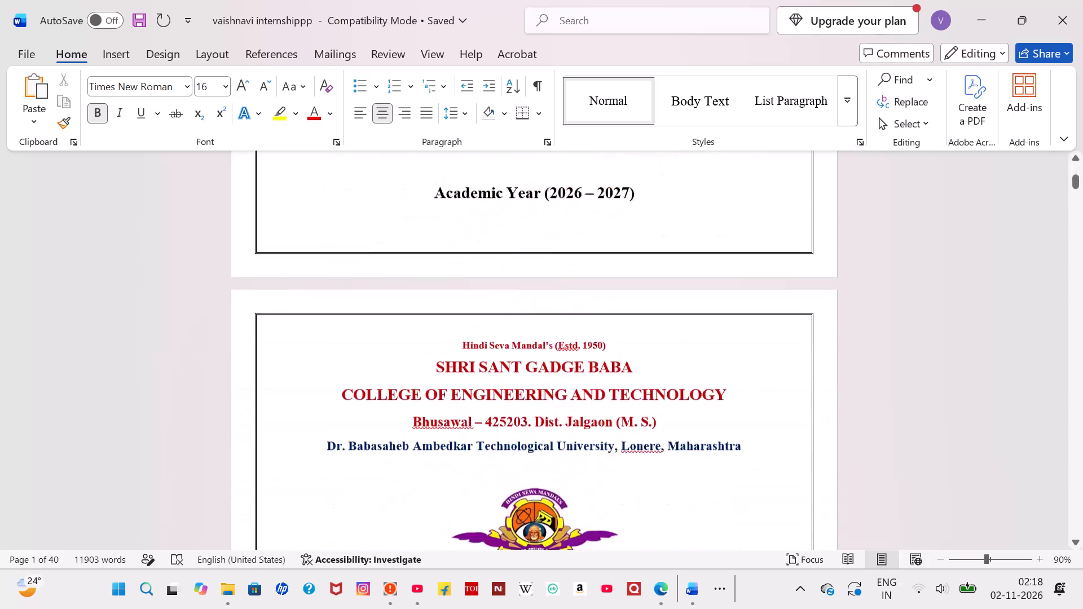
Insert a Next Page section break at the start of the "1. Introduction" heading.
{"action": "scroll", "coordinate": [542, 370], "scroll_direction": "down", "scroll_amount": 5, "text": "ctrl"}
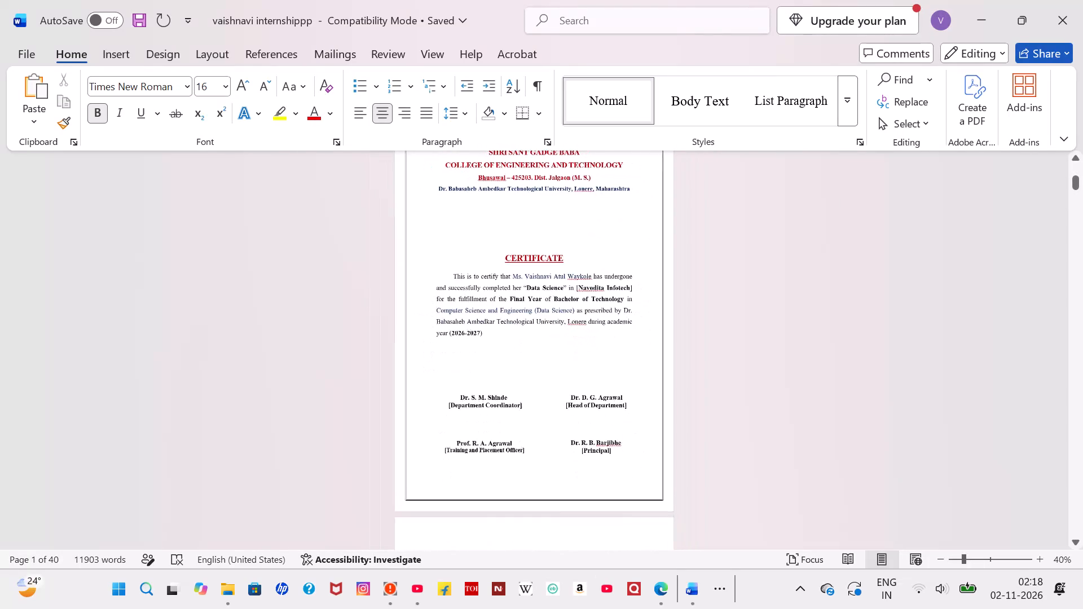
{"action": "scroll", "coordinate": [542, 370], "scroll_direction": "down", "scroll_amount": 3}
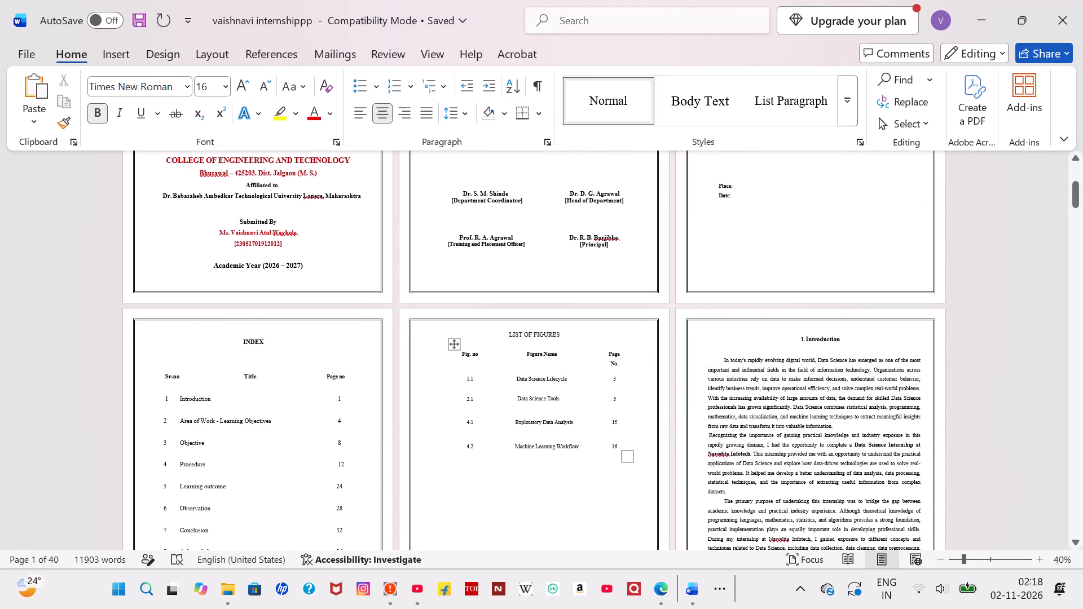
{"action": "left_click", "coordinate": [794, 343]}
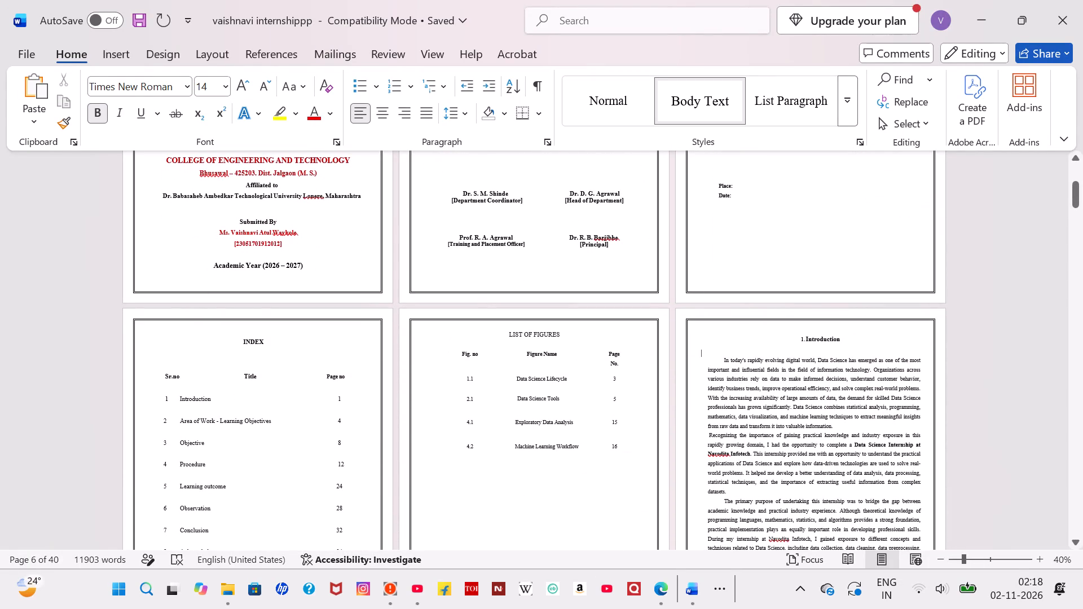
{"action": "left_click", "coordinate": [789, 338]}
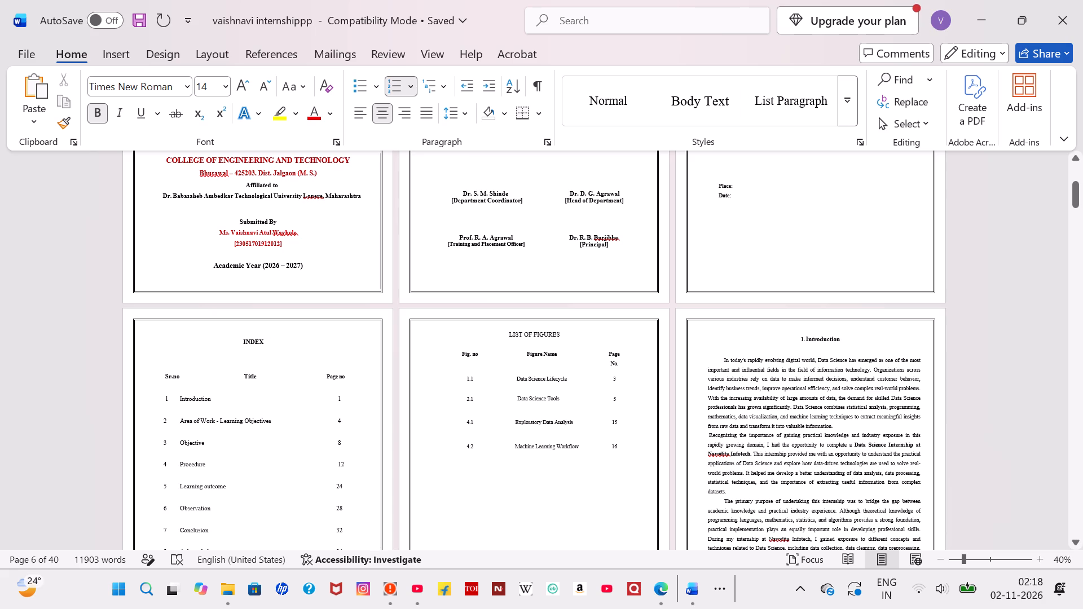
{"action": "left_click", "coordinate": [773, 341]}
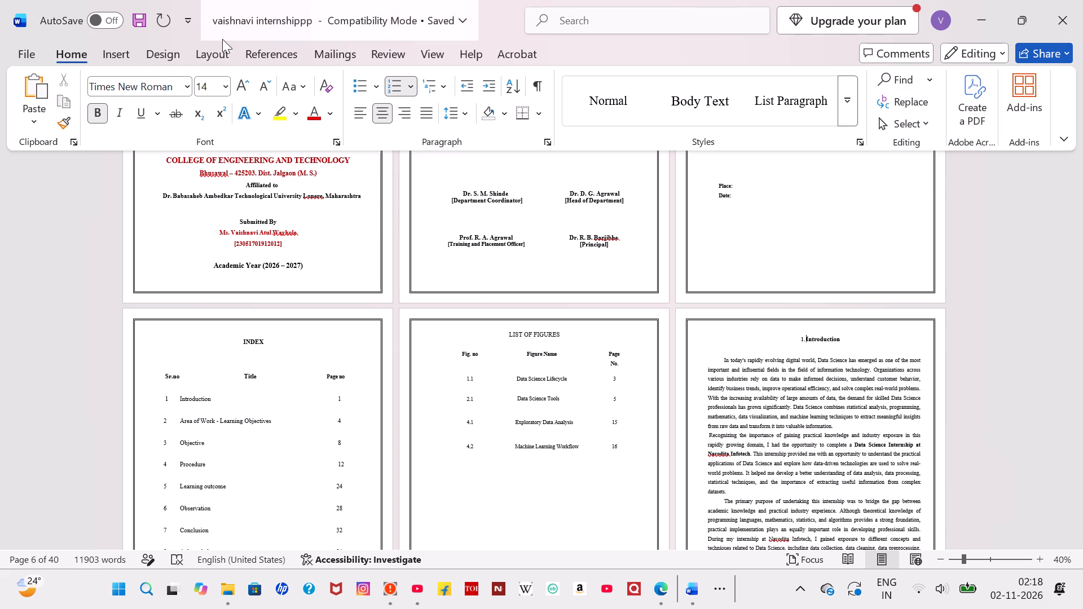
{"action": "left_click", "coordinate": [217, 58]}
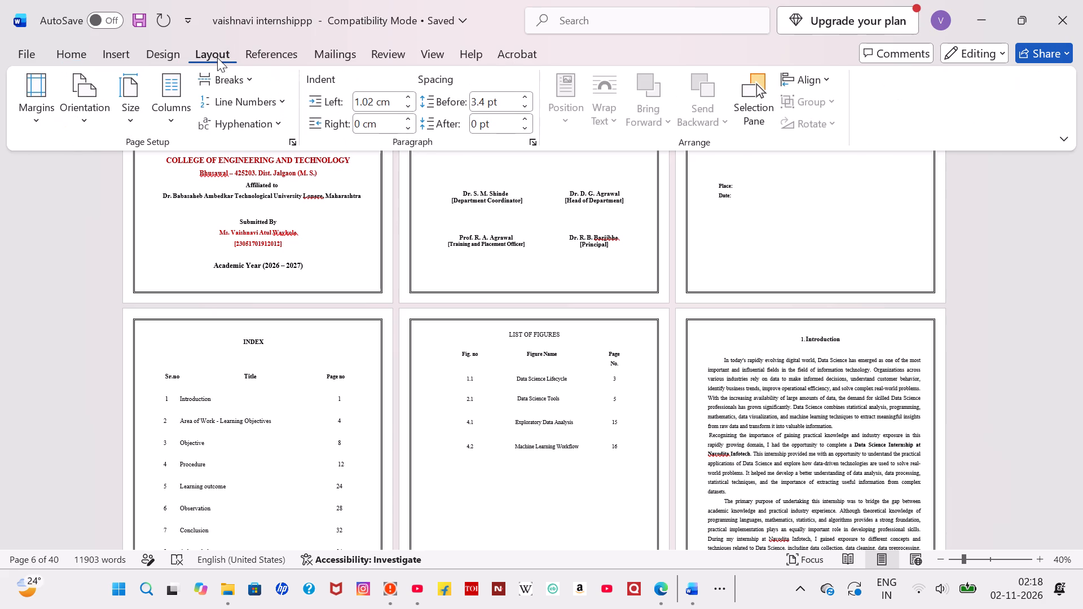
{"action": "left_click", "coordinate": [224, 76]}
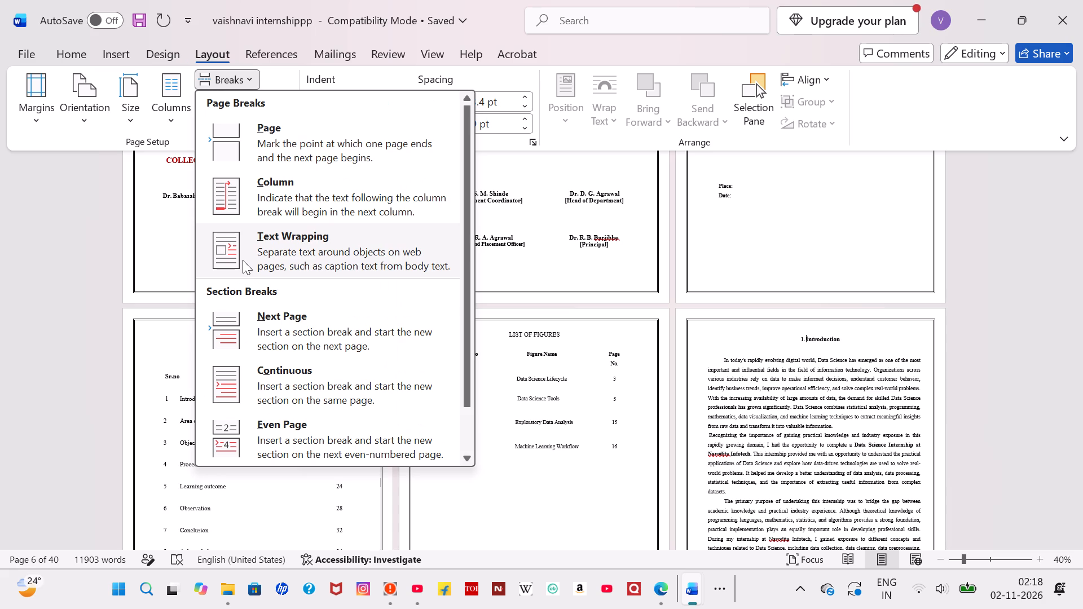
{"action": "left_click", "coordinate": [259, 324]}
Insert page numbers at the bottom of the page from the Introduction section, using the centred Plain Number 2 style.
{"action": "scroll", "coordinate": [259, 324], "scroll_direction": "down", "scroll_amount": 2}
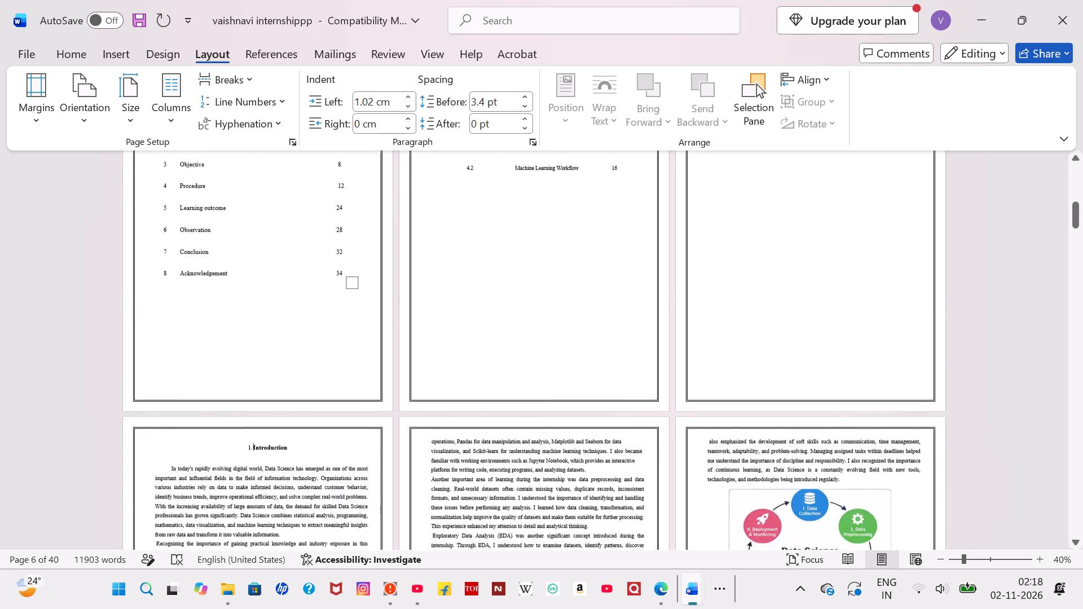
{"action": "scroll", "coordinate": [259, 324], "scroll_direction": "down", "scroll_amount": 1}
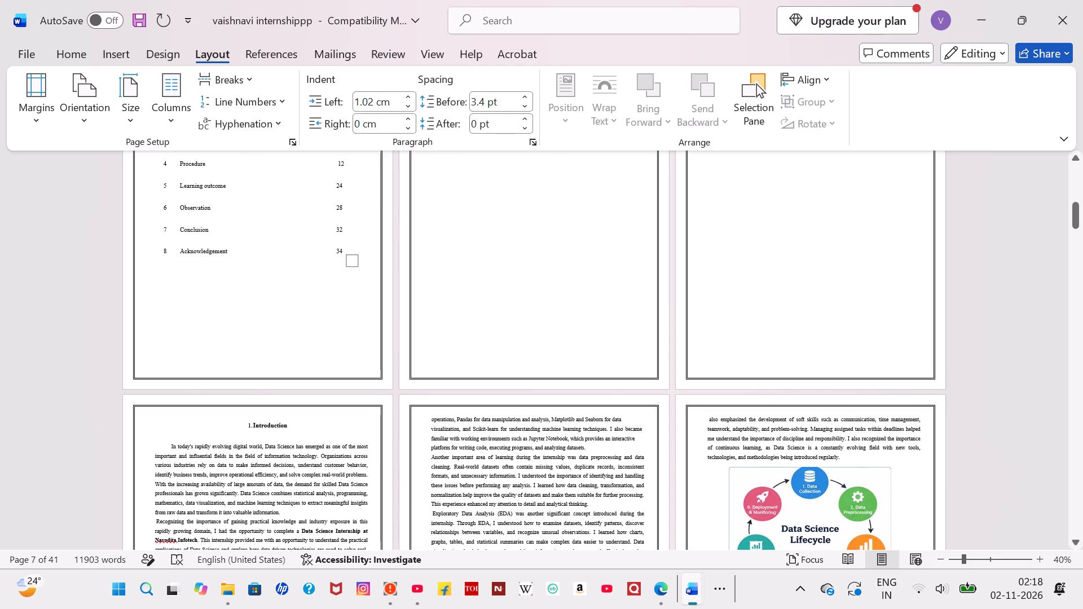
{"action": "scroll", "coordinate": [259, 324], "scroll_direction": "down", "scroll_amount": 4}
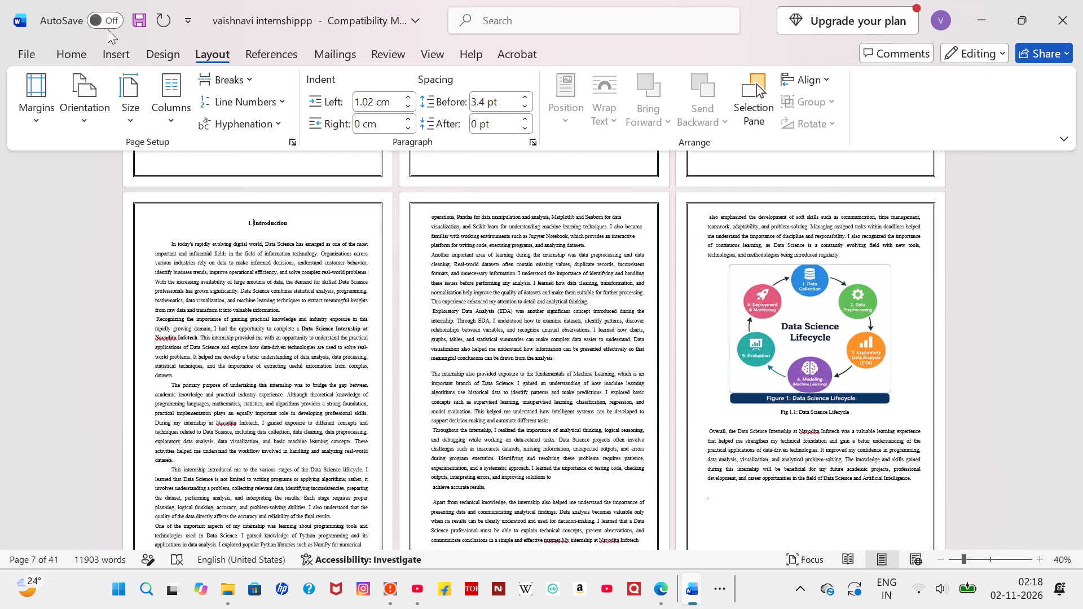
{"action": "left_click", "coordinate": [120, 51]}
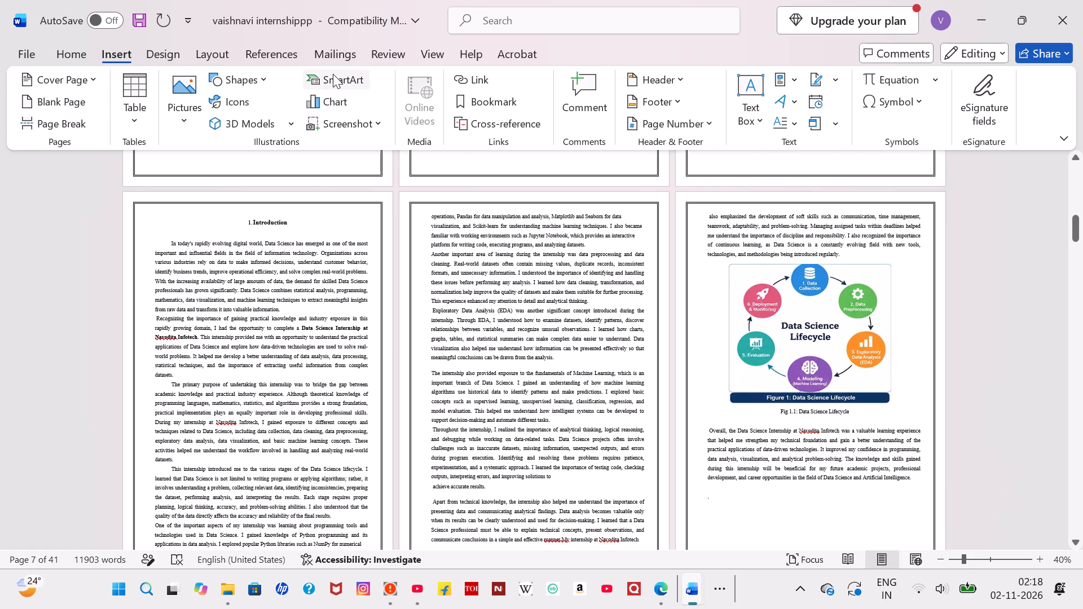
{"action": "left_click", "coordinate": [692, 133]}
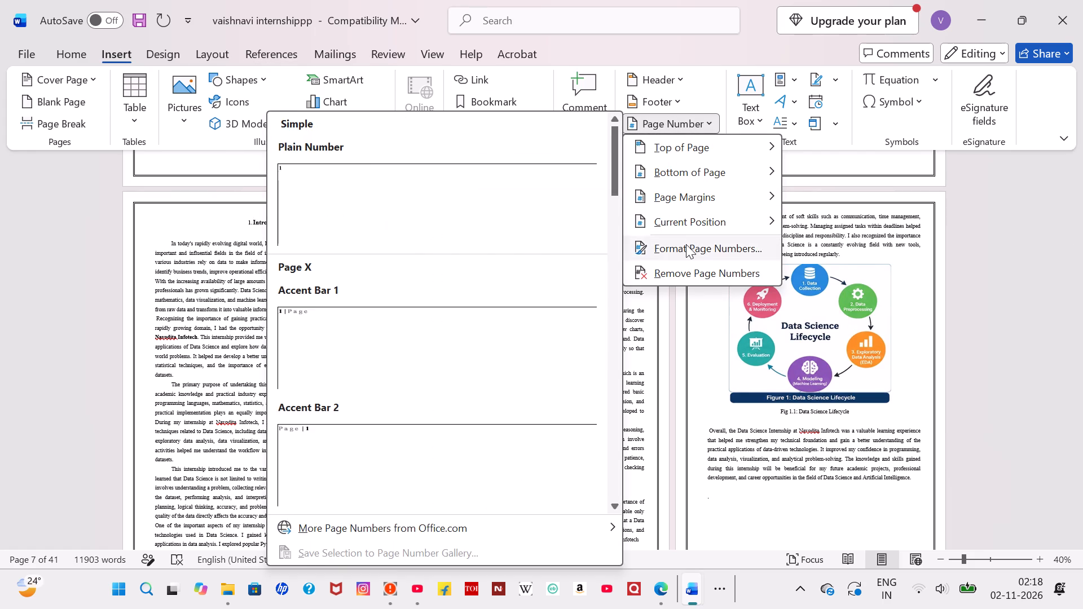
{"action": "left_click", "coordinate": [697, 169]}
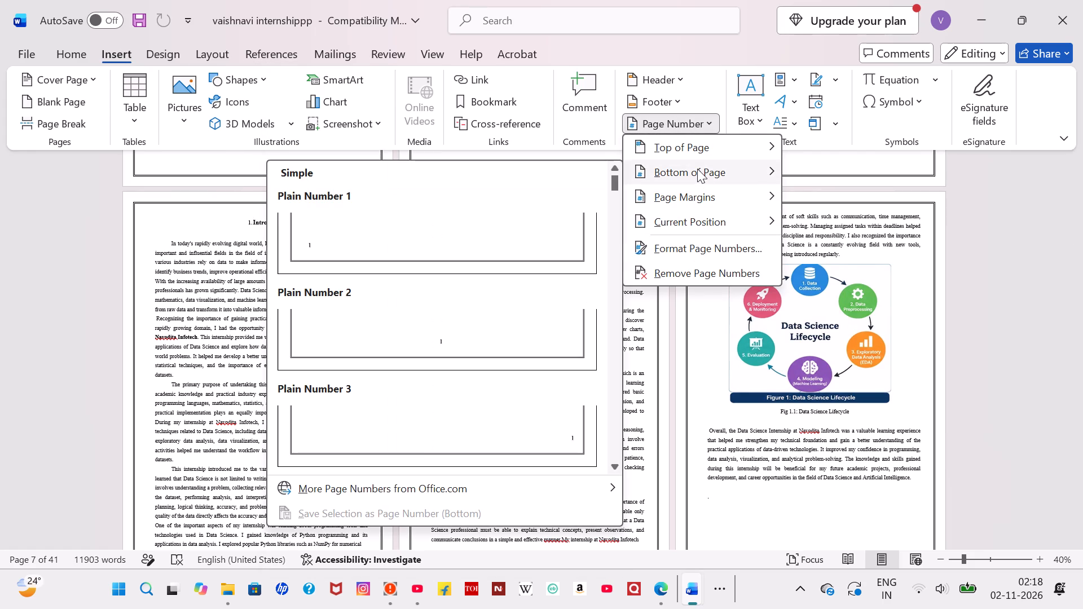
{"action": "left_click", "coordinate": [697, 169]}
{"action": "left_click", "coordinate": [755, 168]}
{"action": "left_click", "coordinate": [755, 168]}
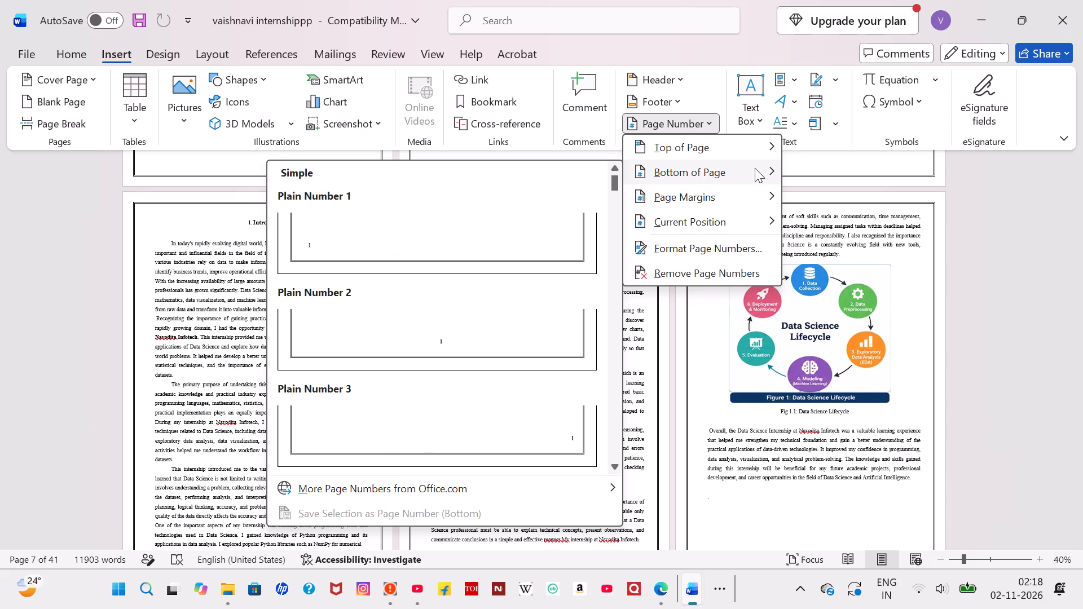
{"action": "left_click", "coordinate": [755, 168]}
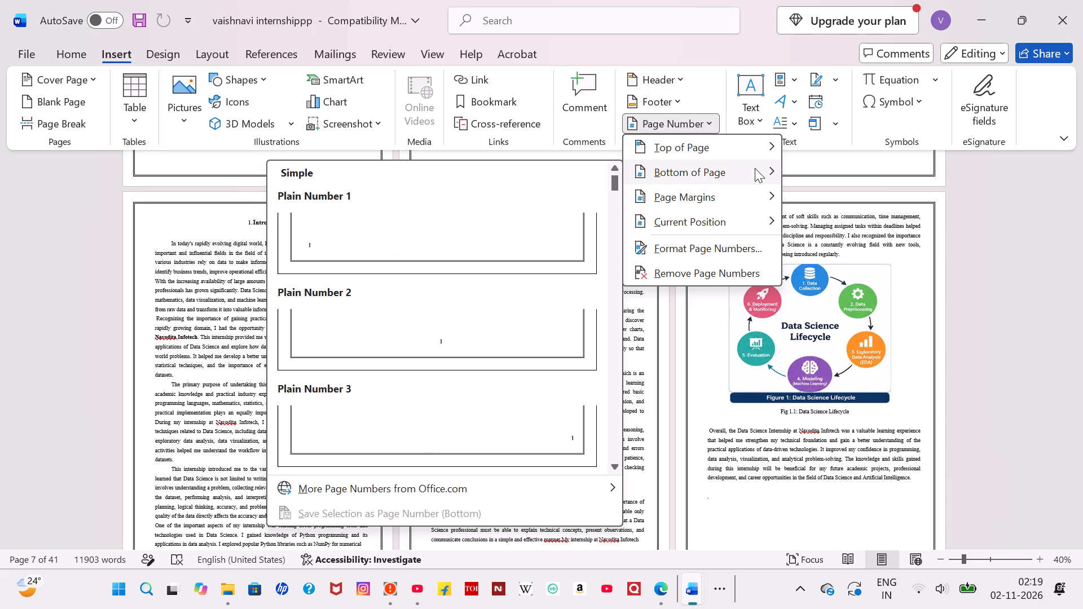
{"action": "left_click", "coordinate": [755, 168]}
{"action": "left_click", "coordinate": [725, 169]}
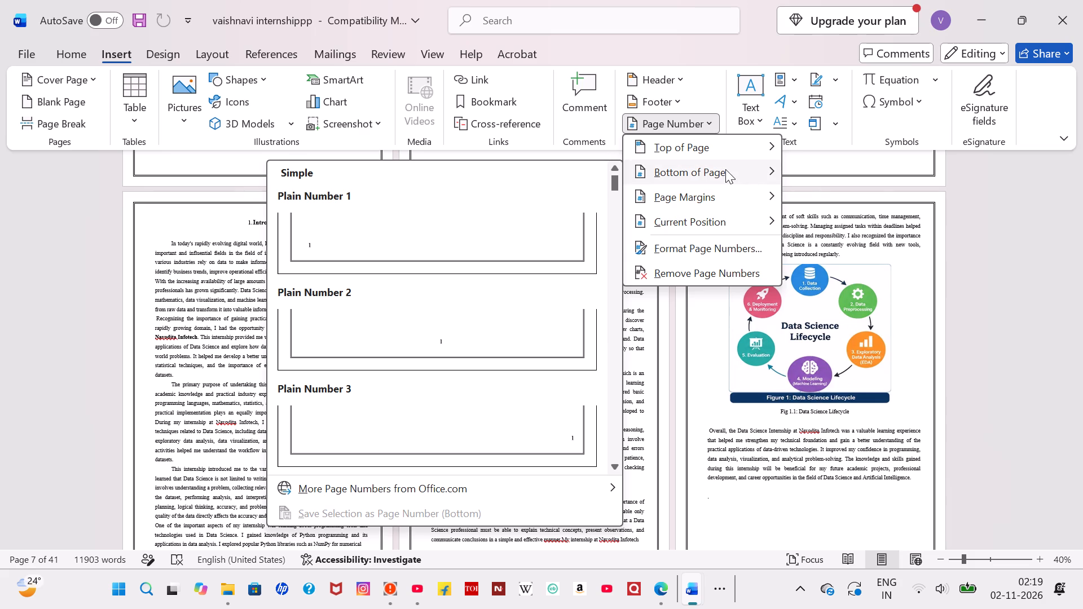
{"action": "double_click", "coordinate": [725, 169]}
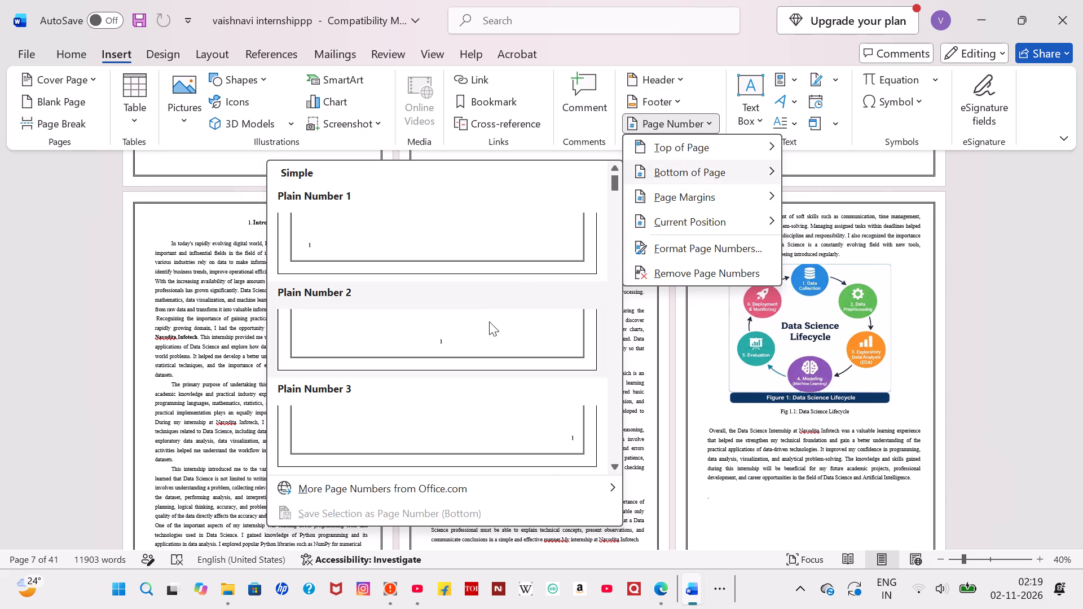
{"action": "left_click", "coordinate": [489, 321]}
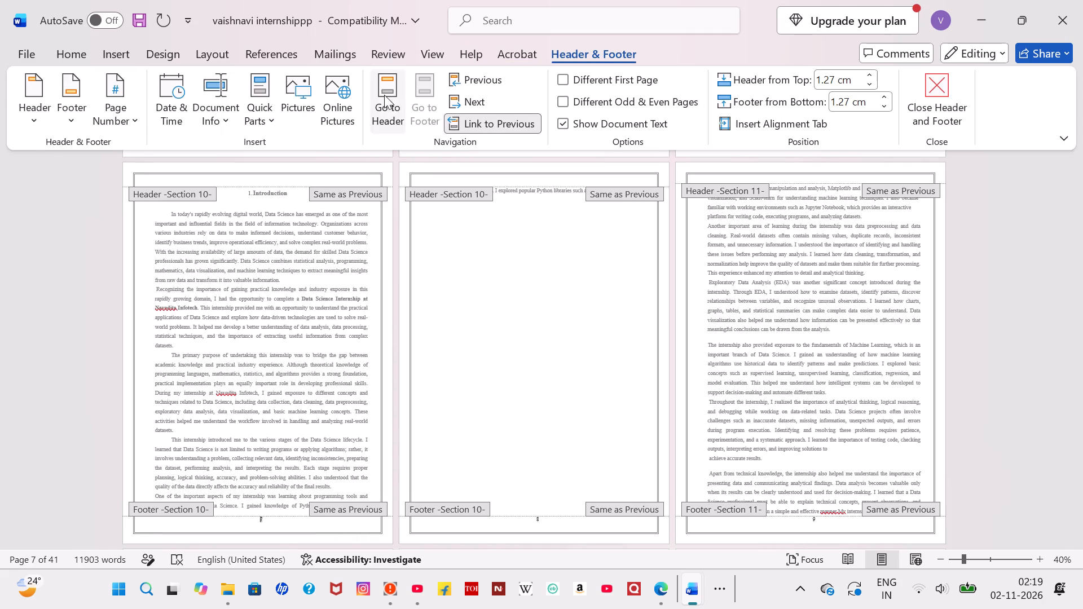
Format the Introduction section's page numbers to start at 6 instead of continuing from the previous section.
{"action": "left_click", "coordinate": [96, 108]}
{"action": "left_click", "coordinate": [130, 257]}
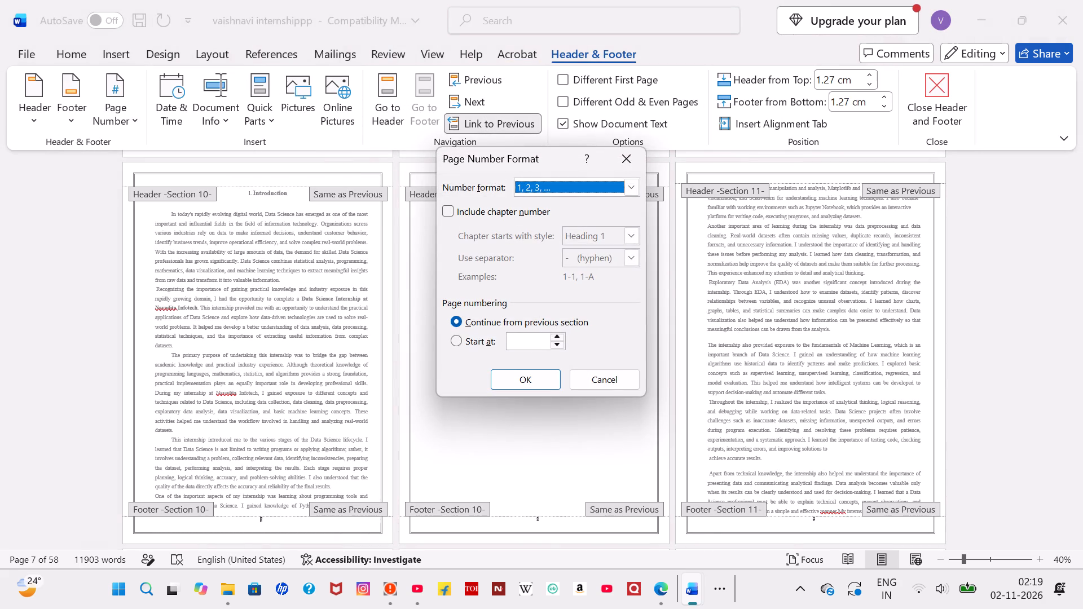
{"action": "left_click", "coordinate": [452, 344]}
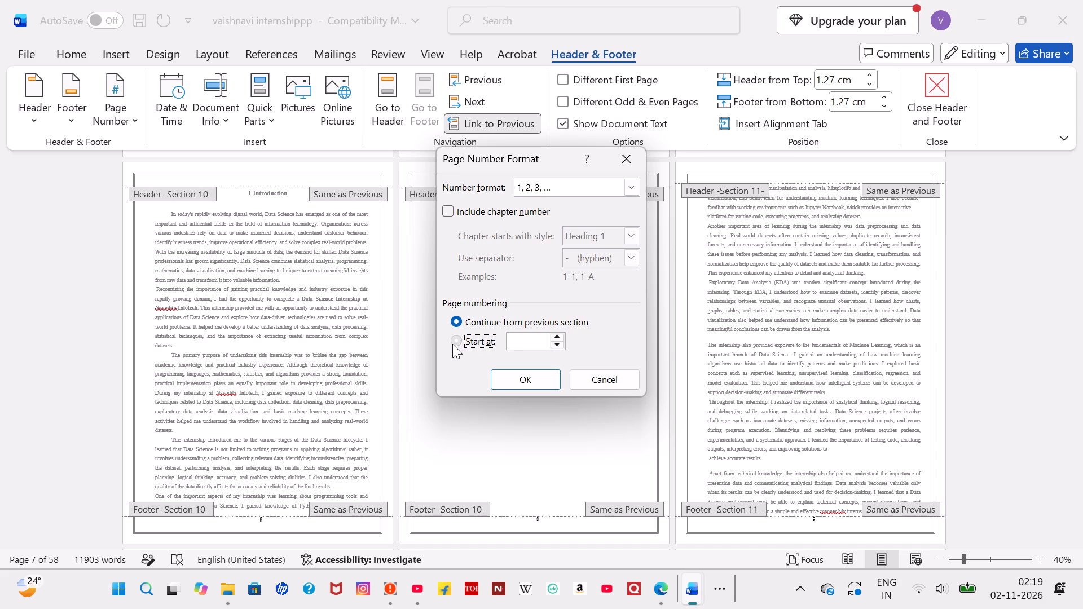
{"action": "left_click", "coordinate": [632, 235]}
{"action": "left_click", "coordinate": [525, 333]}
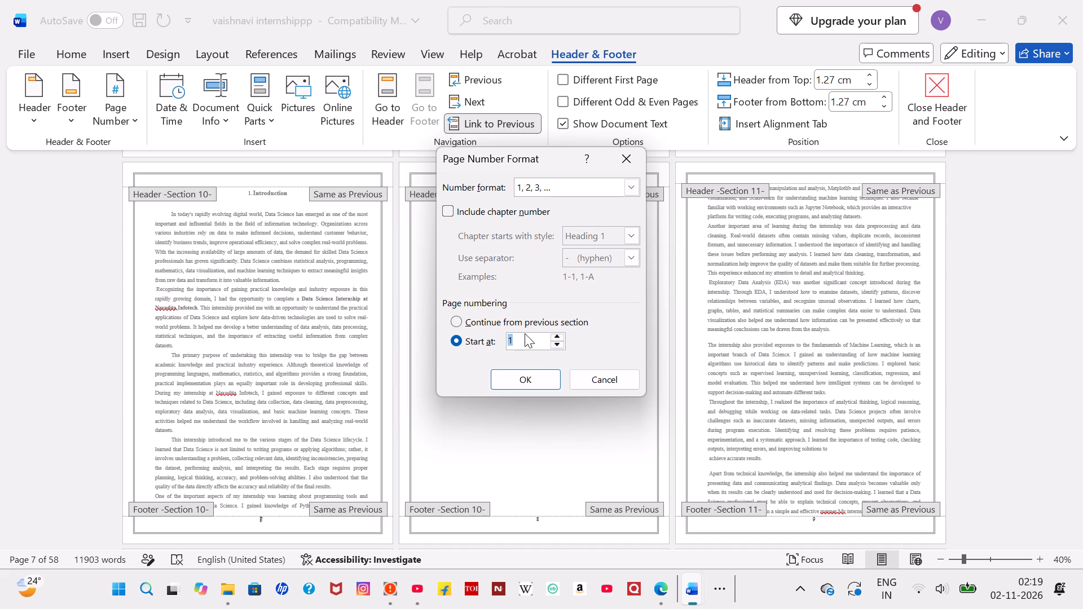
{"action": "left_click", "coordinate": [517, 339]}
{"action": "key", "text": "BackSpace"}
{"action": "key", "text": "6"}
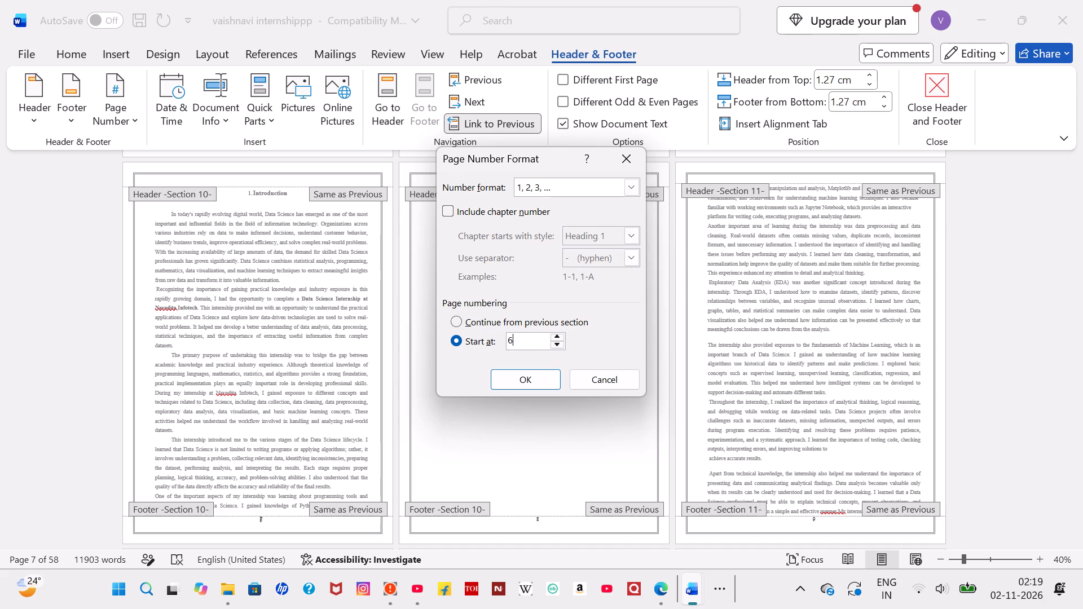
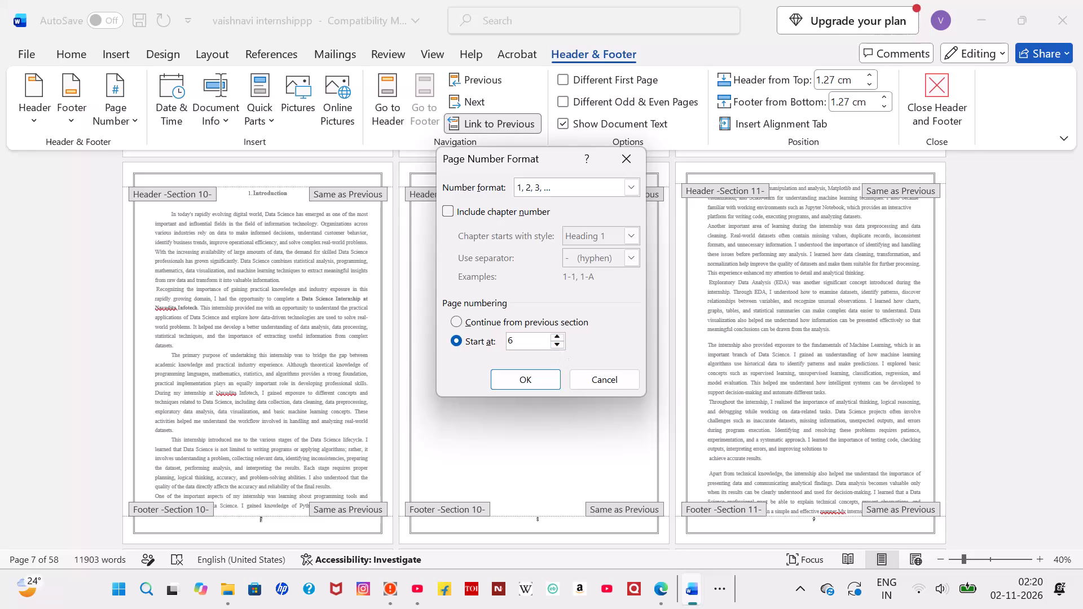
Set the Introduction section's page numbering to start at 1.
{"action": "left_click", "coordinate": [497, 124]}
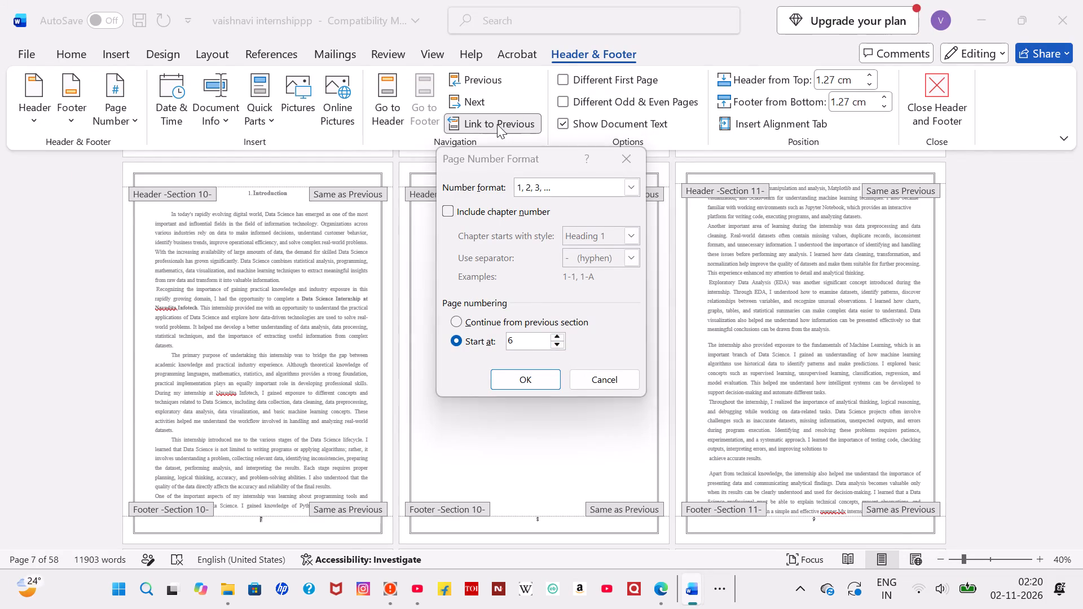
{"action": "left_click", "coordinate": [497, 124]}
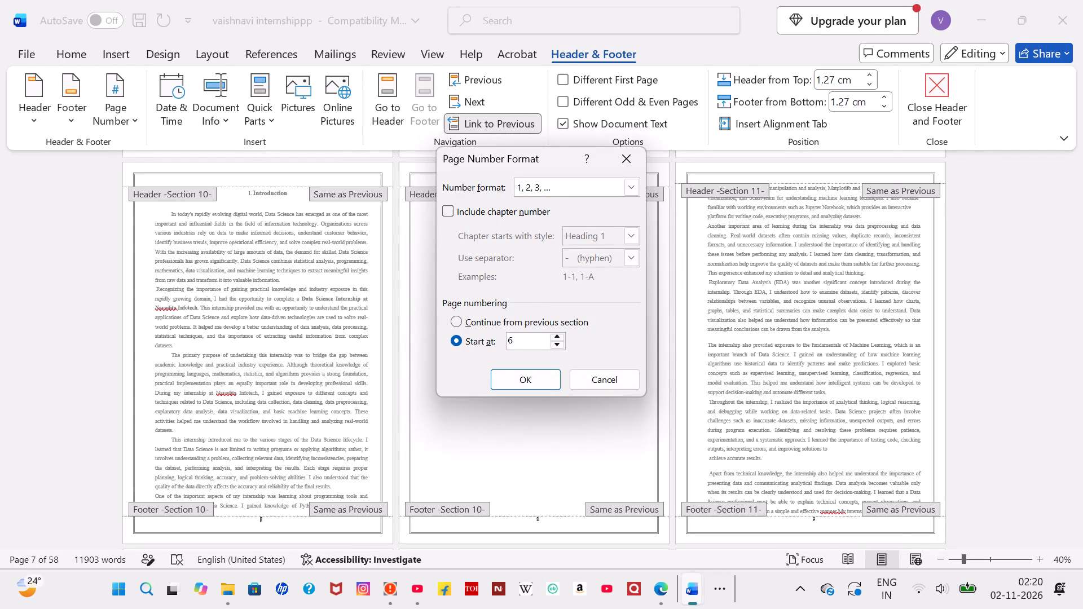
{"action": "left_click", "coordinate": [527, 341]}
{"action": "scroll", "coordinate": [538, 451], "scroll_direction": "down", "scroll_amount": 2}
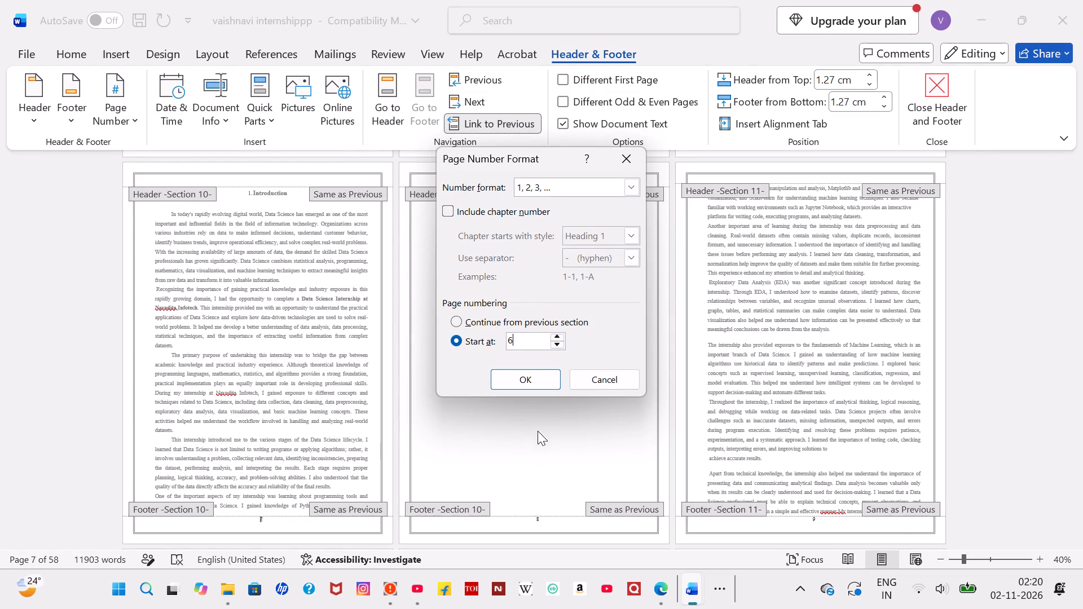
{"action": "left_click", "coordinate": [522, 342]}
{"action": "key", "text": "BackSpace"}
{"action": "key", "text": "8"}
{"action": "key", "text": "BackSpace"}
{"action": "key", "text": "6"}
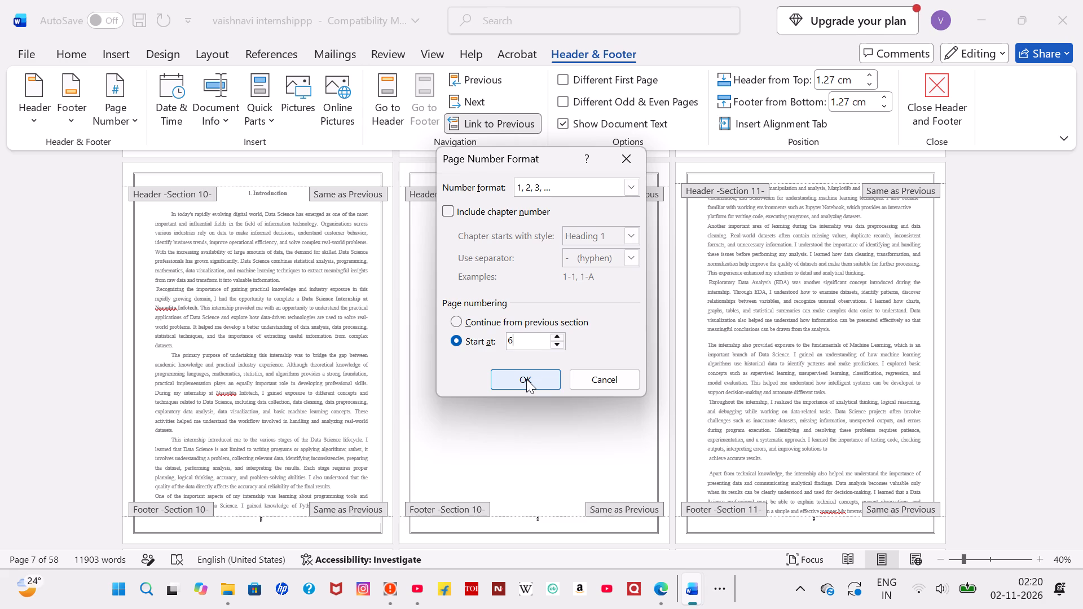
{"action": "key", "text": "BackSpace"}
{"action": "key", "text": "1"}
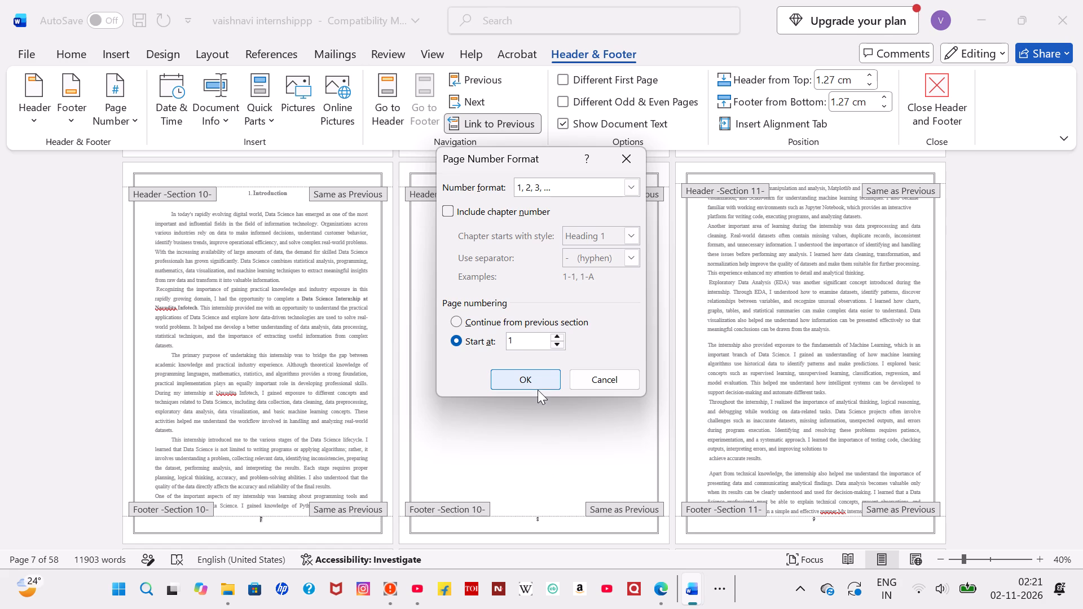
{"action": "left_click", "coordinate": [537, 384]}
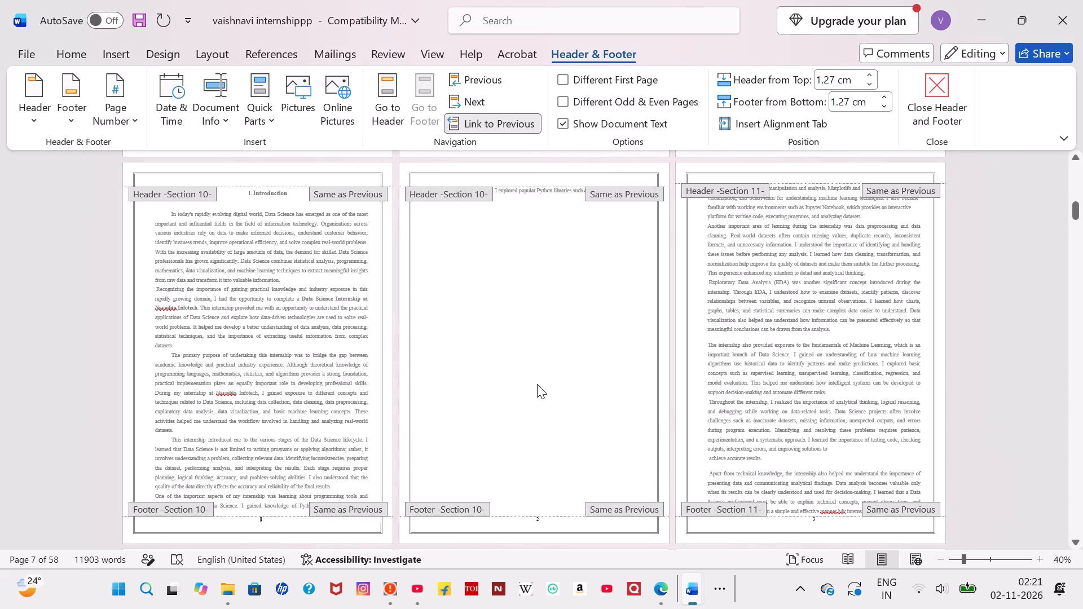
Unlink the Introduction section's footer from the previous section, keeping its own page numbers.
{"action": "left_click", "coordinate": [512, 129]}
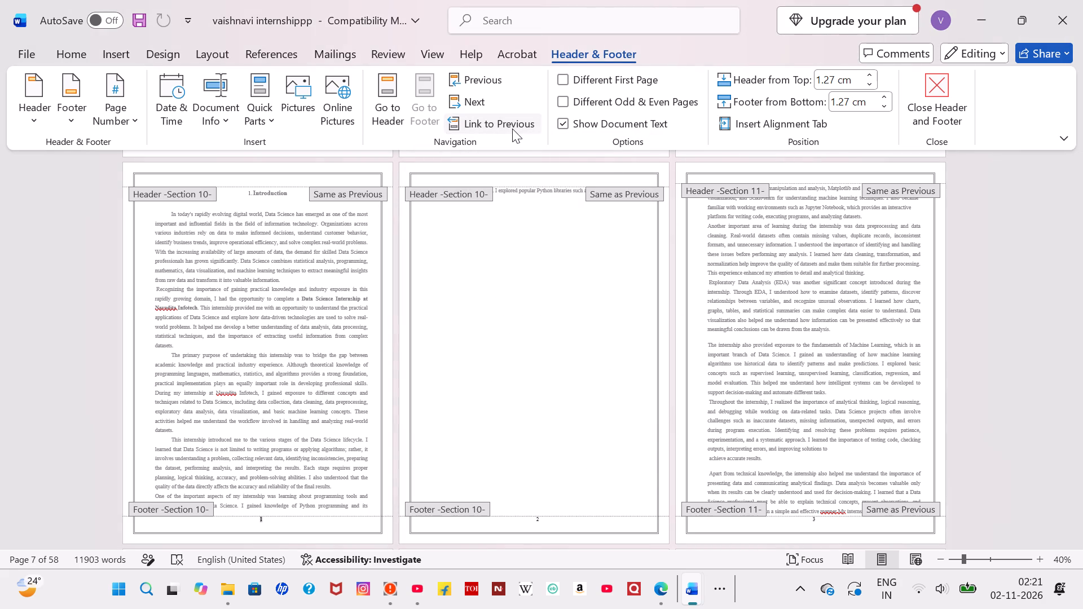
{"action": "left_click", "coordinate": [512, 129]}
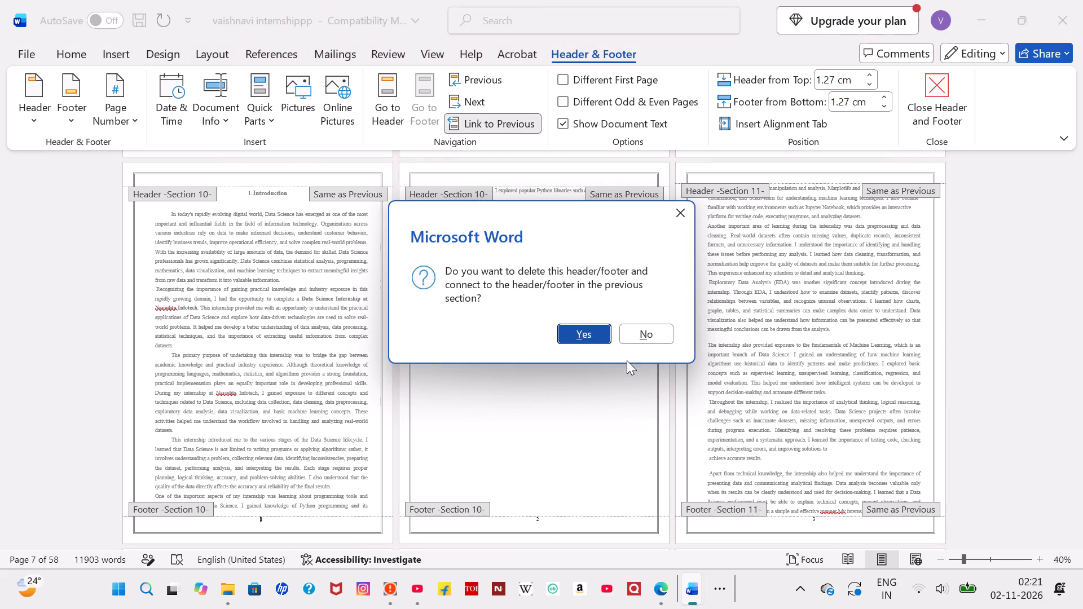
{"action": "left_click", "coordinate": [671, 215]}
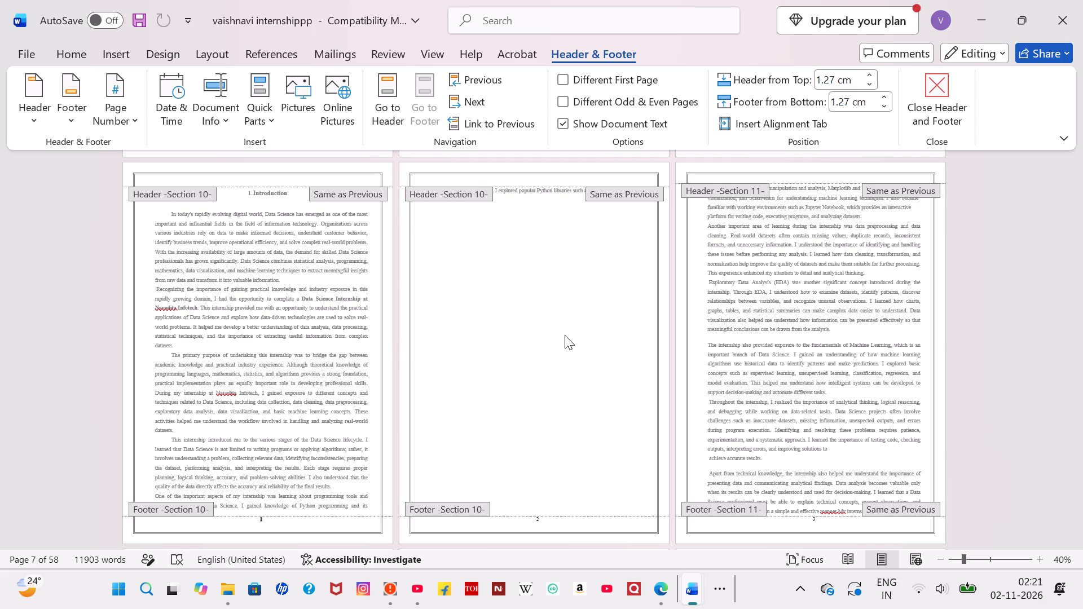
Delete the page number from the cover page's footer in Section 1 to clear it from the linked front-matter pages.
{"action": "scroll", "coordinate": [565, 335], "scroll_direction": "down", "scroll_amount": 7}
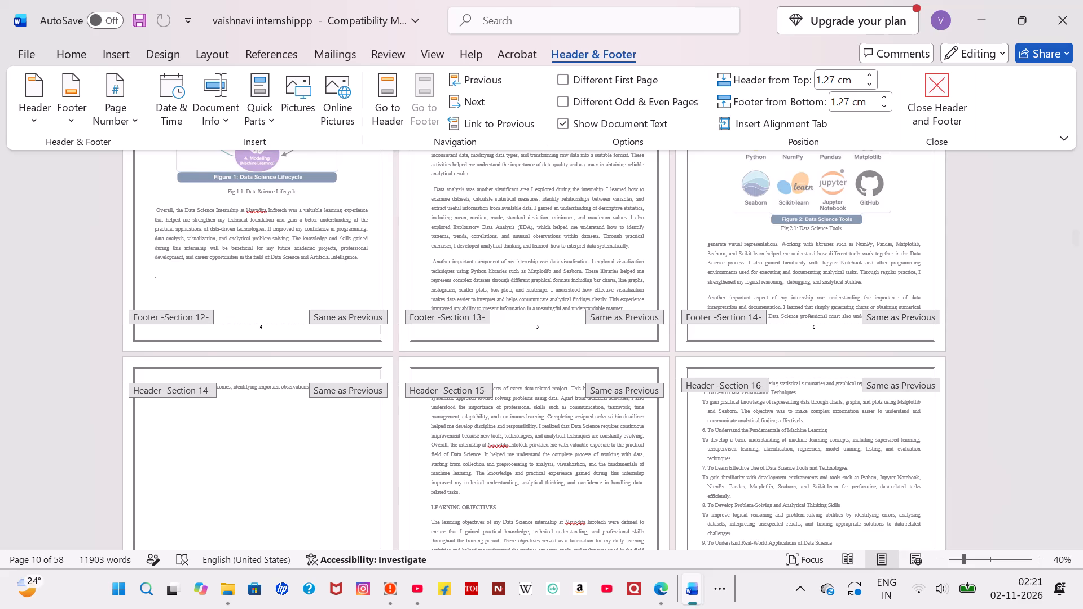
{"action": "scroll", "coordinate": [565, 335], "scroll_direction": "up", "scroll_amount": 6}
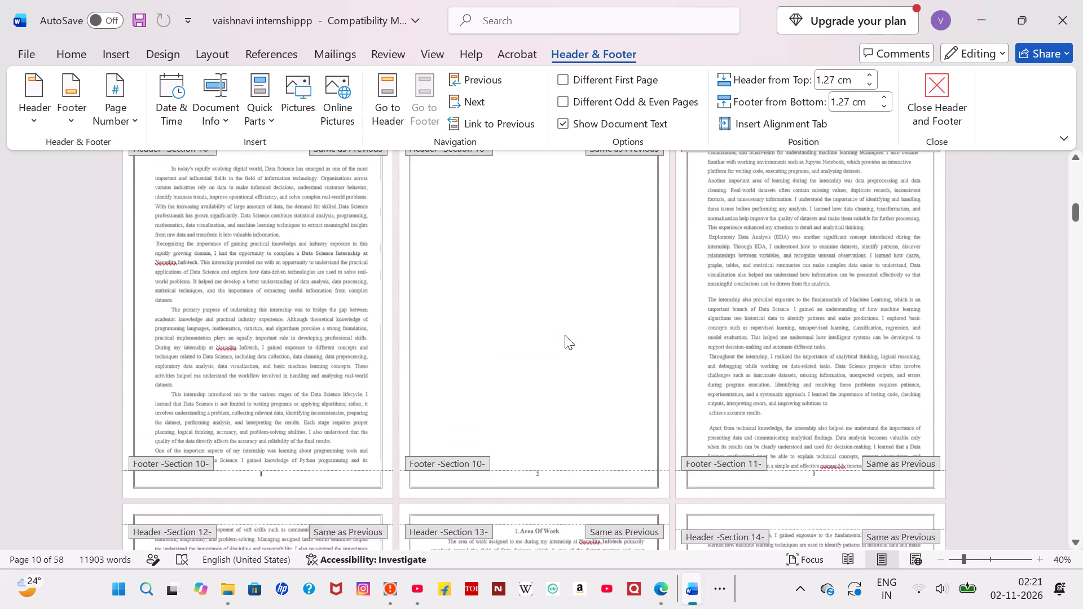
{"action": "scroll", "coordinate": [565, 335], "scroll_direction": "up", "scroll_amount": 3}
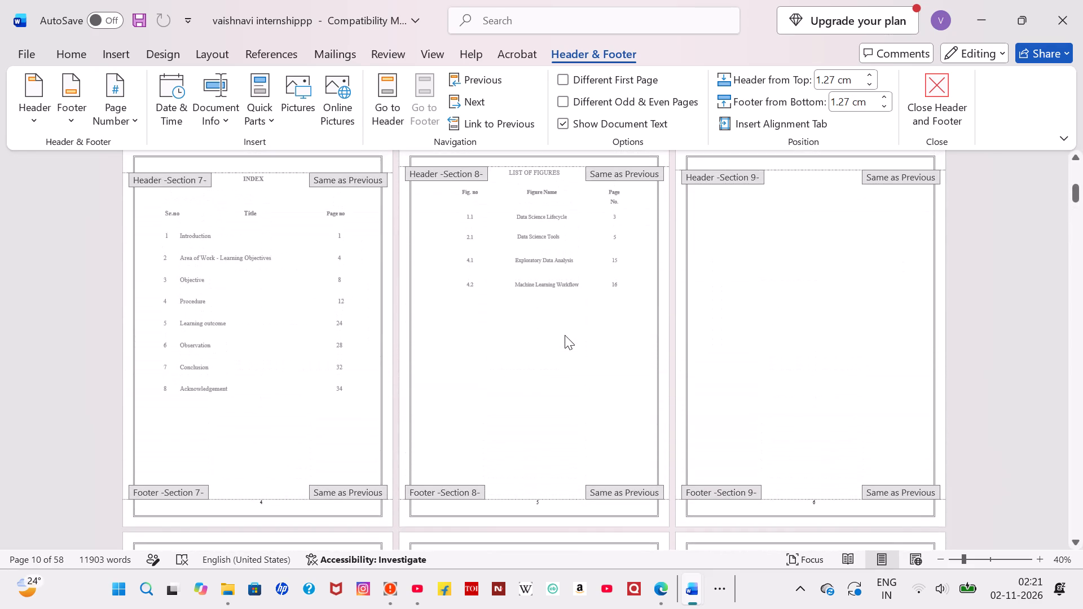
{"action": "scroll", "coordinate": [565, 335], "scroll_direction": "up", "scroll_amount": 6}
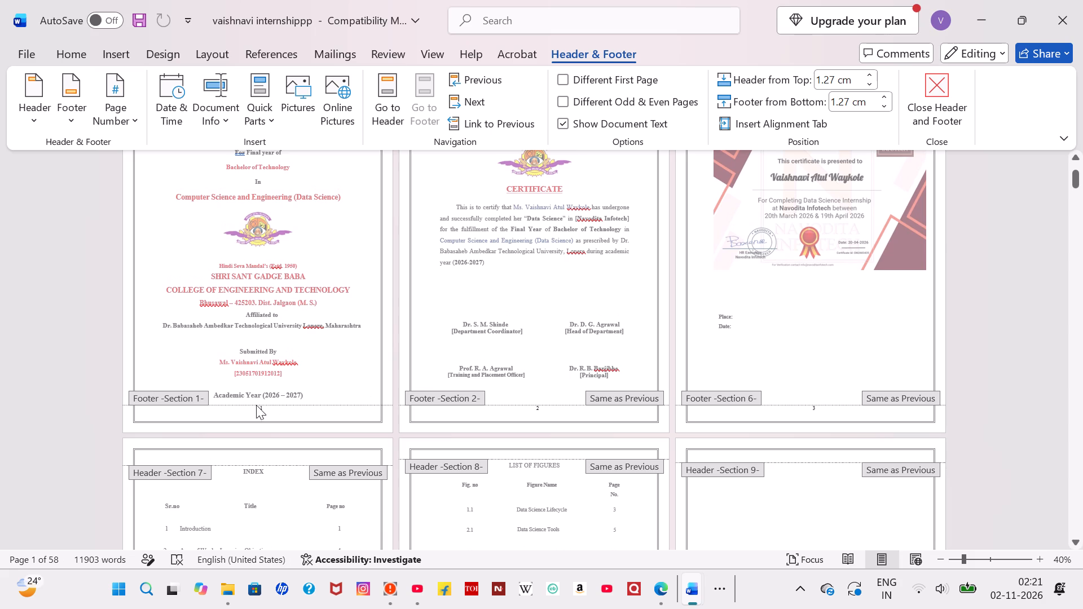
{"action": "left_click_drag", "start_coordinate": [256, 405], "coordinate": [267, 406]}
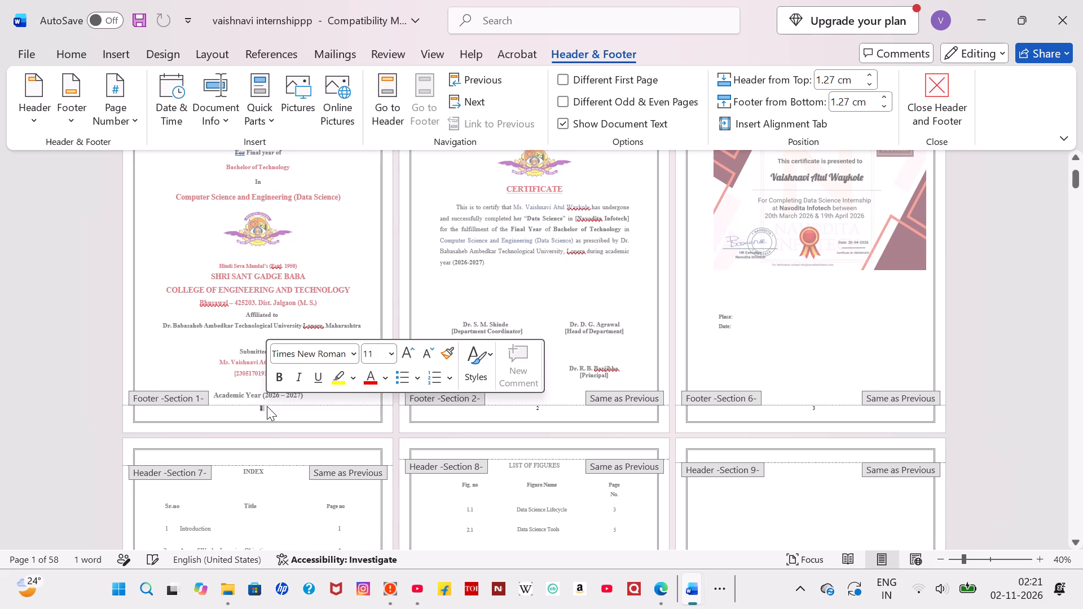
{"action": "key", "text": "BackSpace"}
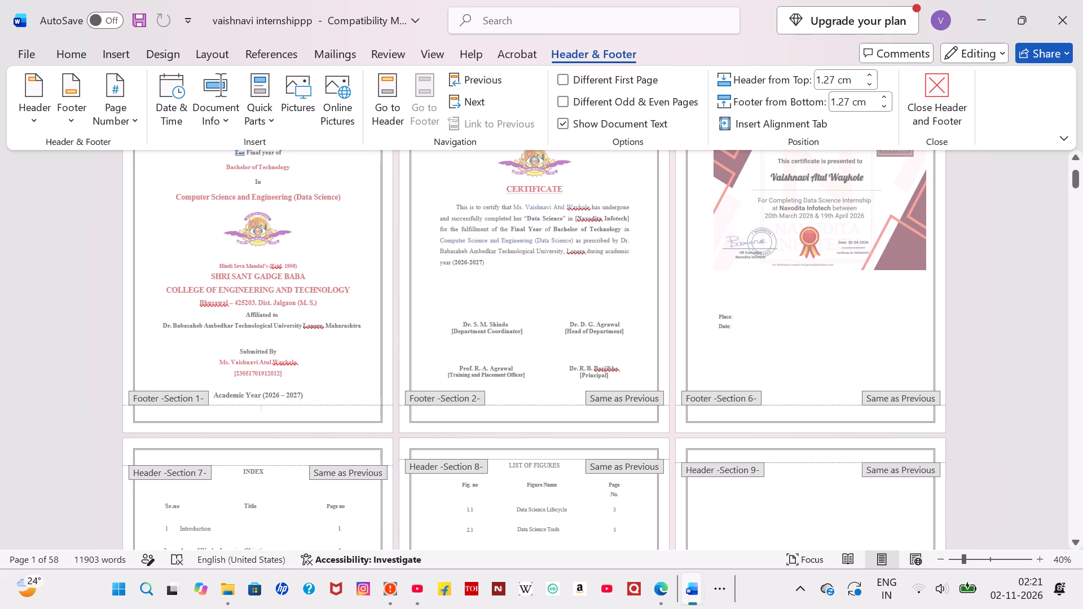
Review the footer page numbers from the front matter through the Introduction, Learning Objectives and Objective pages.
{"action": "scroll", "coordinate": [424, 433], "scroll_direction": "down", "scroll_amount": 7}
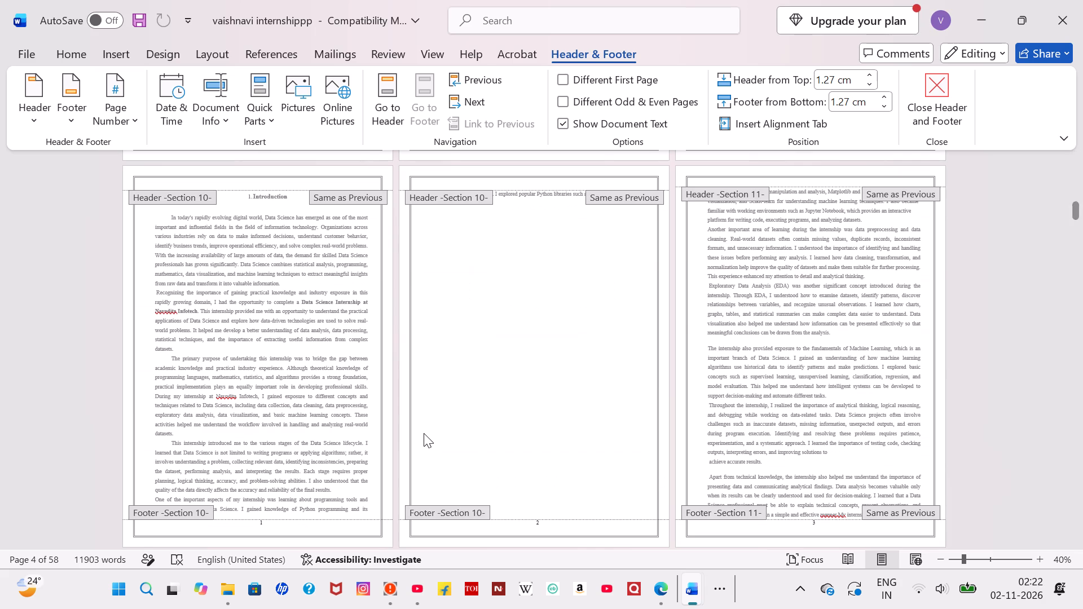
{"action": "scroll", "coordinate": [424, 433], "scroll_direction": "down", "scroll_amount": 9}
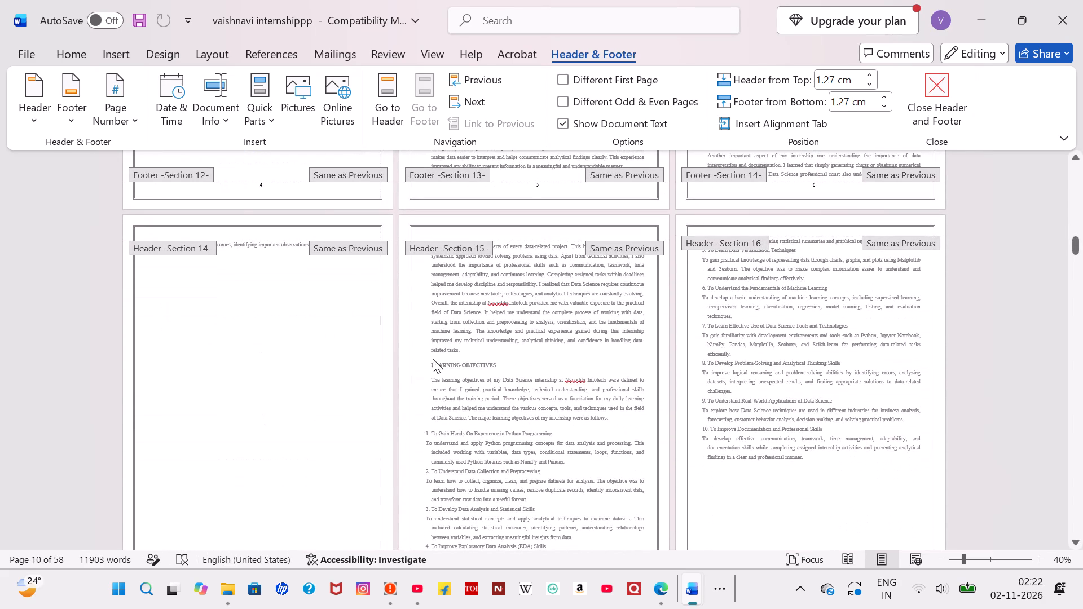
{"action": "scroll", "coordinate": [384, 369], "scroll_direction": "down", "scroll_amount": 2}
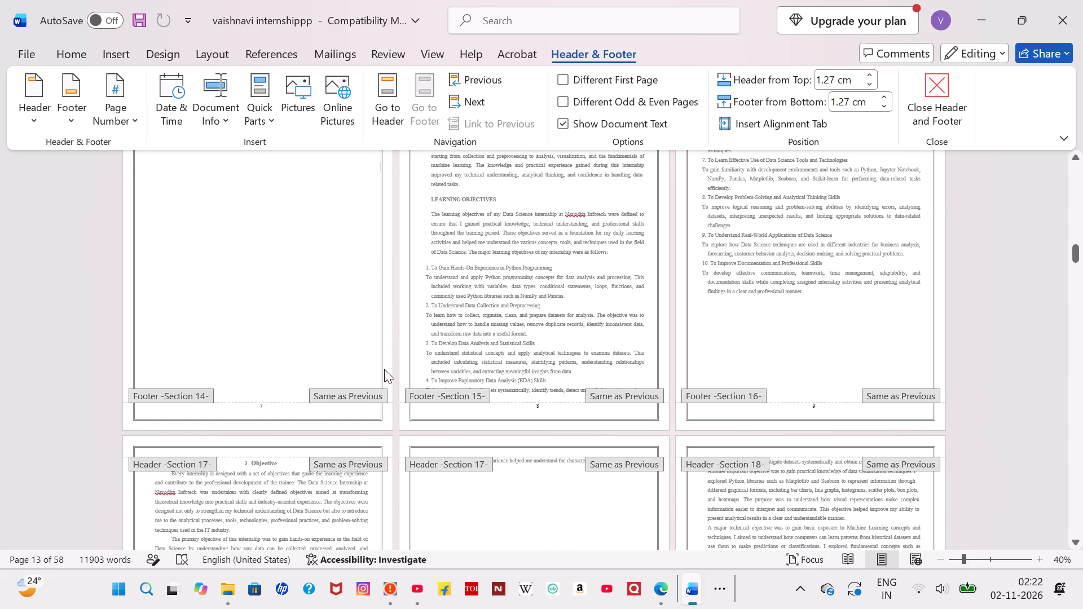
{"action": "scroll", "coordinate": [384, 369], "scroll_direction": "down", "scroll_amount": 4}
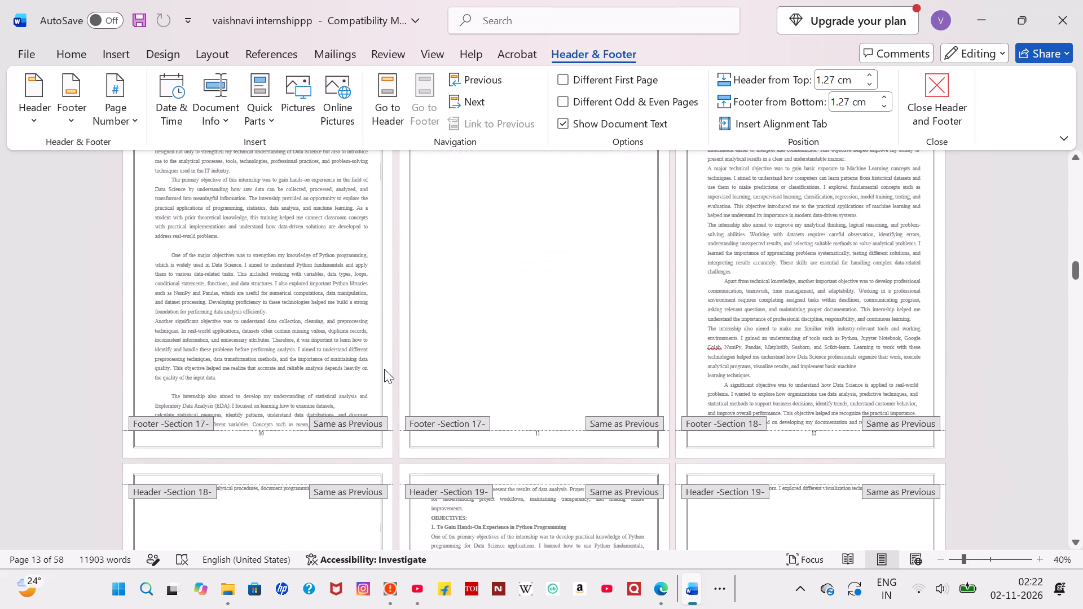
{"action": "scroll", "coordinate": [384, 369], "scroll_direction": "down", "scroll_amount": 1}
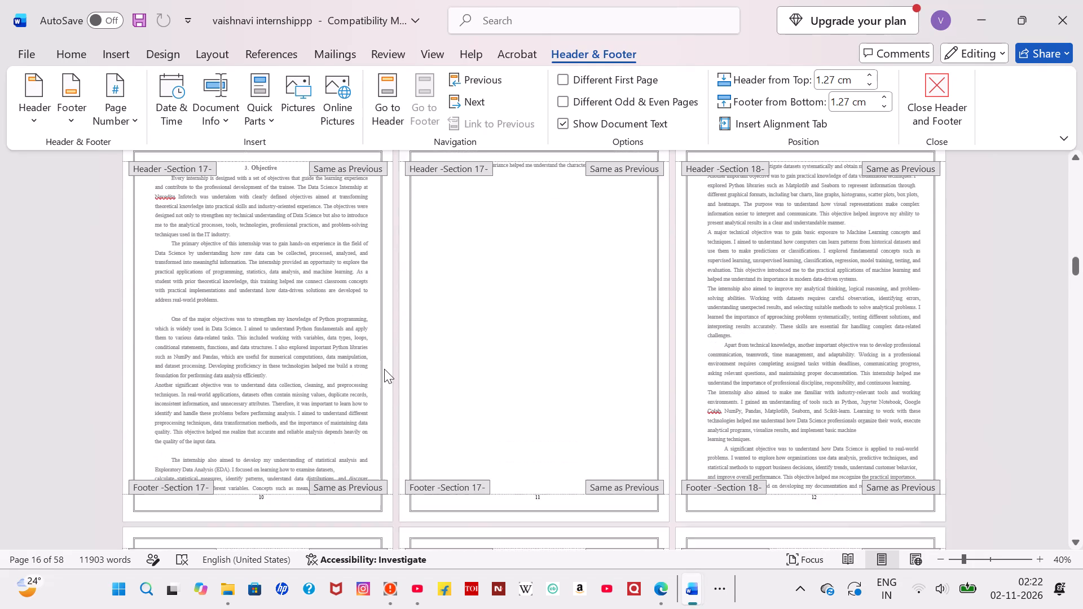
{"action": "scroll", "coordinate": [384, 369], "scroll_direction": "down", "scroll_amount": 2}
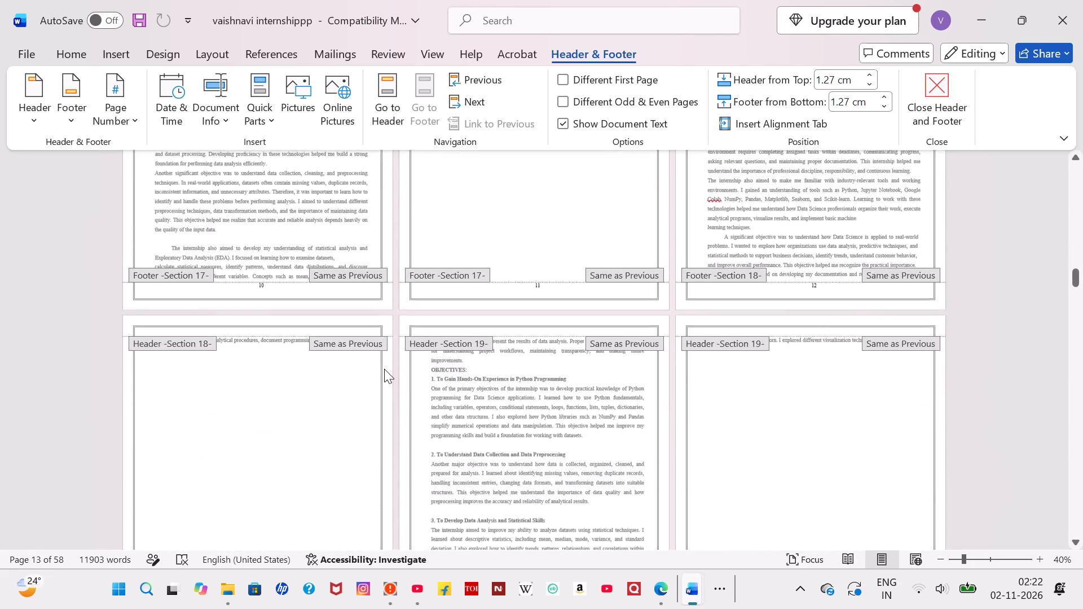
Leave header and footer editing and return to the body text of the internship report.
{"action": "scroll", "coordinate": [384, 369], "scroll_direction": "down", "scroll_amount": 3}
{"action": "scroll", "coordinate": [384, 369], "scroll_direction": "up", "scroll_amount": 15}
{"action": "scroll", "coordinate": [384, 369], "scroll_direction": "down", "scroll_amount": 5}
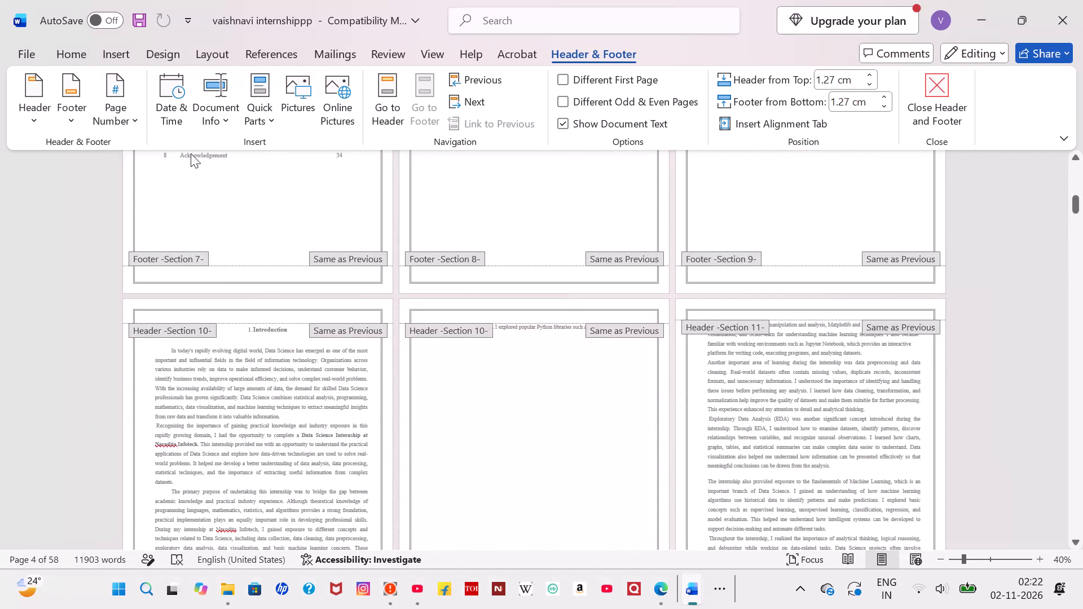
{"action": "left_click", "coordinate": [167, 24]}
{"action": "double_click", "coordinate": [167, 24]}
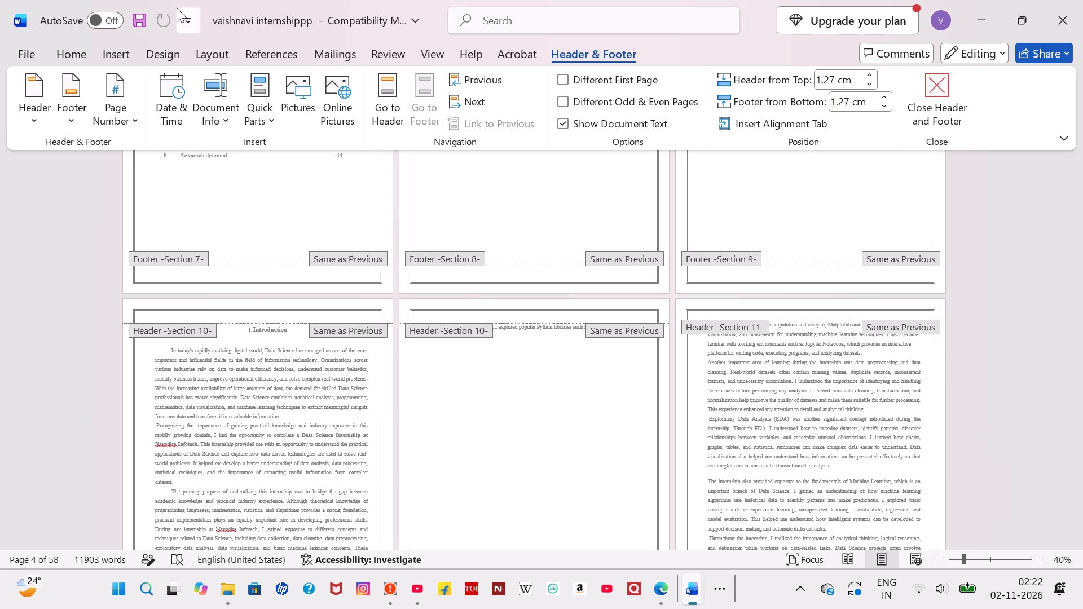
{"action": "triple_click", "coordinate": [166, 10]}
{"action": "left_click", "coordinate": [928, 118]}
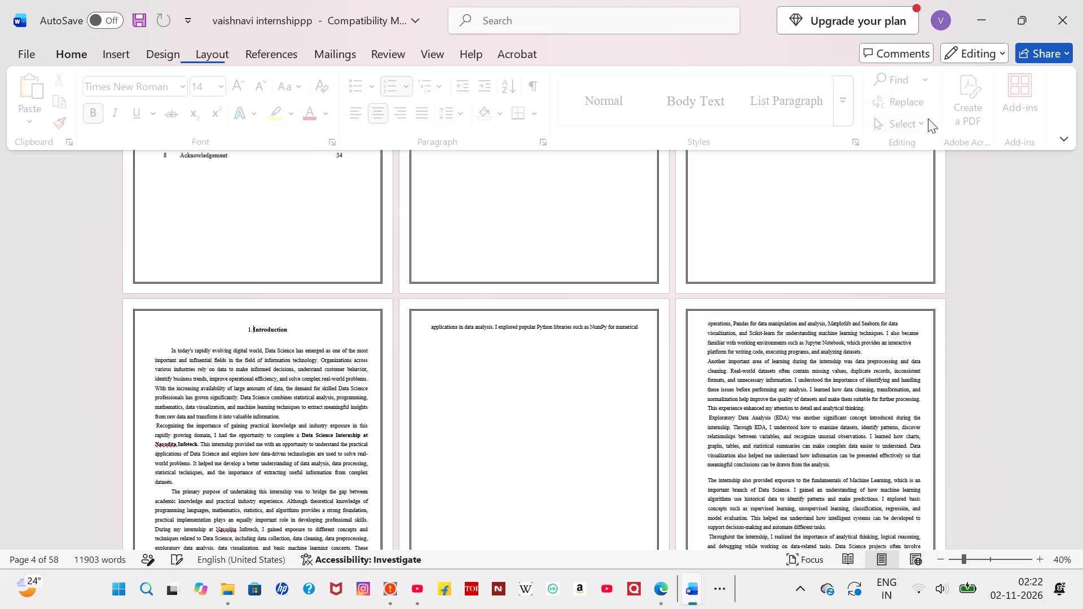
Close the internship report document without saving its changes.
{"action": "scroll", "coordinate": [254, 234], "scroll_direction": "down", "scroll_amount": 1}
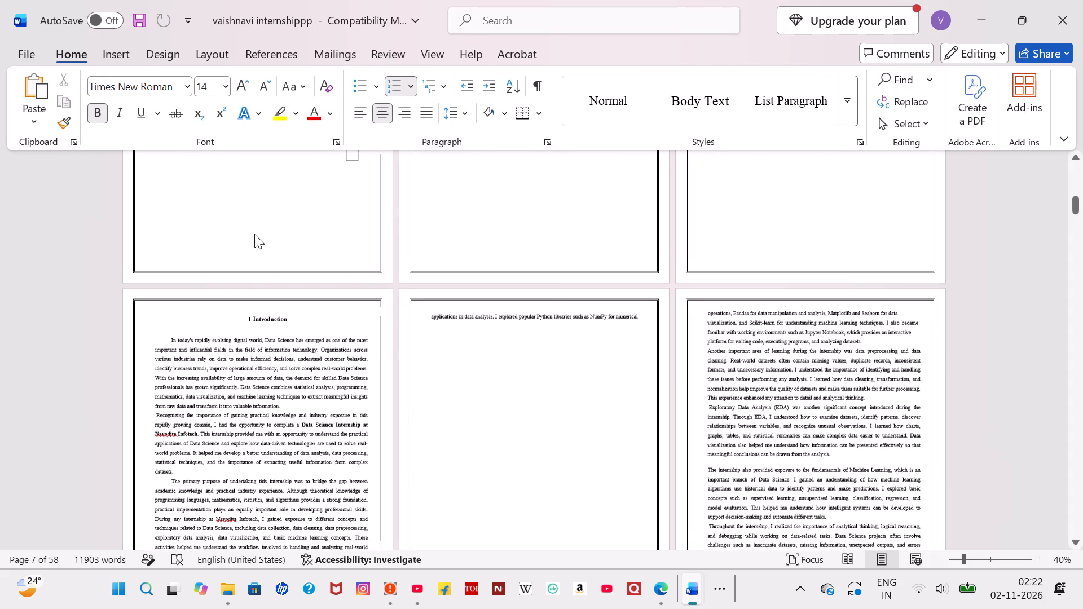
{"action": "scroll", "coordinate": [254, 234], "scroll_direction": "down", "scroll_amount": 1}
{"action": "left_click", "coordinate": [151, 26]}
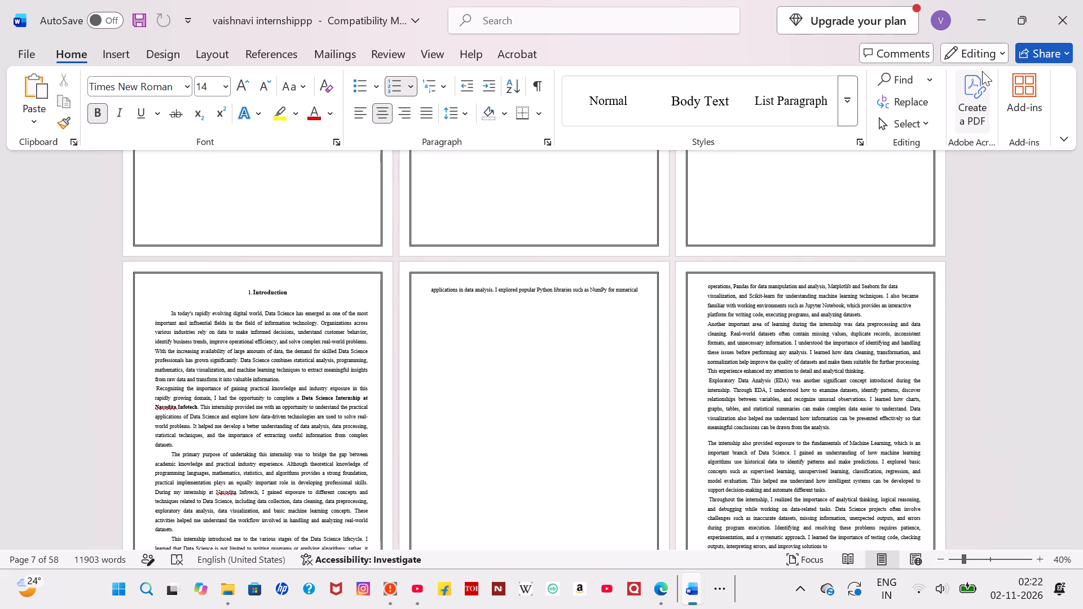
{"action": "left_click", "coordinate": [1080, 0]}
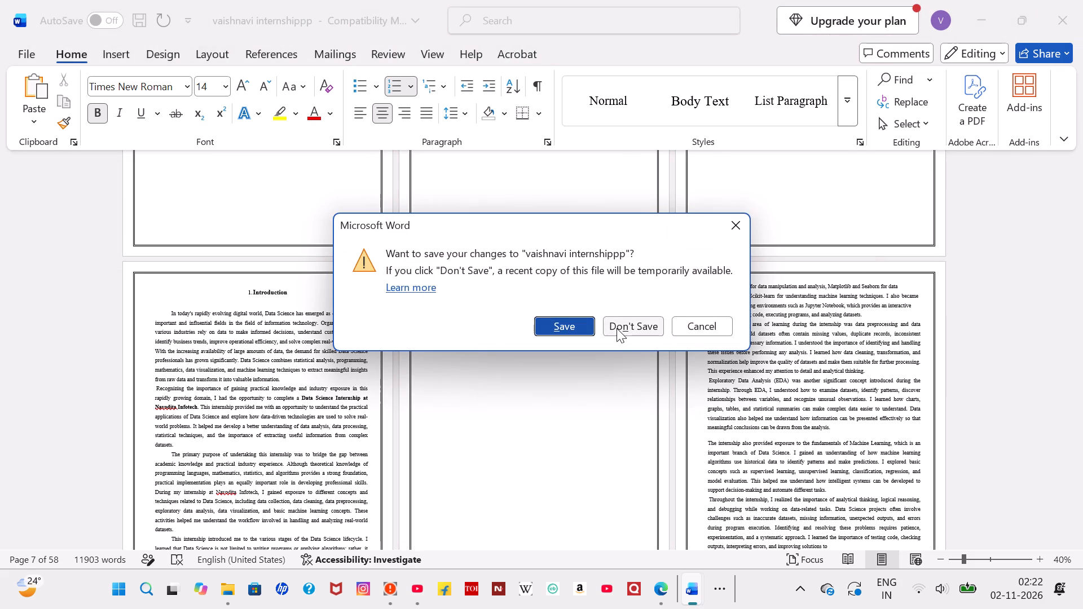
{"action": "left_click", "coordinate": [622, 328]}
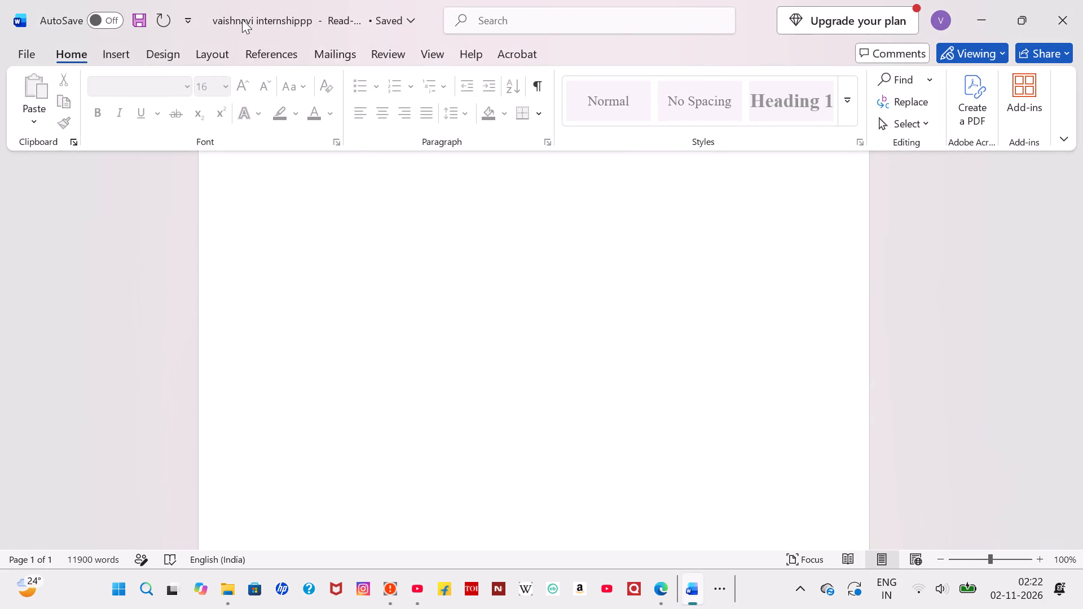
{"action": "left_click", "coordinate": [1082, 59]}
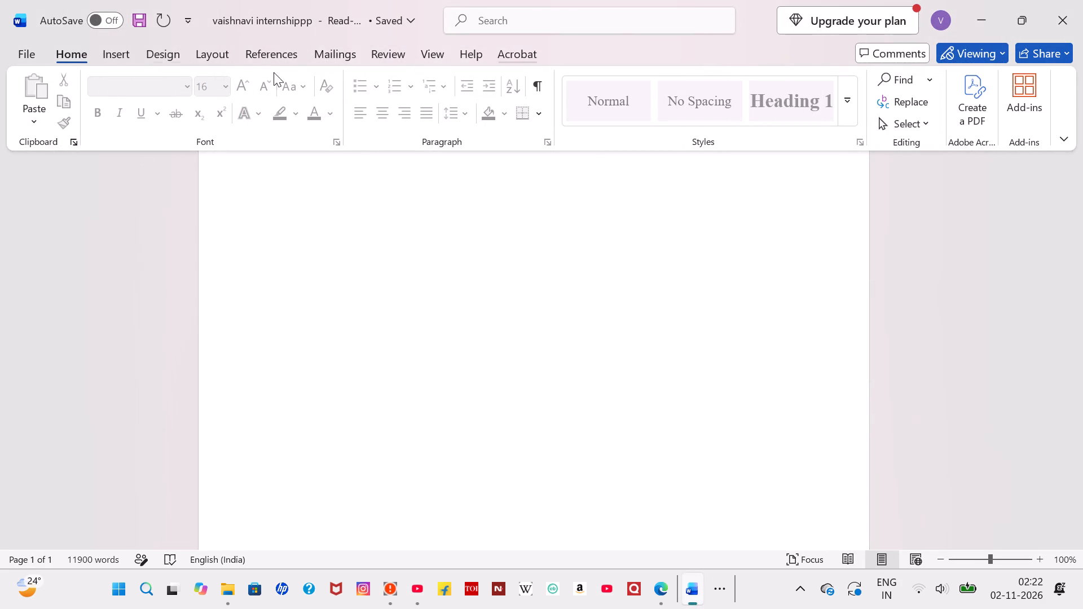
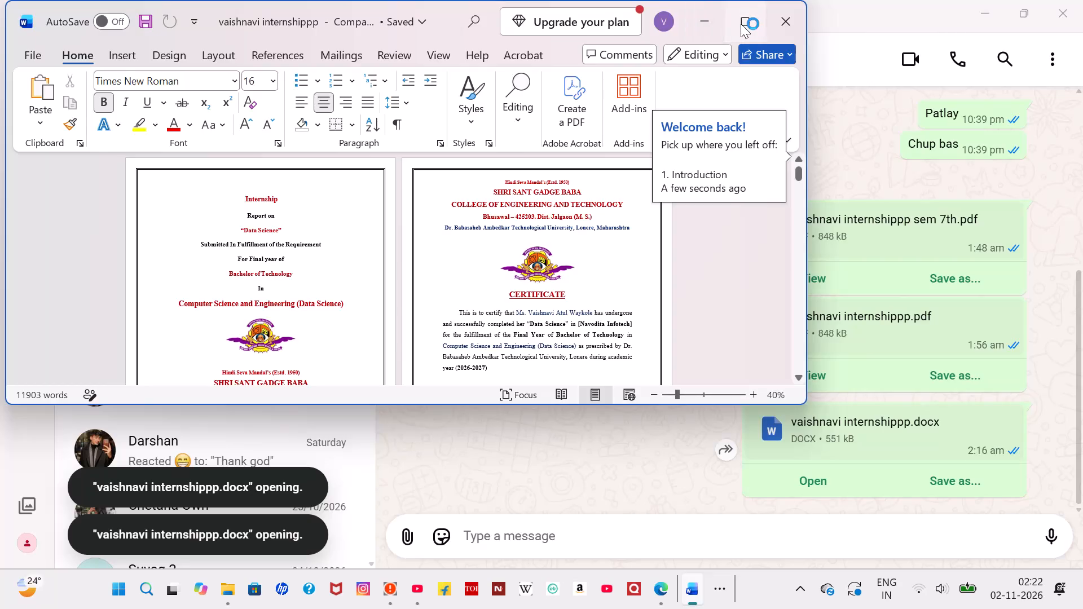
Insert a Next Page section break on the Introduction page, between the heading and the first paragraph.
{"action": "scroll", "coordinate": [456, 273], "scroll_direction": "down", "scroll_amount": 2}
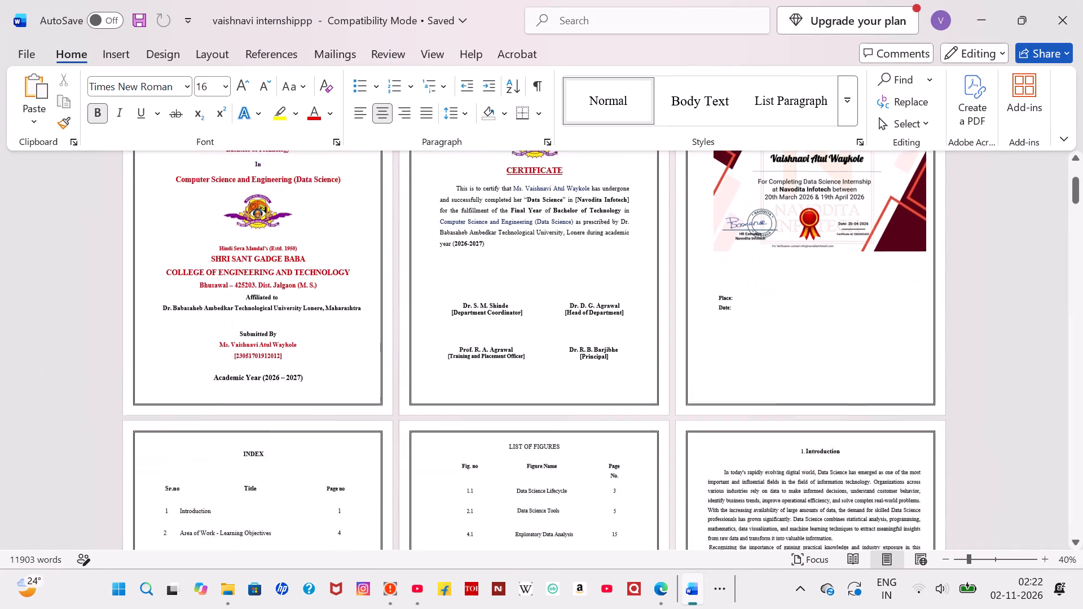
{"action": "scroll", "coordinate": [456, 273], "scroll_direction": "down", "scroll_amount": 3}
{"action": "scroll", "coordinate": [456, 273], "scroll_direction": "up", "scroll_amount": 2}
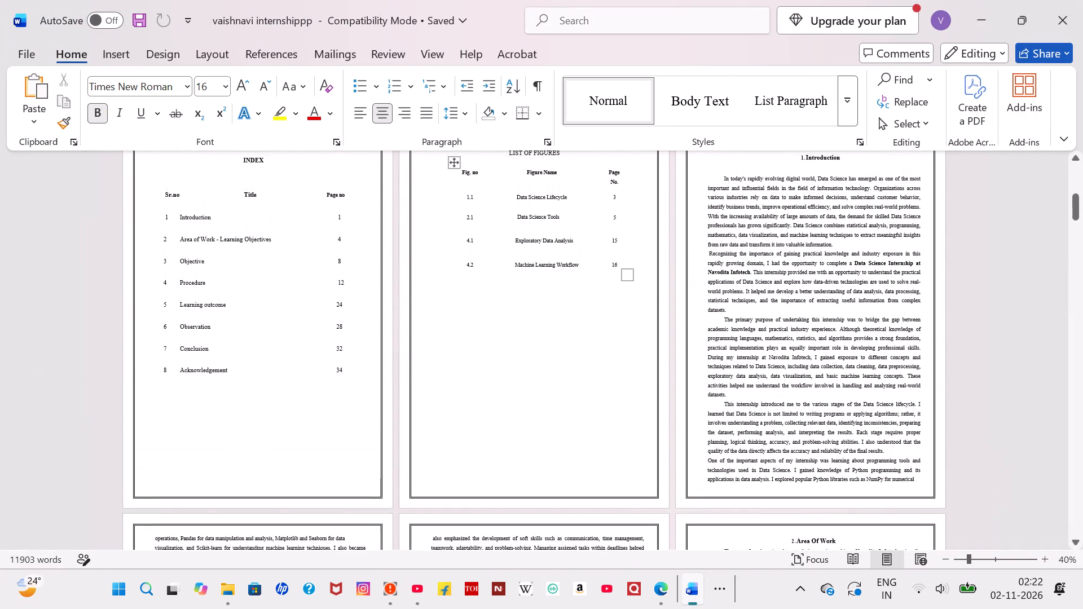
{"action": "left_click", "coordinate": [723, 172]}
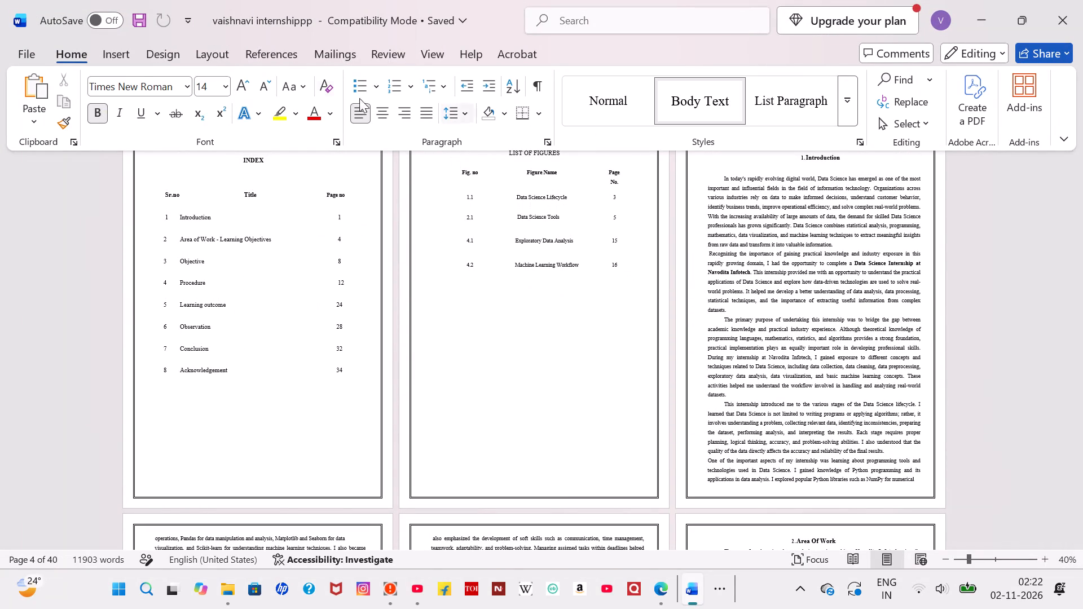
{"action": "left_click", "coordinate": [121, 52]}
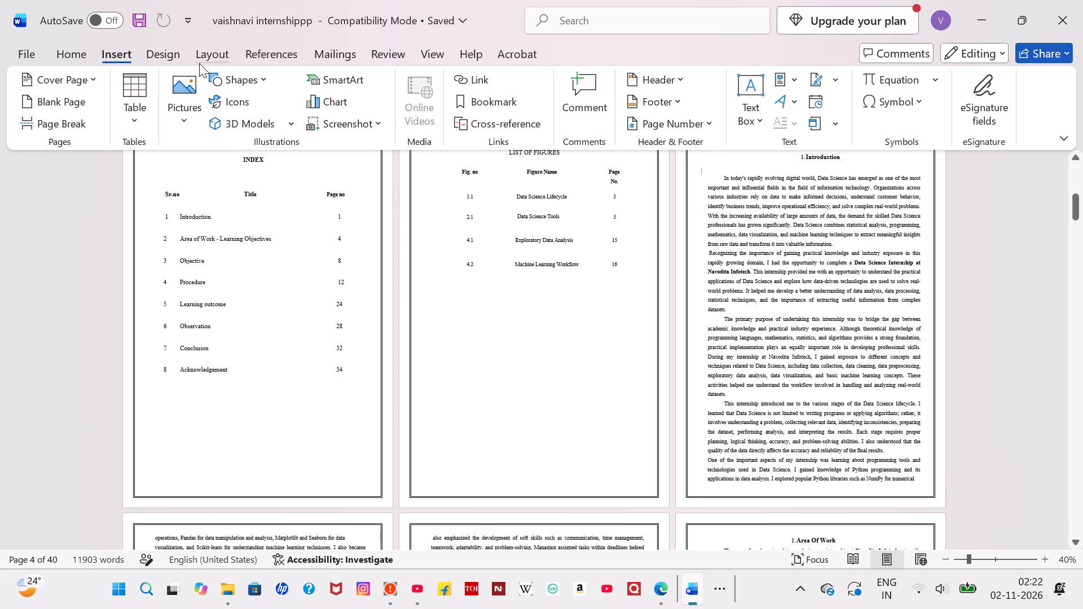
{"action": "left_click", "coordinate": [211, 57]}
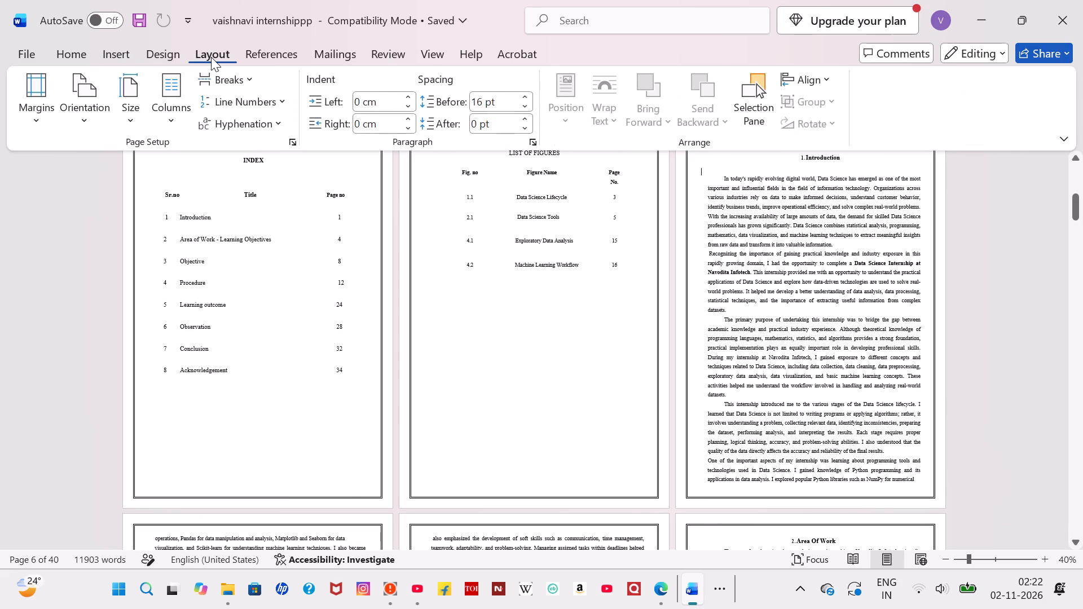
{"action": "left_click", "coordinate": [218, 89]}
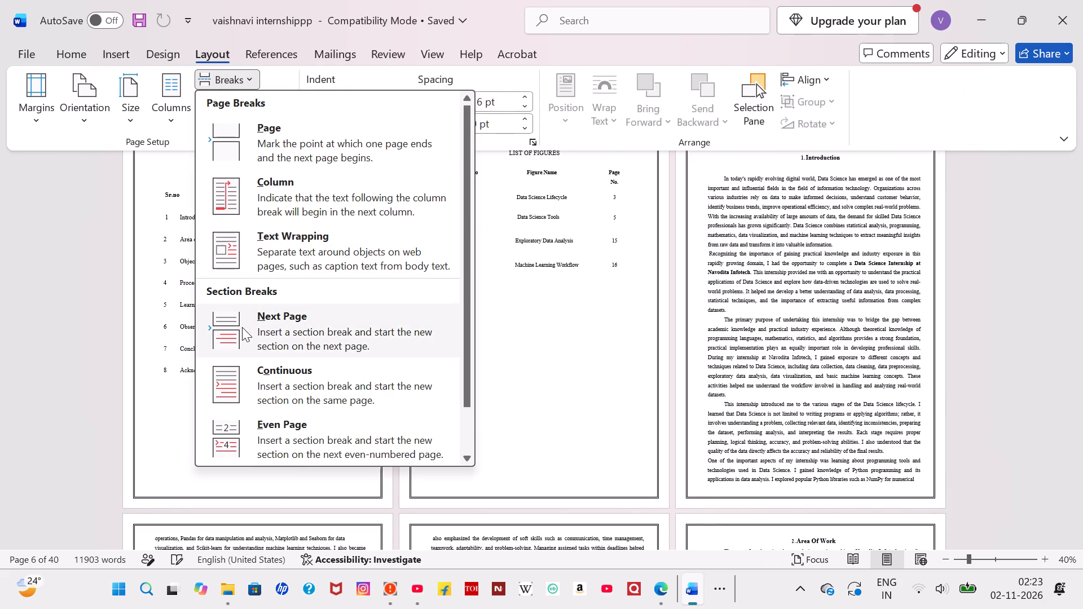
Insert two next-page section breaks between the "1. Introduction" heading and its first paragraph.
{"action": "left_click", "coordinate": [242, 328]}
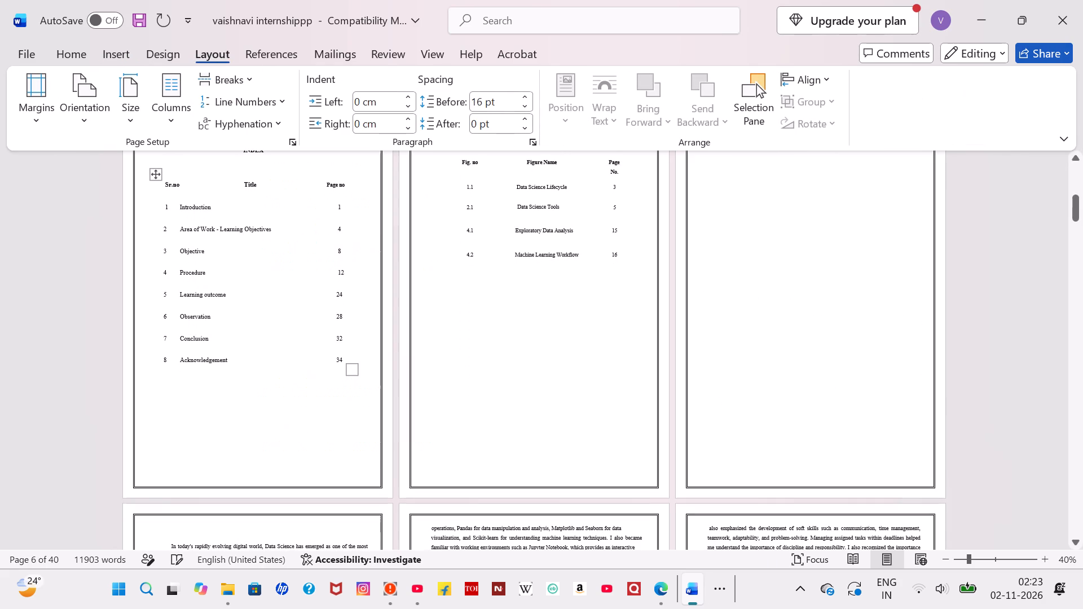
{"action": "scroll", "coordinate": [242, 328], "scroll_direction": "down", "scroll_amount": 1}
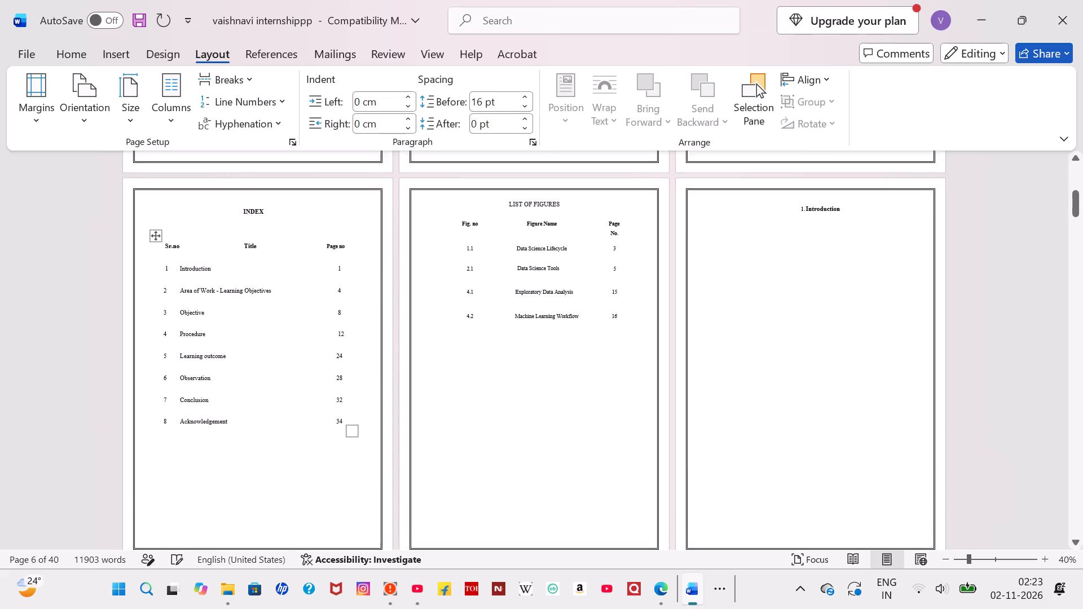
{"action": "scroll", "coordinate": [242, 328], "scroll_direction": "down", "scroll_amount": 1}
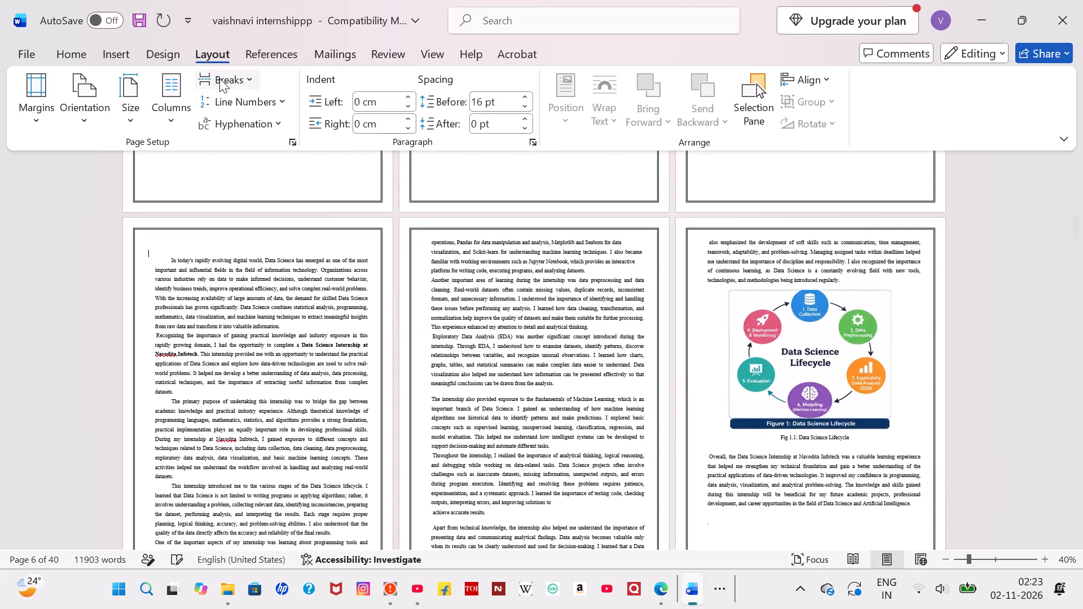
{"action": "left_click", "coordinate": [162, 28]}
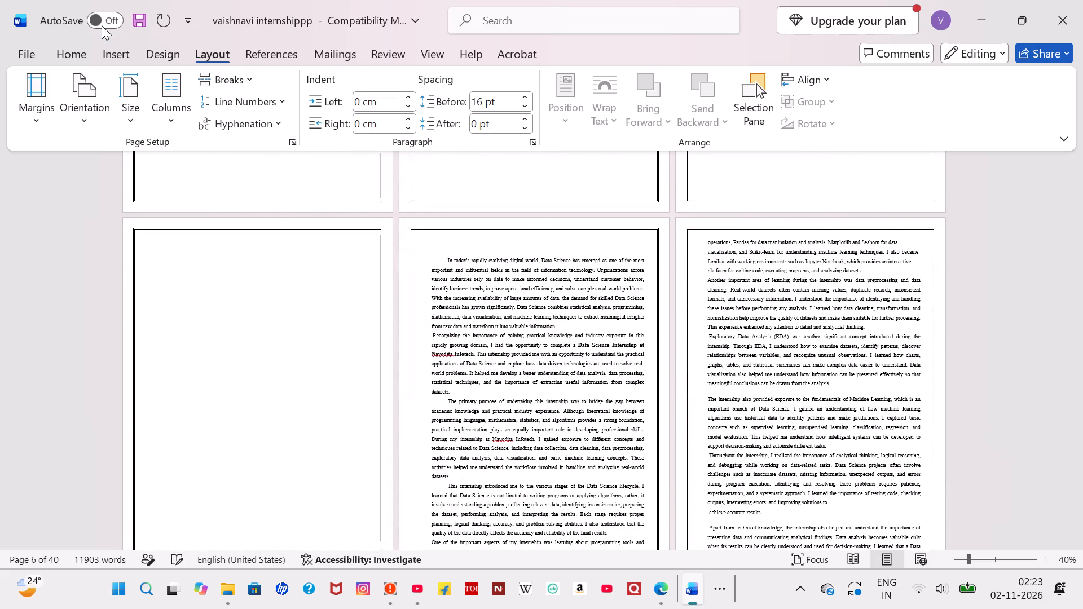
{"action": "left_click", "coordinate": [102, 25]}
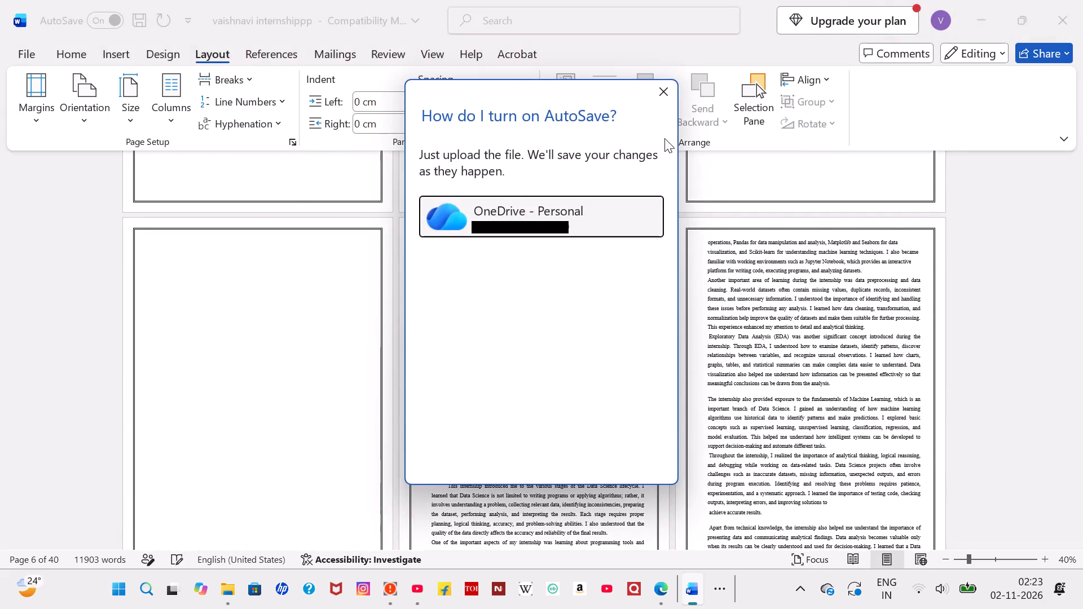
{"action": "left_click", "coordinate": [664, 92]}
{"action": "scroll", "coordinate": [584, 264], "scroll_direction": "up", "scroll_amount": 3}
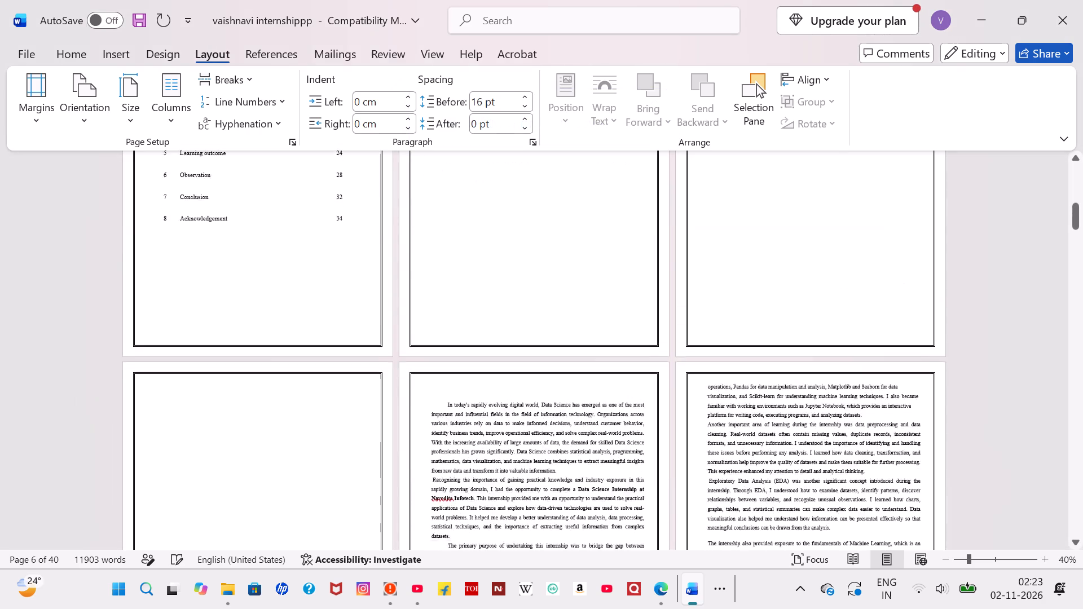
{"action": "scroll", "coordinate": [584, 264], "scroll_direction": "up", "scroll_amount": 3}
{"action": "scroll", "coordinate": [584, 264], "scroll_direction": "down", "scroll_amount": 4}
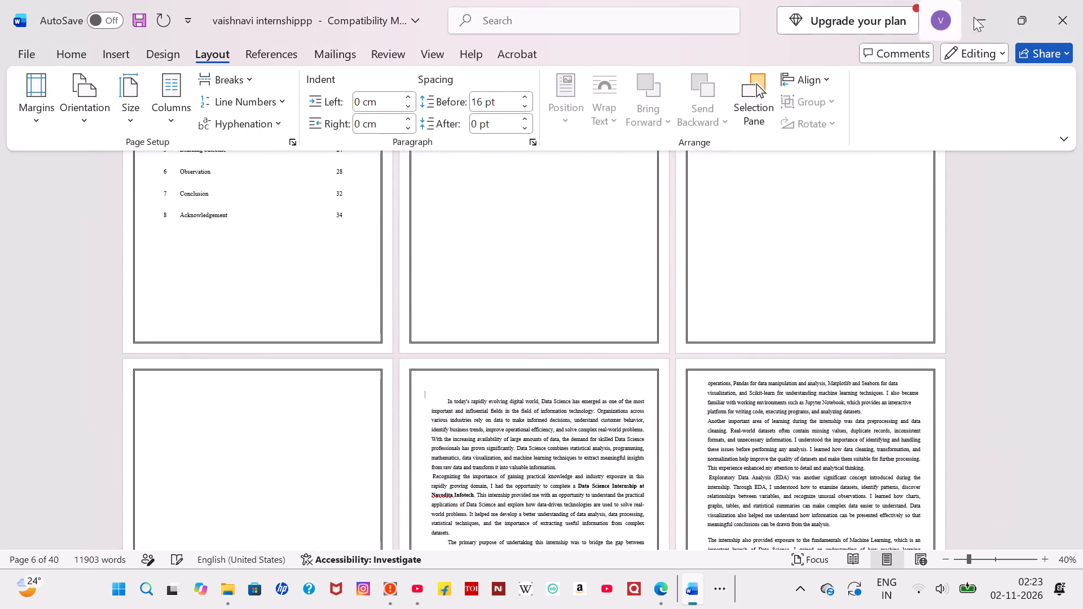
Close the internship report document.
{"action": "left_click", "coordinate": [1060, 5]}
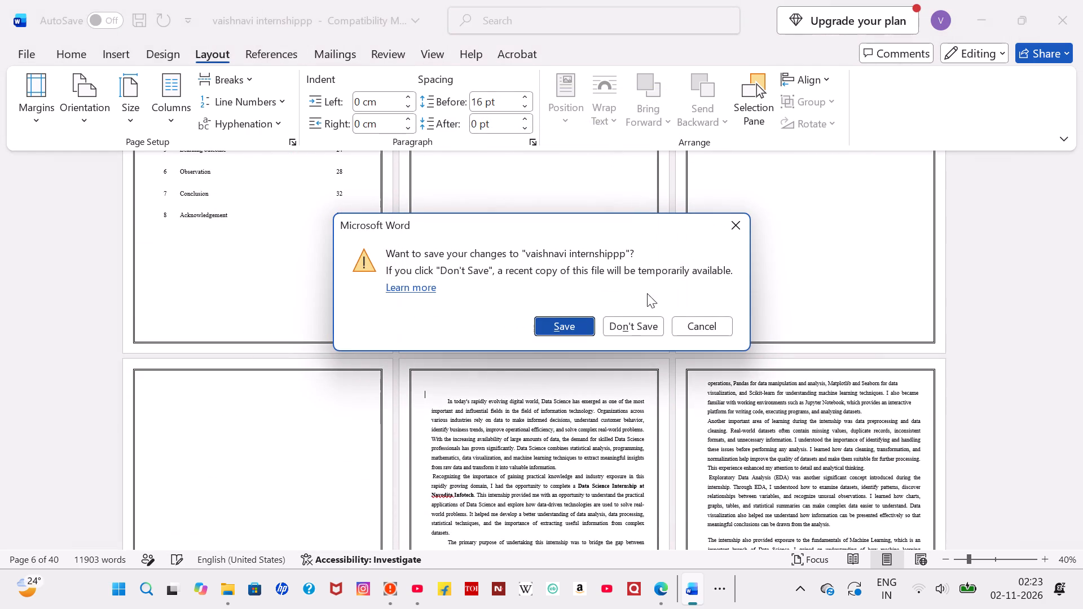
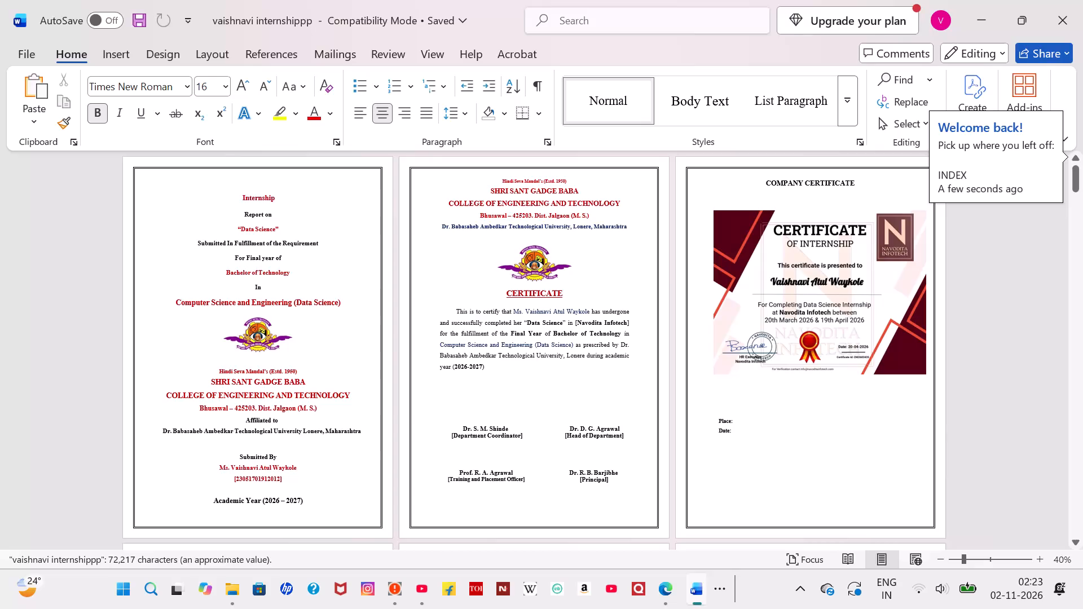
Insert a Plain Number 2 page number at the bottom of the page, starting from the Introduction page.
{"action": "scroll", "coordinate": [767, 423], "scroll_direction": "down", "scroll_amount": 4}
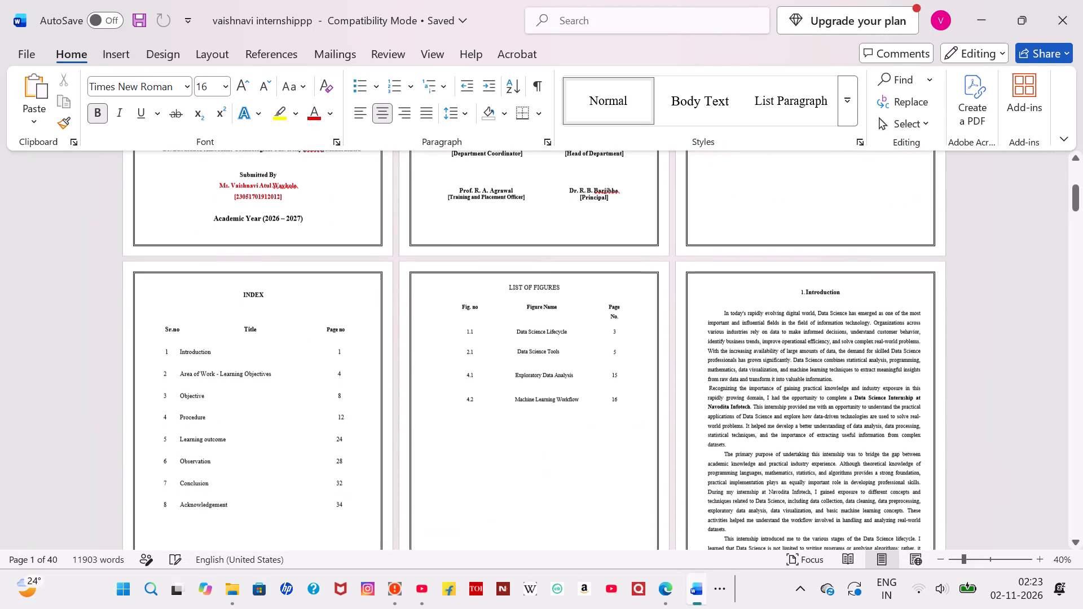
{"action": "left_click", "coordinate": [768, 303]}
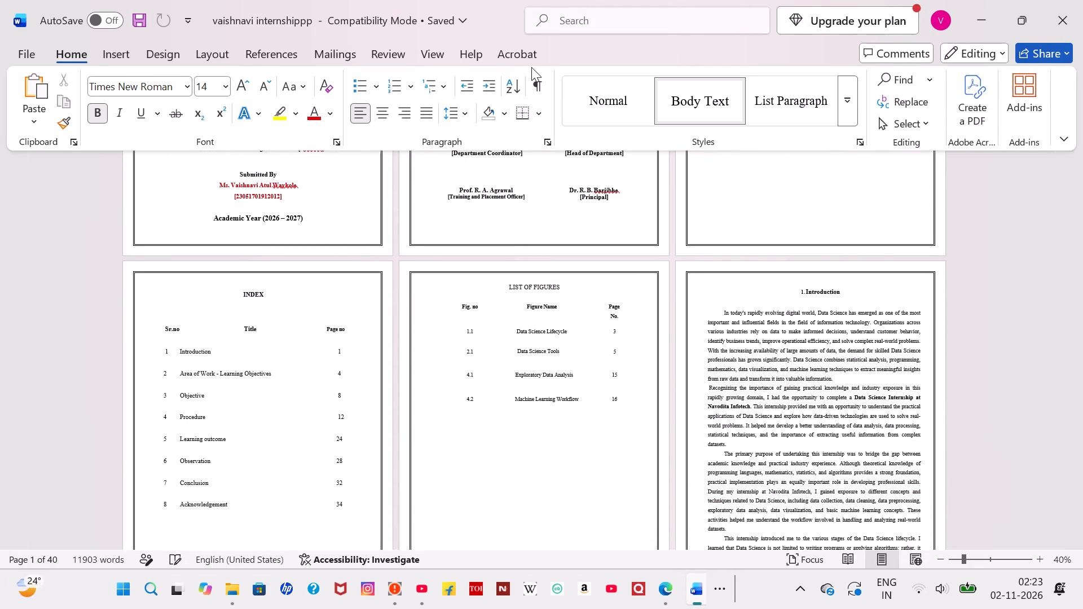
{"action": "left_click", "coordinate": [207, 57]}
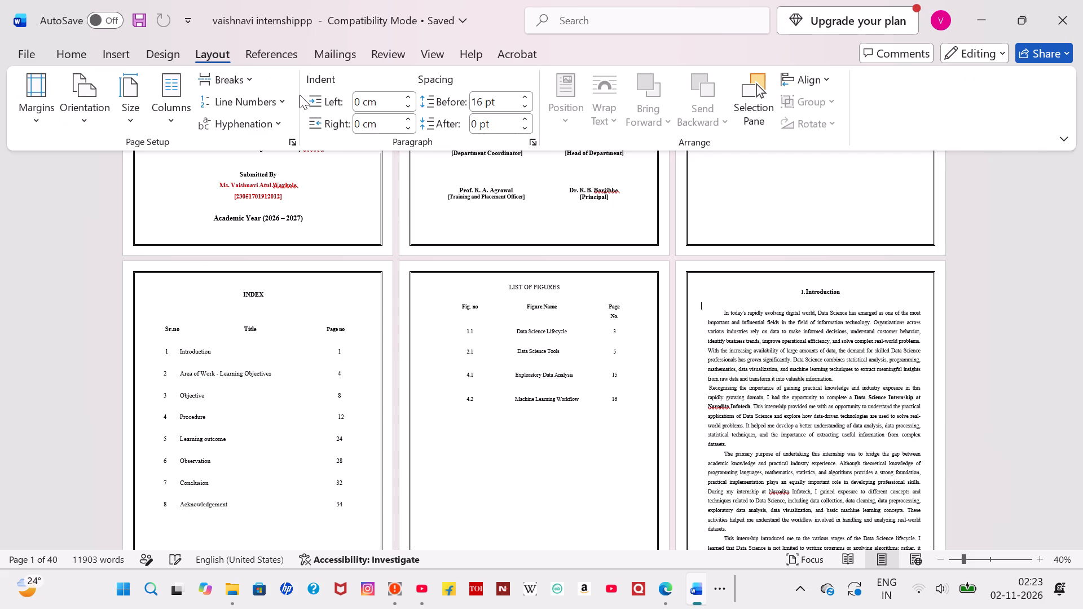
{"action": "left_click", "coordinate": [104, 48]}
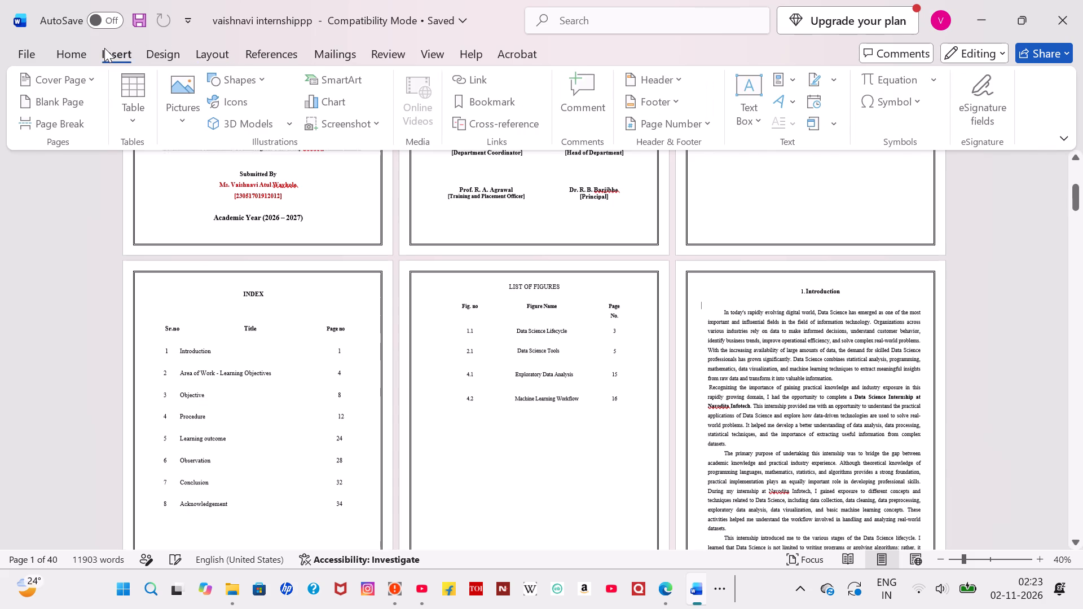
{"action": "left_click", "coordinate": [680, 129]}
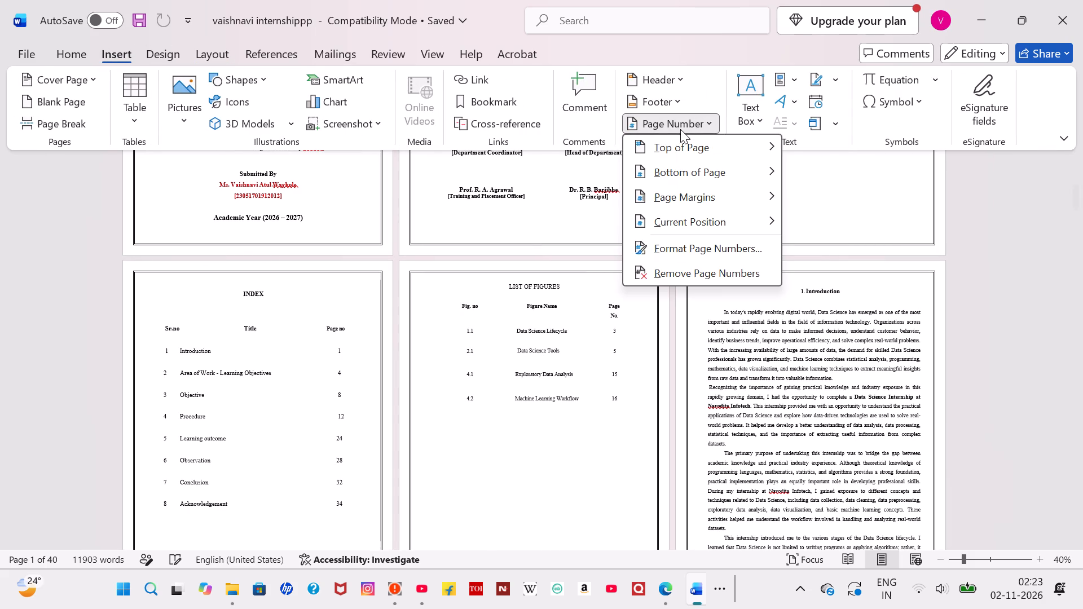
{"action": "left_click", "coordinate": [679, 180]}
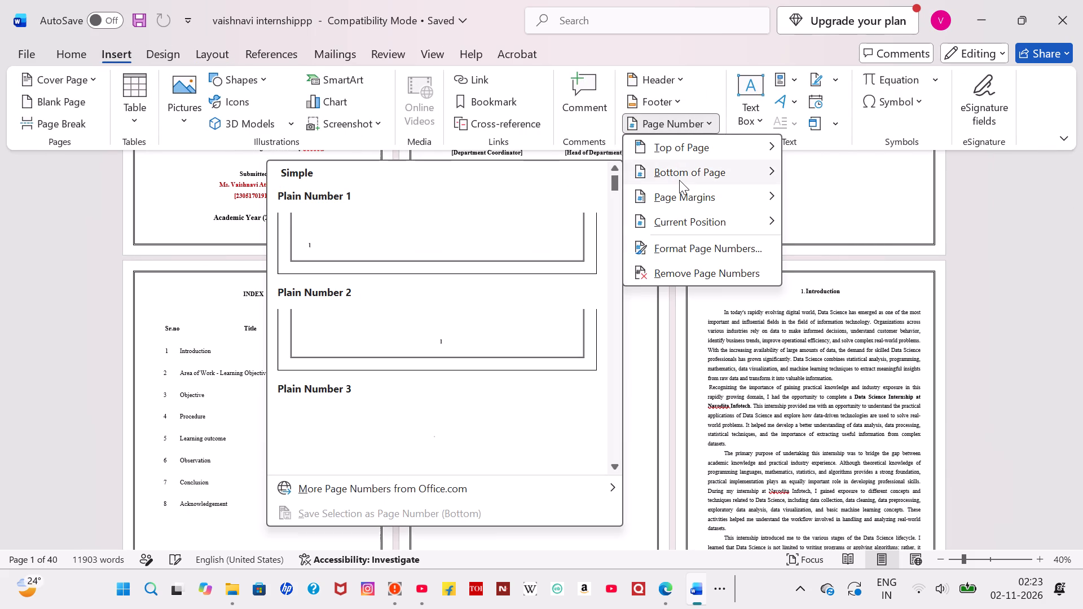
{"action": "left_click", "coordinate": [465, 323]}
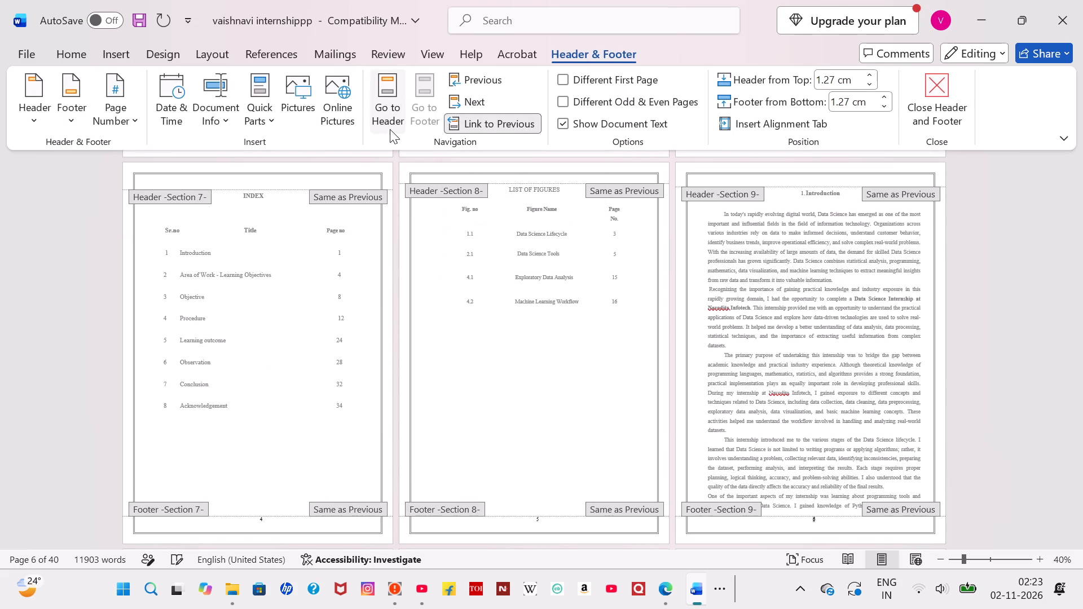
Set the Introduction section's page numbering to start at 1.
{"action": "left_click", "coordinate": [110, 114]}
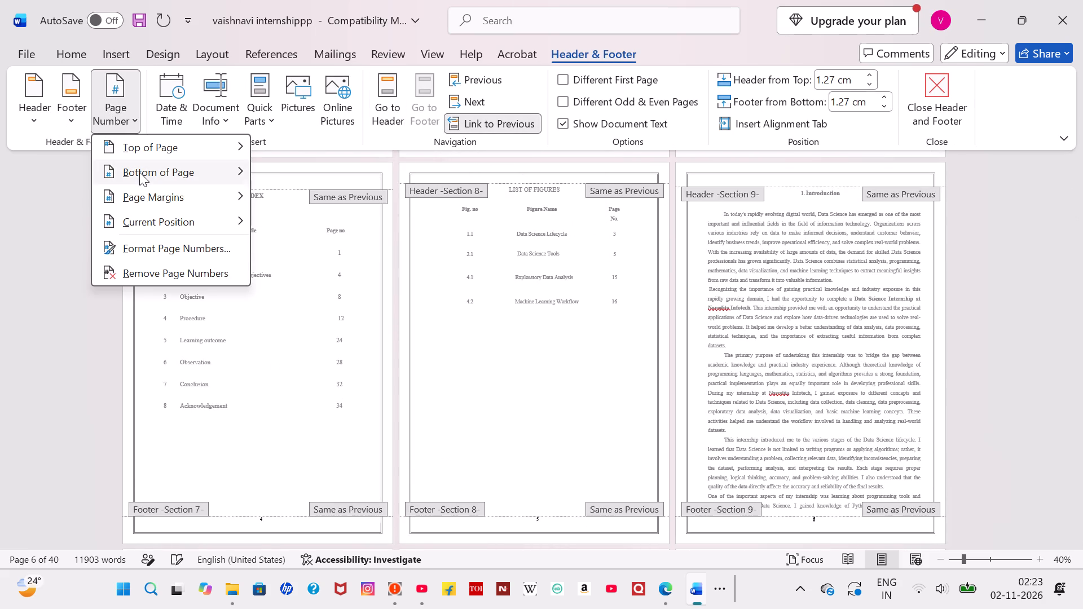
{"action": "left_click", "coordinate": [157, 253]}
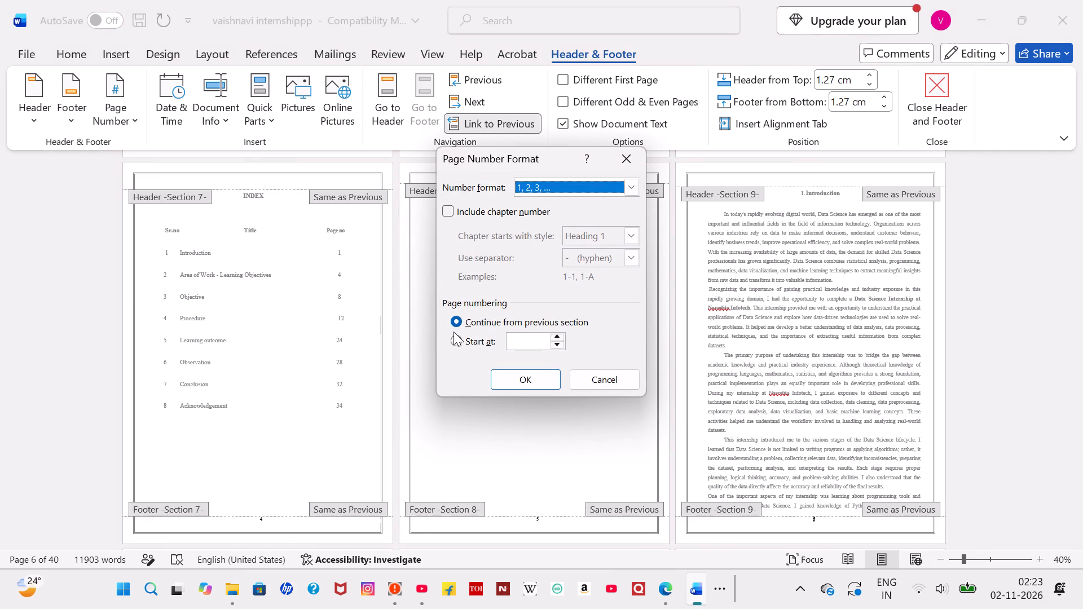
{"action": "left_click", "coordinate": [454, 334]}
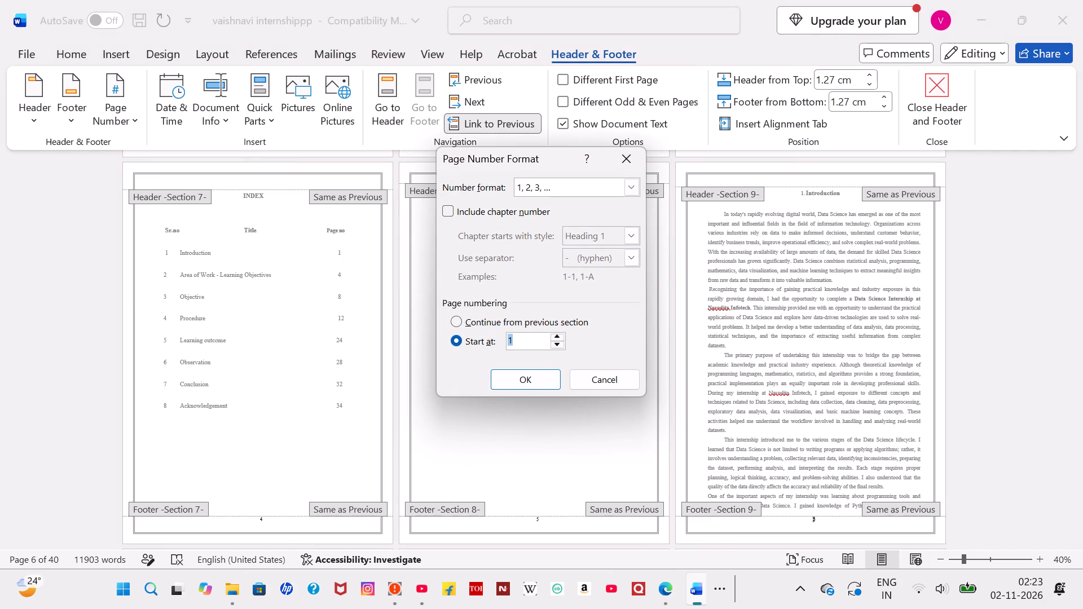
{"action": "left_click", "coordinate": [528, 381]}
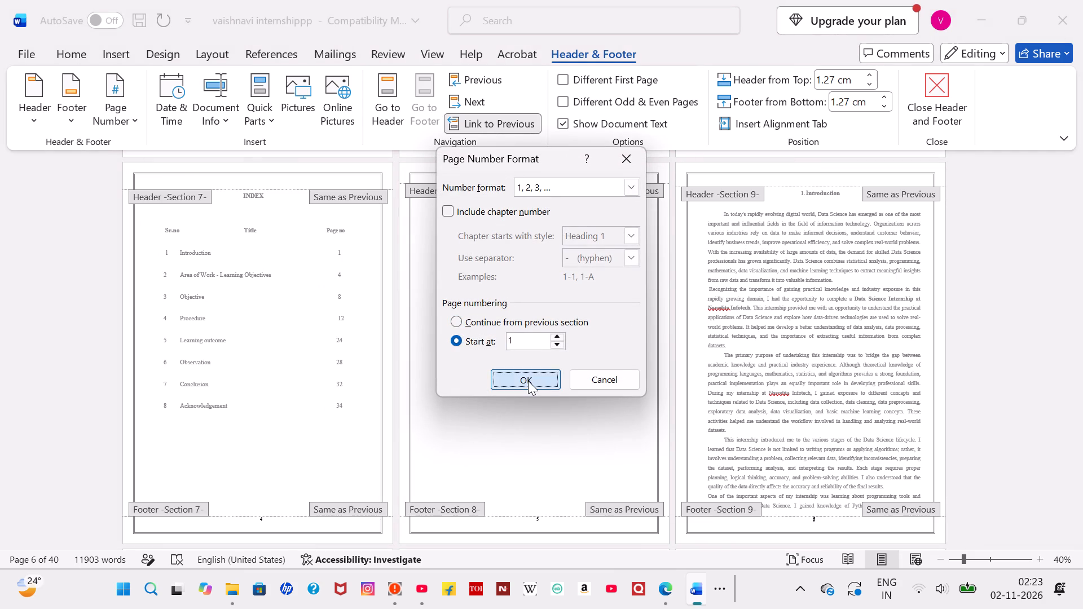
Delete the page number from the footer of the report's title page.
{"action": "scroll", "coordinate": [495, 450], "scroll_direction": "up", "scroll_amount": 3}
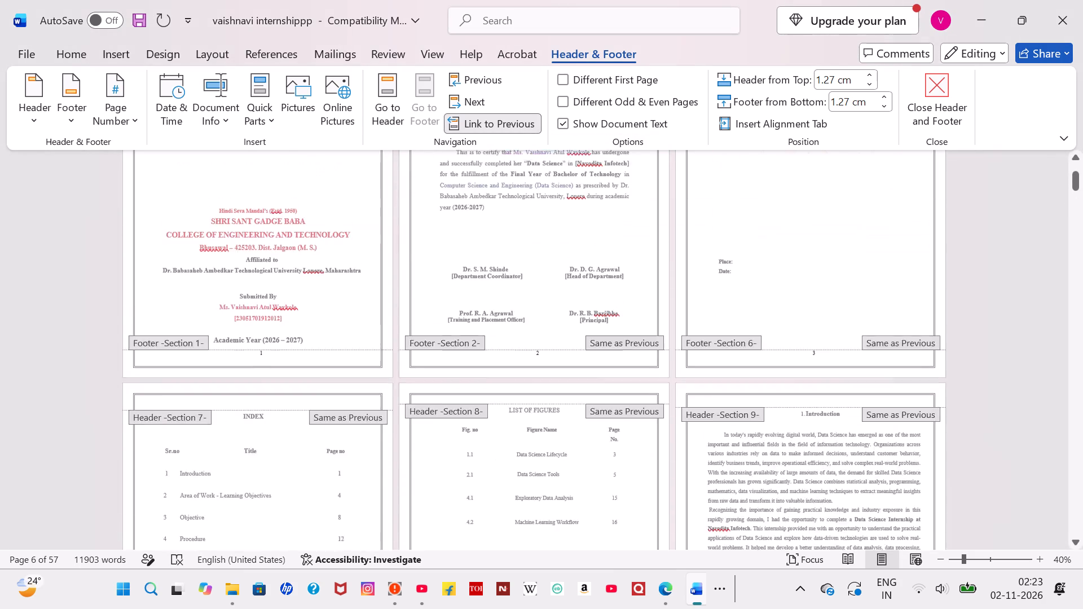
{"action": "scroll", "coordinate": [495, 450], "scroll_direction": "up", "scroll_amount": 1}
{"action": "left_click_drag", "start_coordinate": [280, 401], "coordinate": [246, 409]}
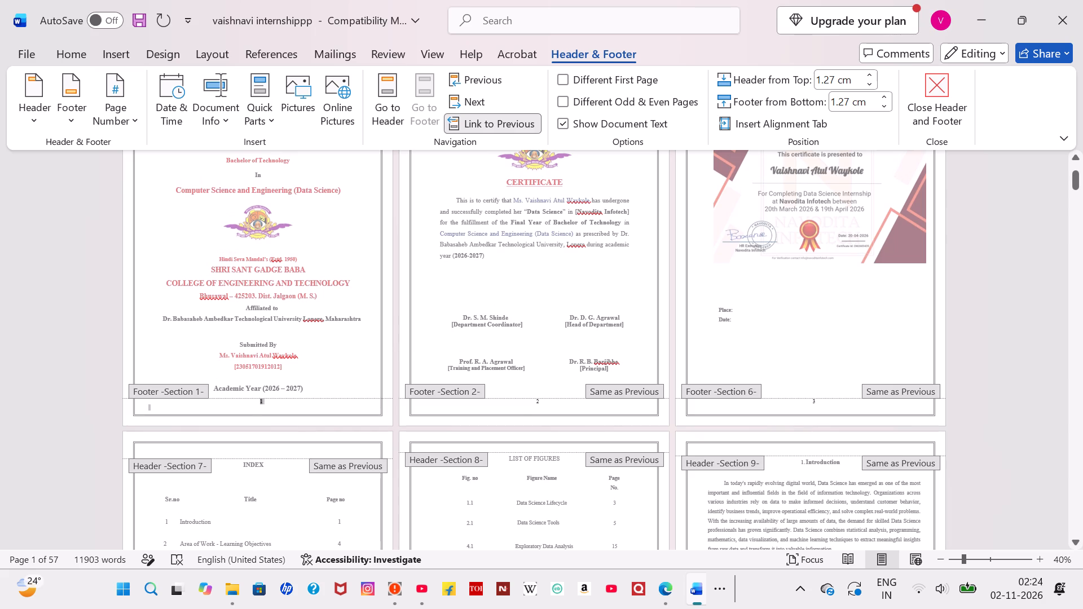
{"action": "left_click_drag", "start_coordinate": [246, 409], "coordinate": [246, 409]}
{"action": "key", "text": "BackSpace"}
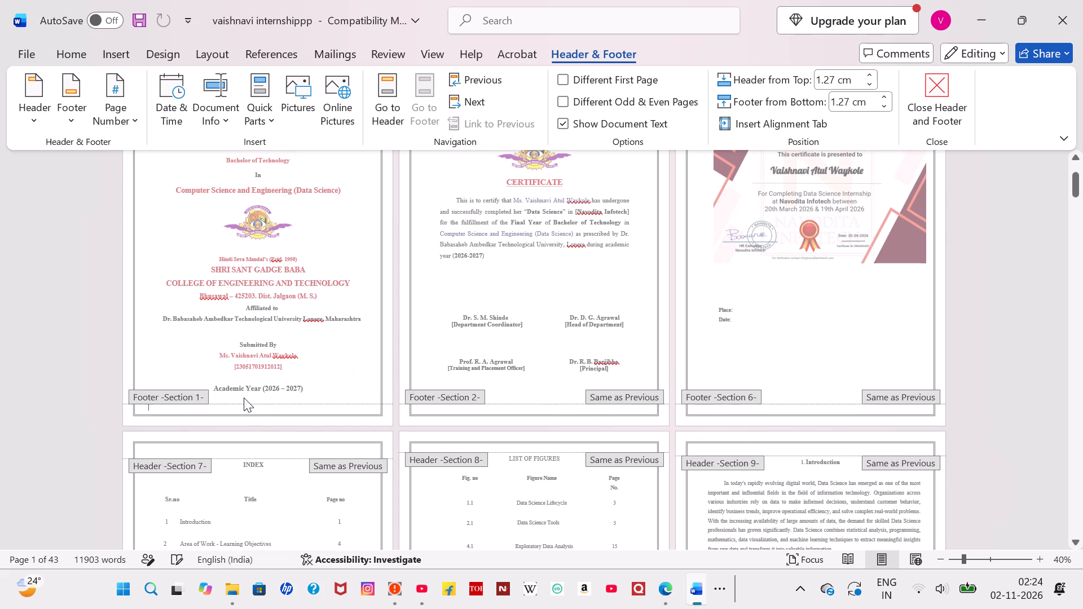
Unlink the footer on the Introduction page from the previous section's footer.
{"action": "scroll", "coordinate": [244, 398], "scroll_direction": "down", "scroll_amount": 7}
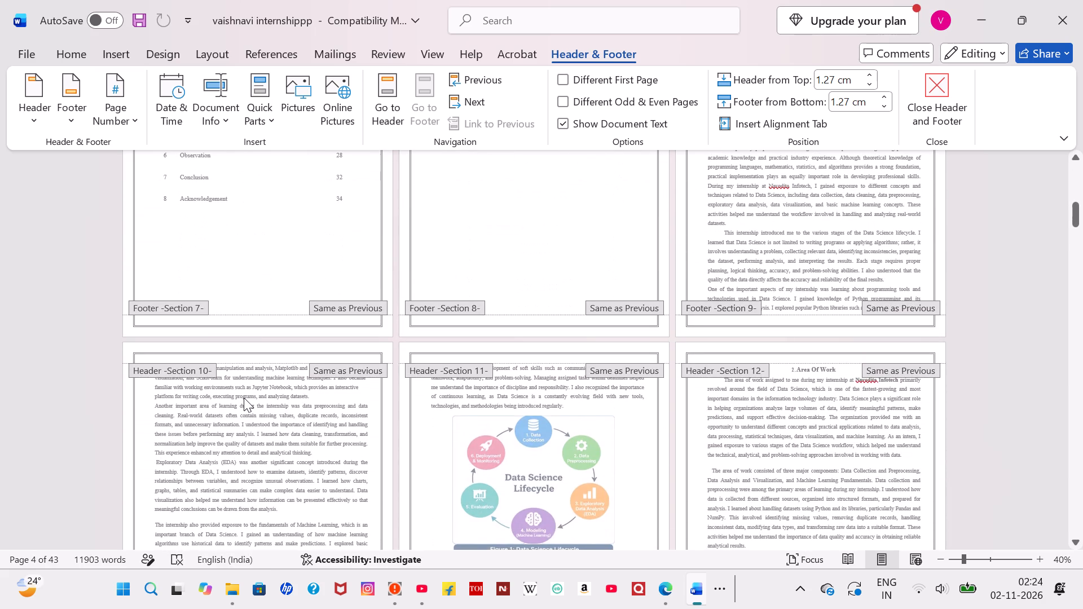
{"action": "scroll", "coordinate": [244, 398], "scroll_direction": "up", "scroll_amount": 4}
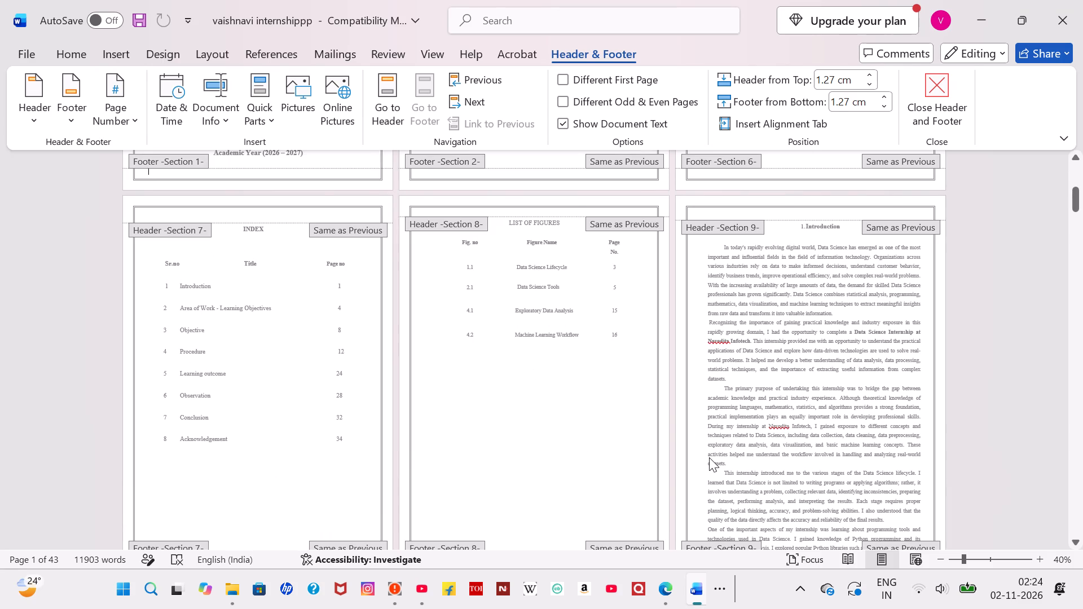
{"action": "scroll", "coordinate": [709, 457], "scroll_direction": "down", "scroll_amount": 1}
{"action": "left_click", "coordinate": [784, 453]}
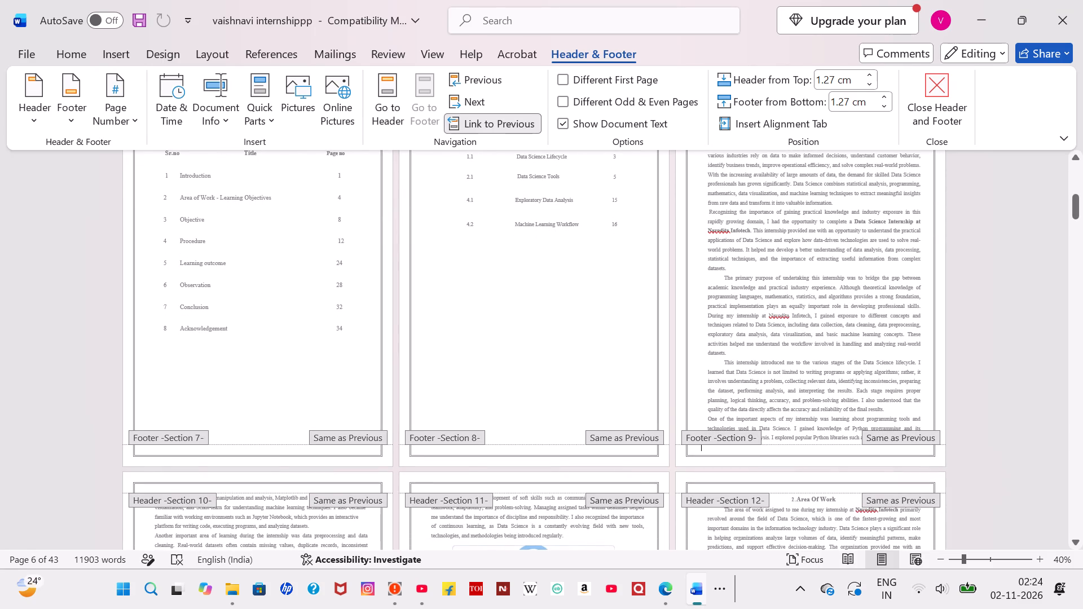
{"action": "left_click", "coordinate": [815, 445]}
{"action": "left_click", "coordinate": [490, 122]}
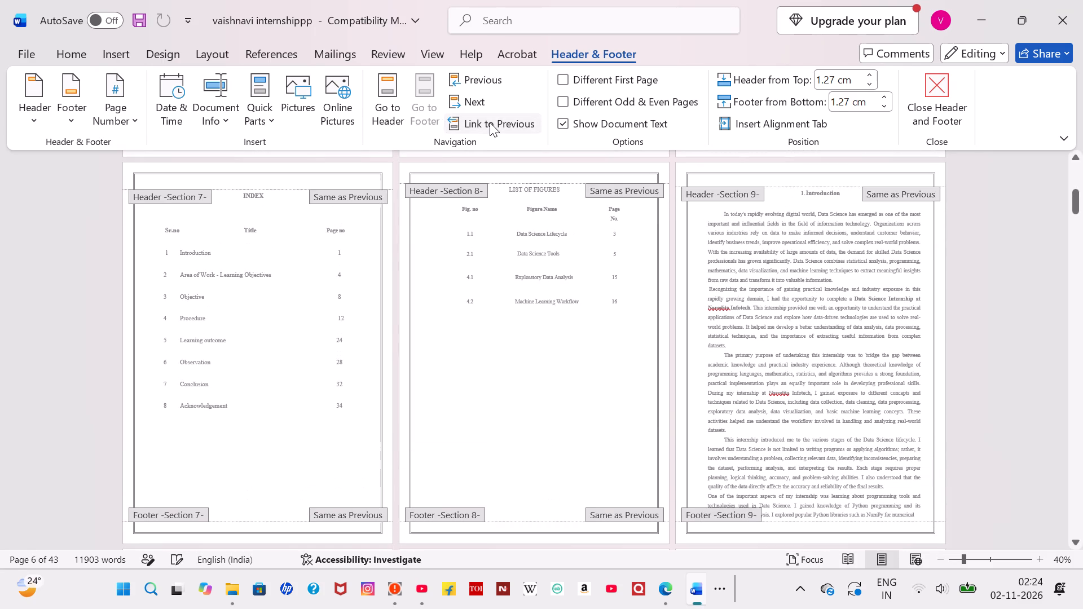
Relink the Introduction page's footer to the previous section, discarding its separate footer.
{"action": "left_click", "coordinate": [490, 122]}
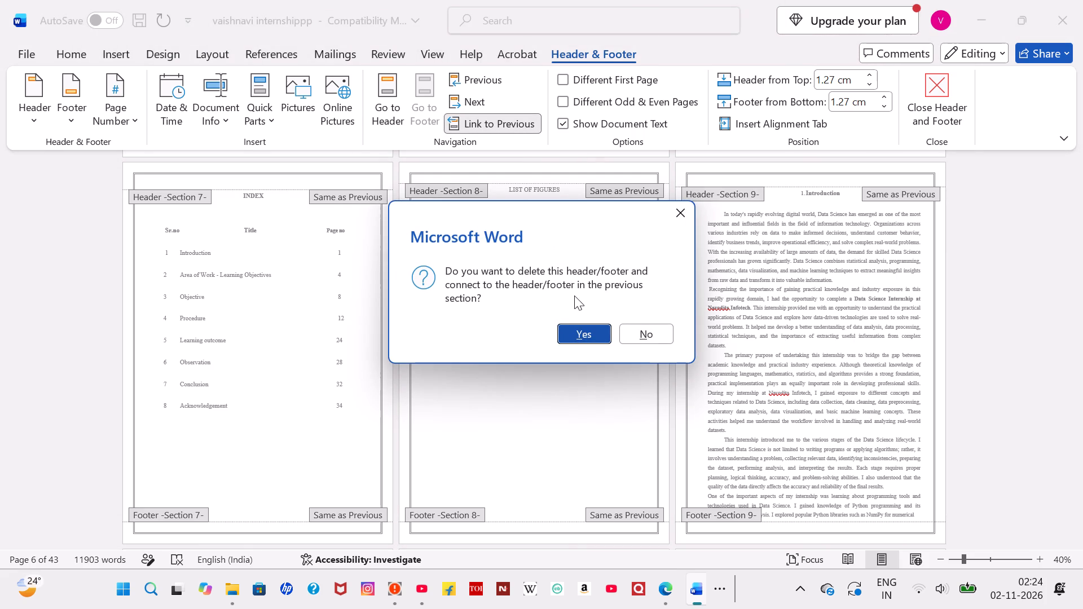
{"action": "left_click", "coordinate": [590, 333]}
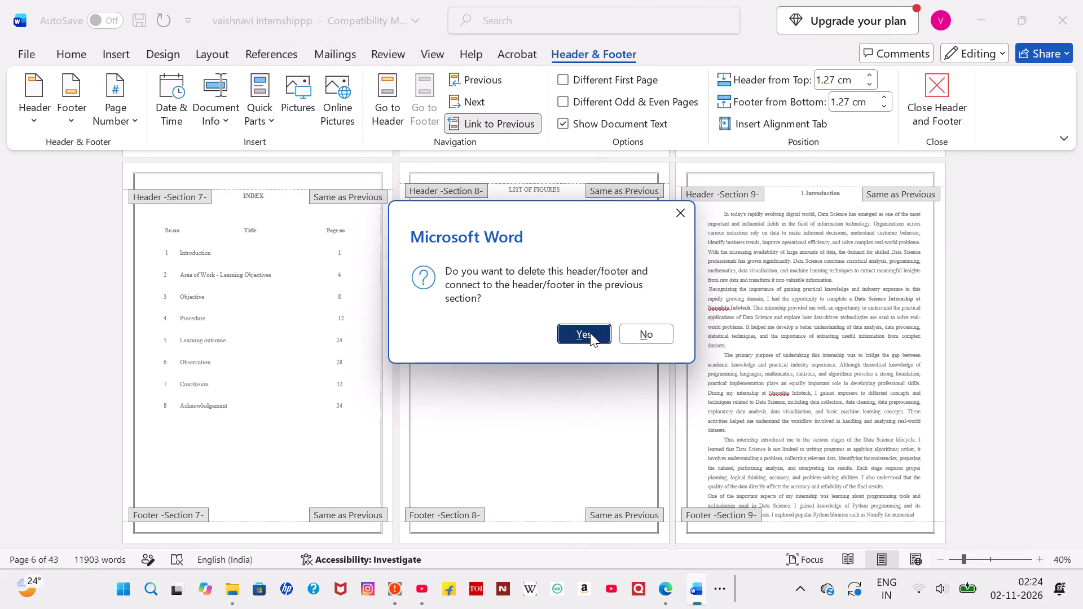
Enter 1 as plain text in the footer of the Introduction page.
{"action": "scroll", "coordinate": [657, 412], "scroll_direction": "down", "scroll_amount": 1}
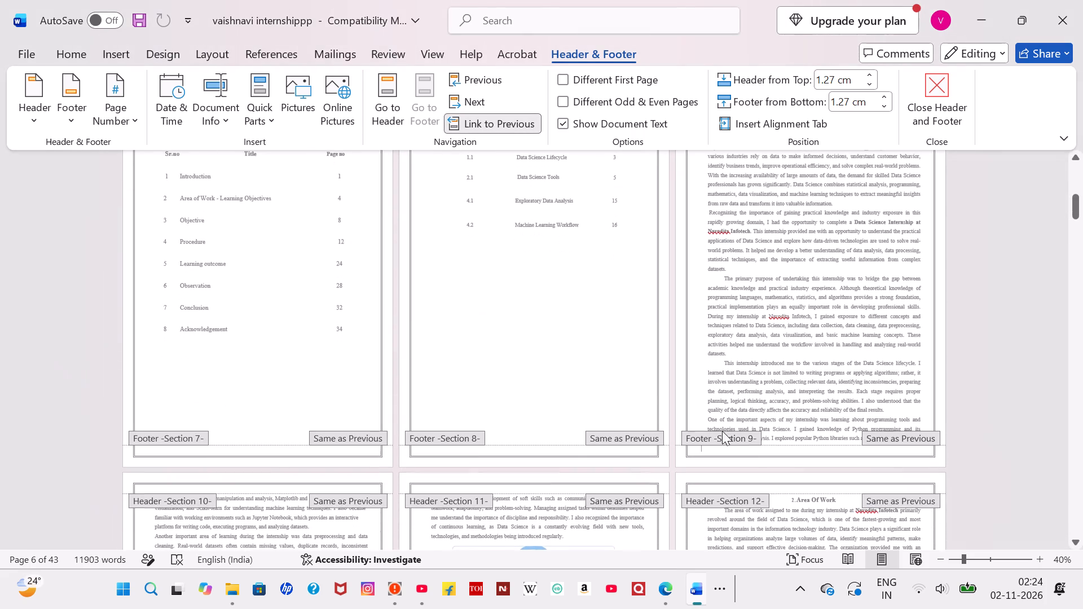
{"action": "left_click", "coordinate": [785, 449]}
{"action": "left_click", "coordinate": [785, 449]}
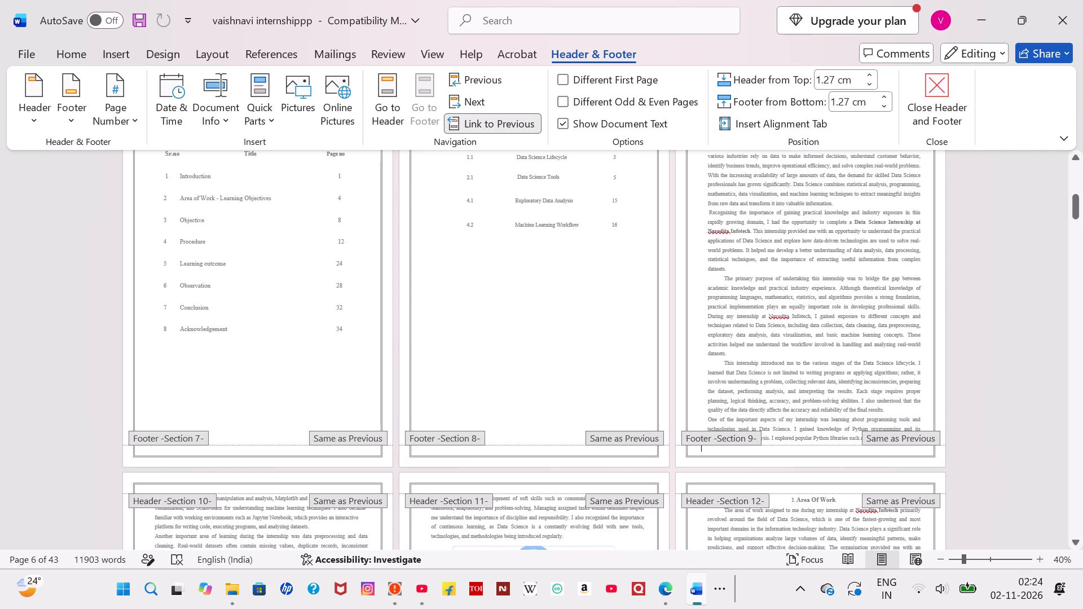
{"action": "key", "text": "1"}
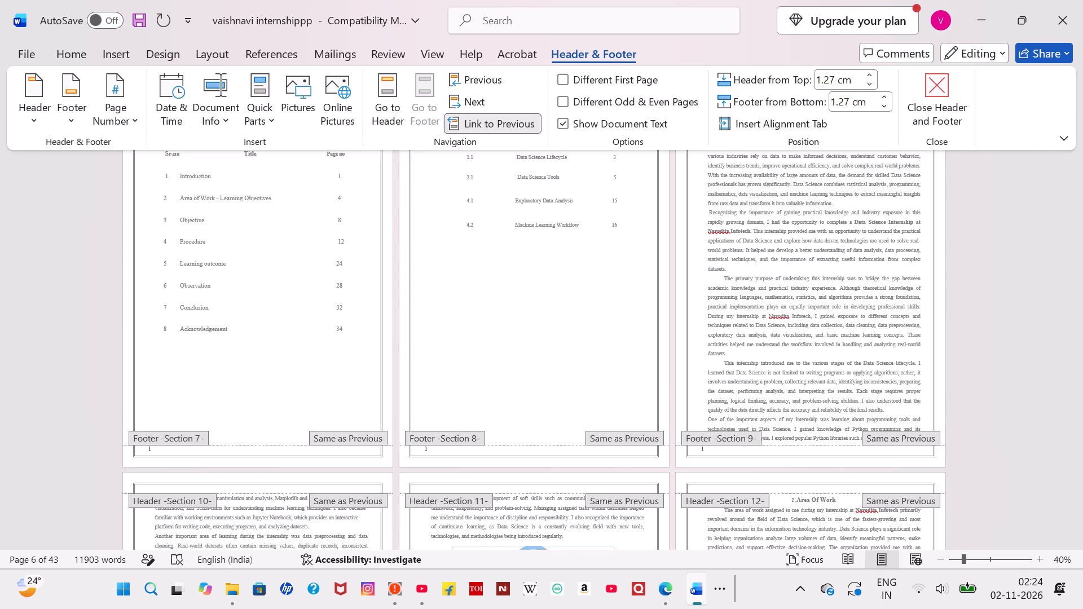
Check the footers of the surrounding pages and repeat the last footer entry twice.
{"action": "scroll", "coordinate": [785, 449], "scroll_direction": "down", "scroll_amount": 4}
{"action": "scroll", "coordinate": [785, 449], "scroll_direction": "right", "scroll_amount": 2}
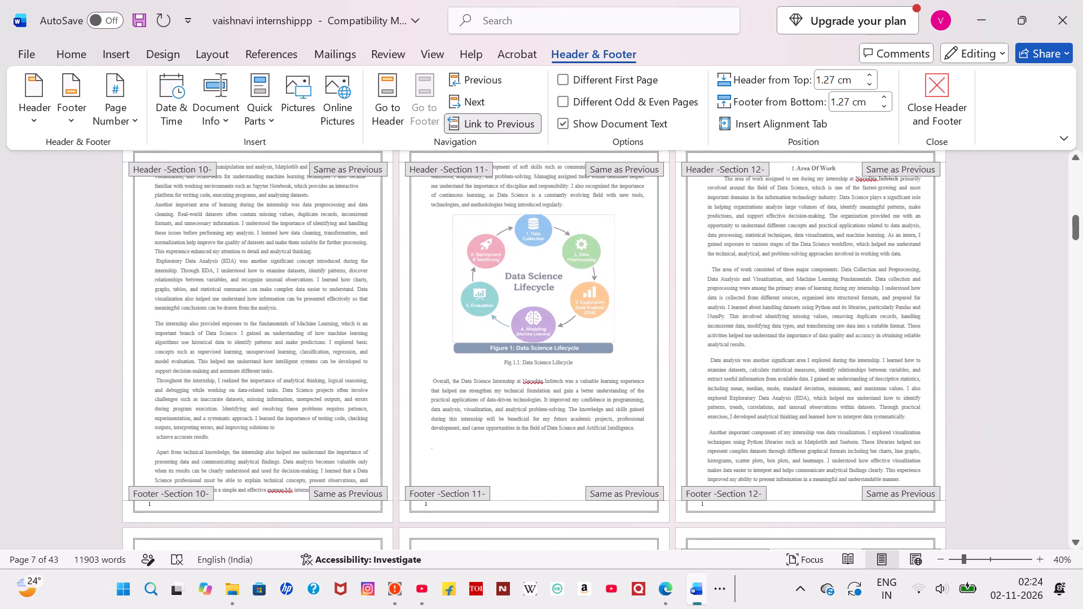
{"action": "scroll", "coordinate": [785, 449], "scroll_direction": "right", "scroll_amount": 1}
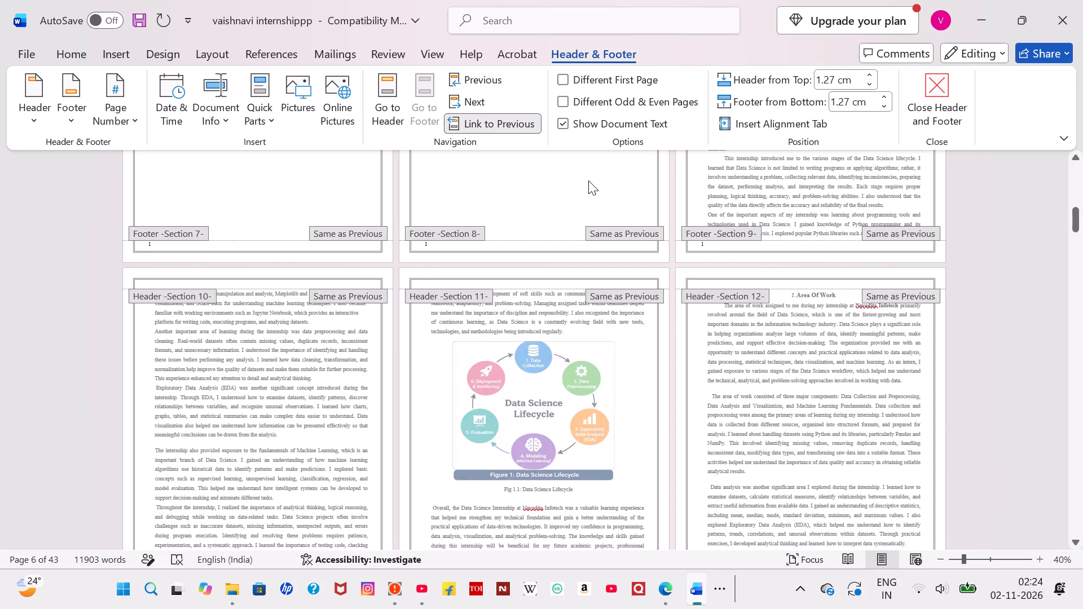
{"action": "scroll", "coordinate": [429, 183], "scroll_direction": "up", "scroll_amount": 4}
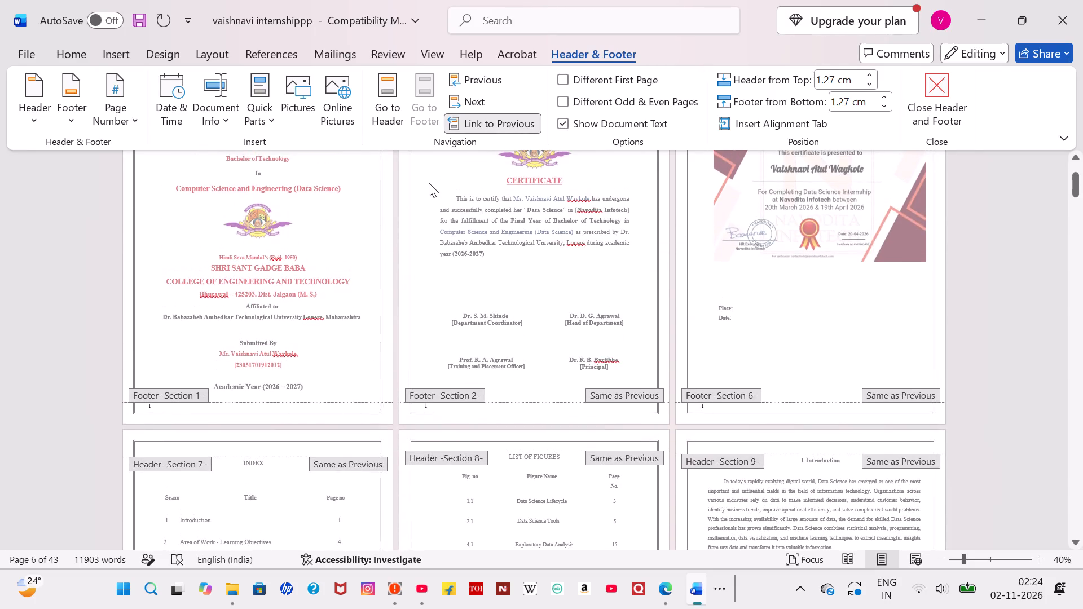
{"action": "double_click", "coordinate": [160, 14]}
Turn on AutoSave by uploading the report to OneDrive - Personal, and dismiss the upload prompt.
{"action": "left_click", "coordinate": [100, 15]}
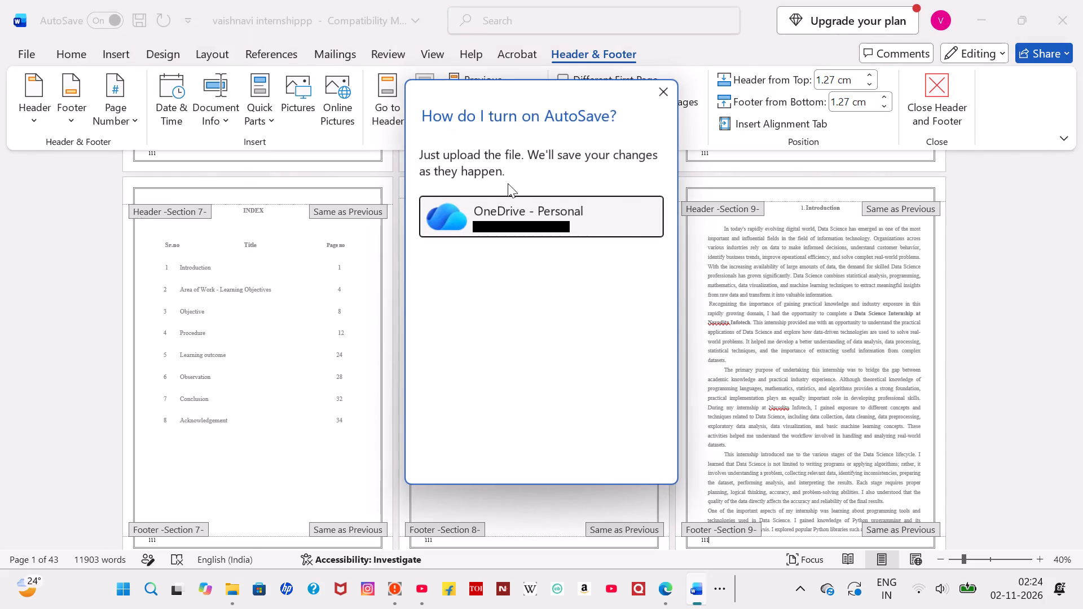
{"action": "left_click", "coordinate": [516, 218]}
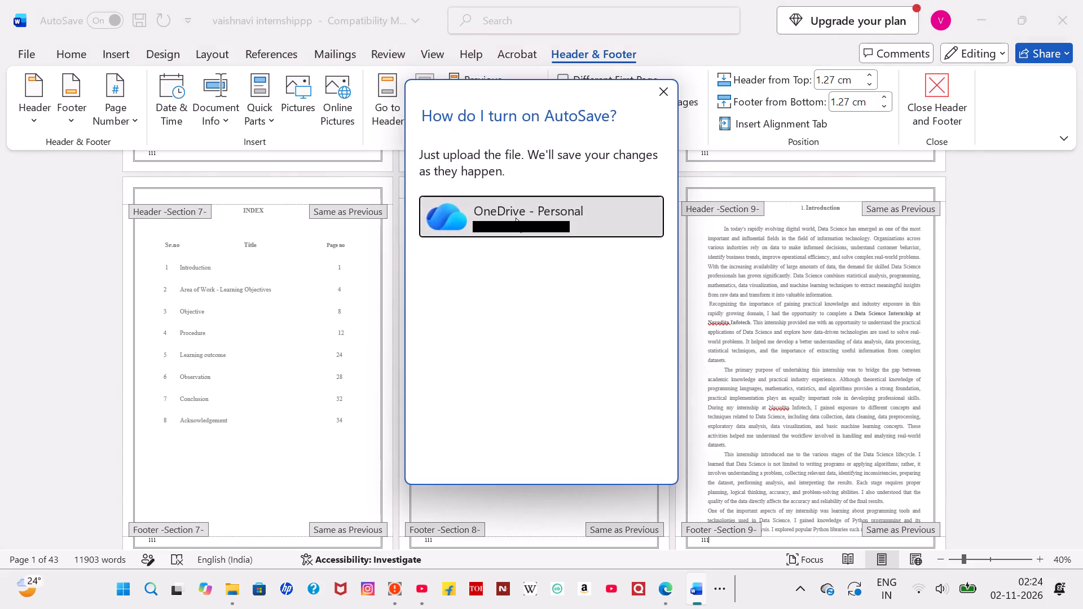
{"action": "left_click", "coordinate": [662, 93]}
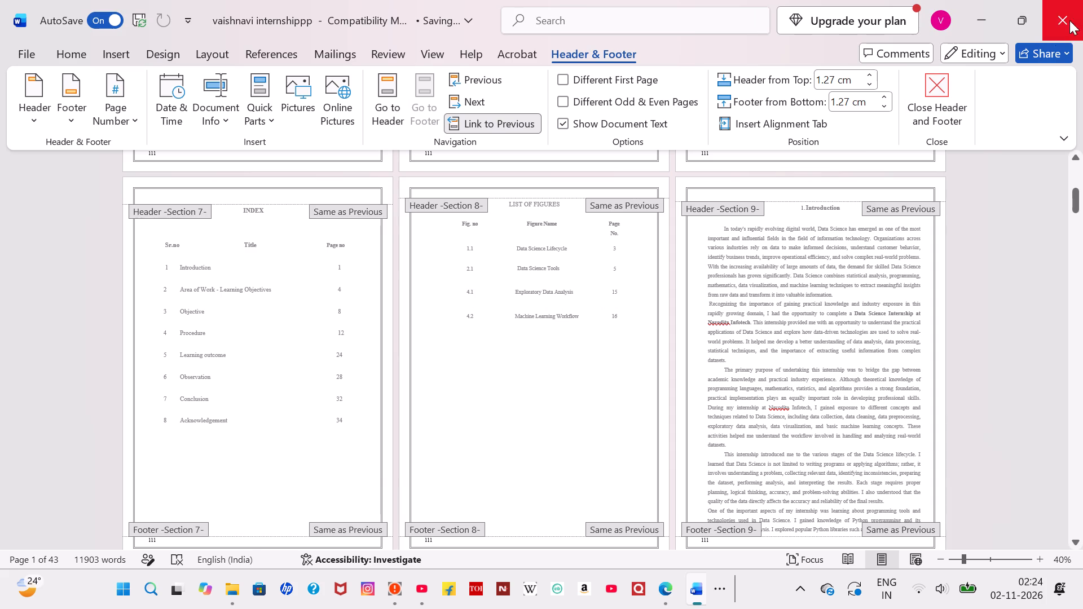
Close the internship report document.
{"action": "left_click", "coordinate": [1082, 15]}
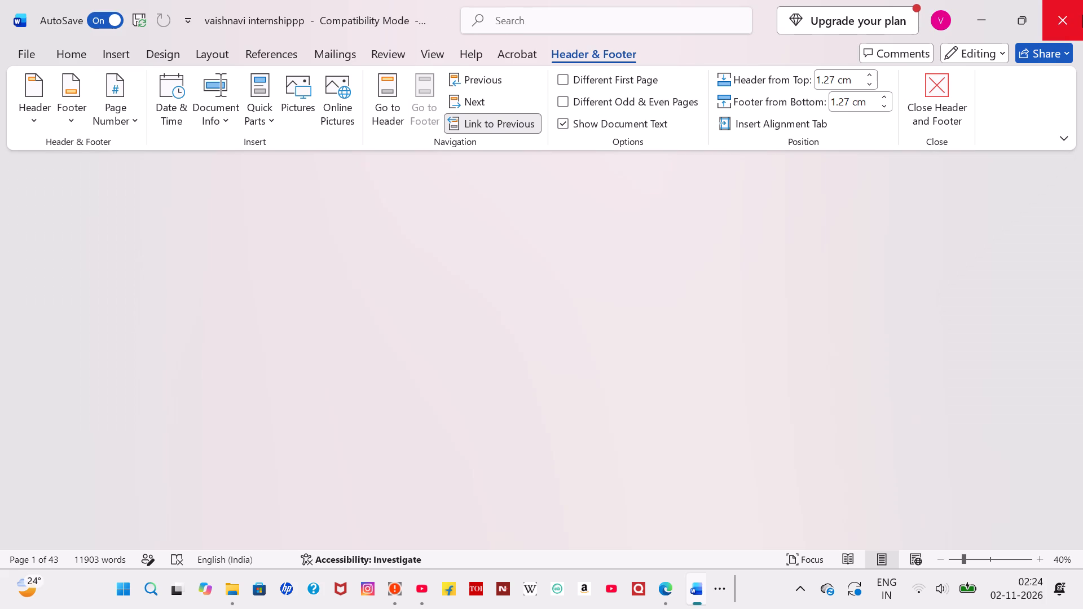
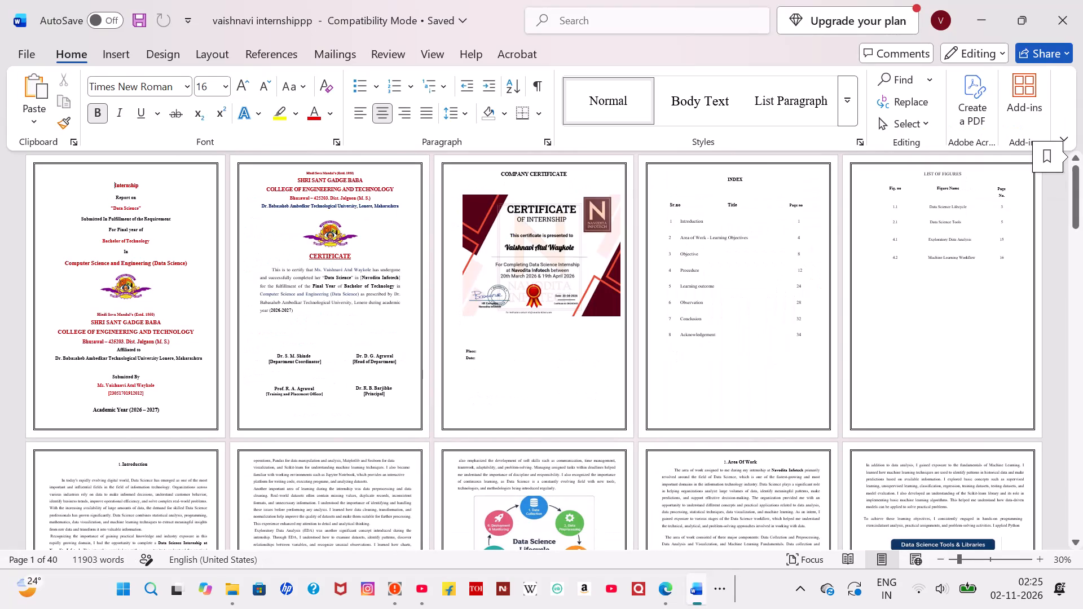
Insert a Next Page section break right before the Introduction heading so the Introduction starts its own section.
{"action": "left_click", "coordinate": [109, 467]}
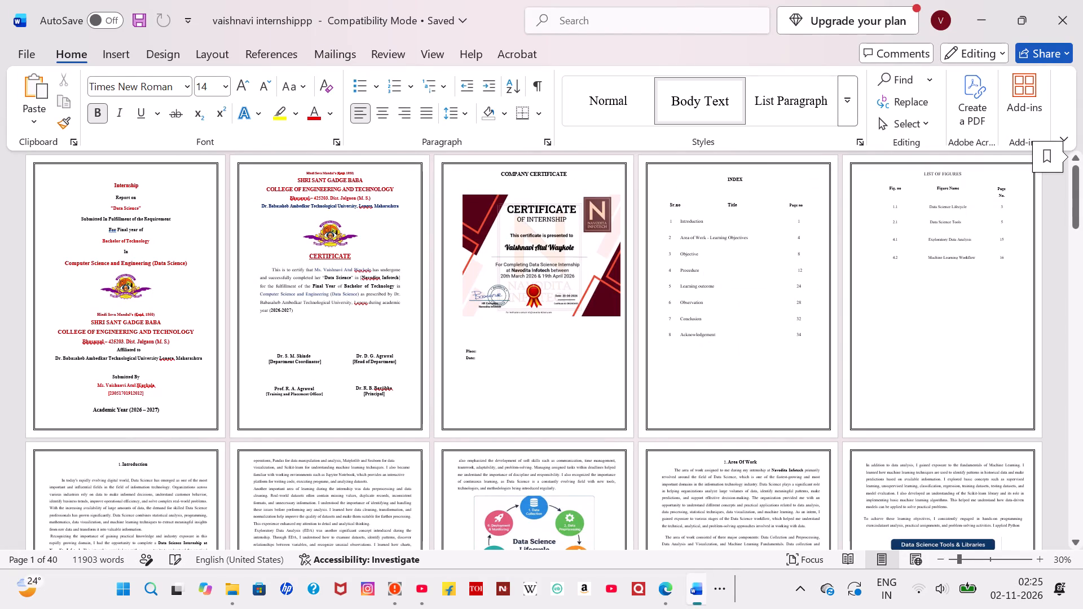
{"action": "left_click", "coordinate": [124, 462]}
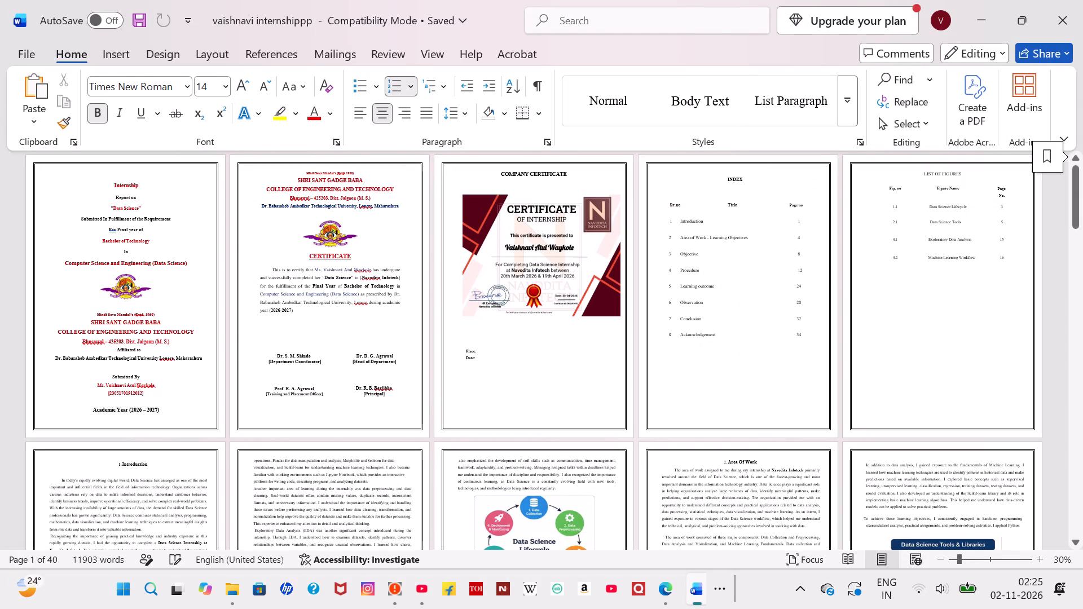
{"action": "left_click", "coordinate": [104, 460]}
{"action": "left_click", "coordinate": [121, 58]}
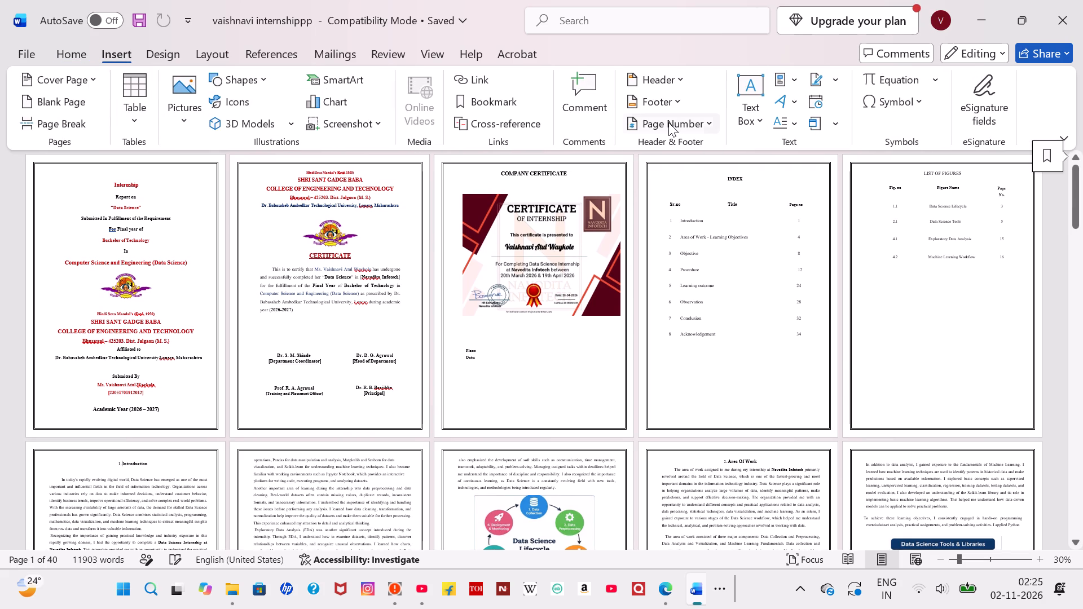
{"action": "left_click", "coordinate": [156, 56]}
{"action": "left_click", "coordinate": [52, 50]}
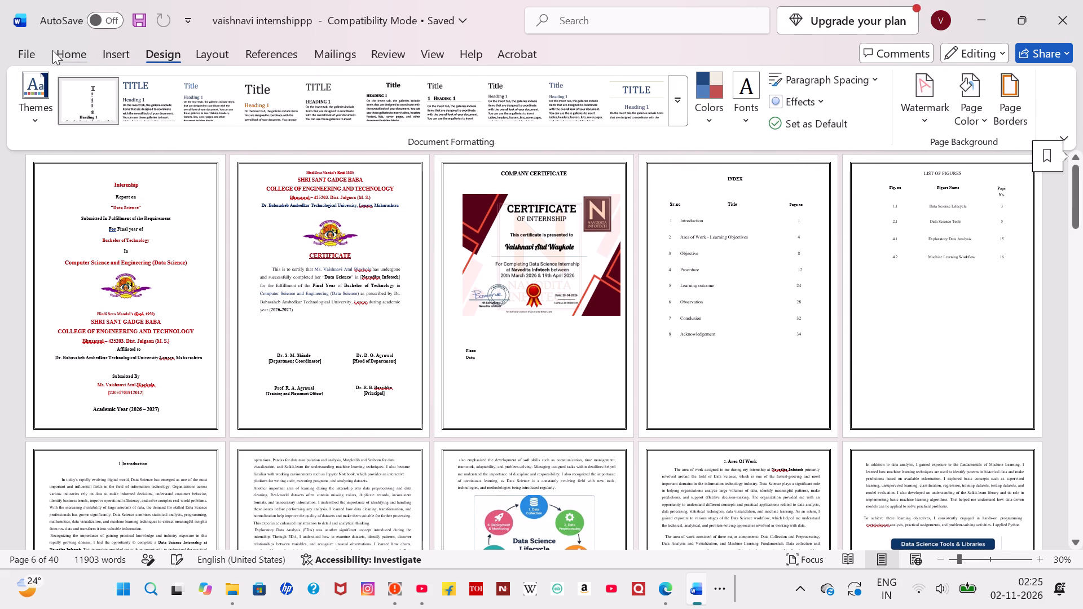
{"action": "left_click", "coordinate": [107, 51]}
{"action": "left_click", "coordinate": [217, 55]}
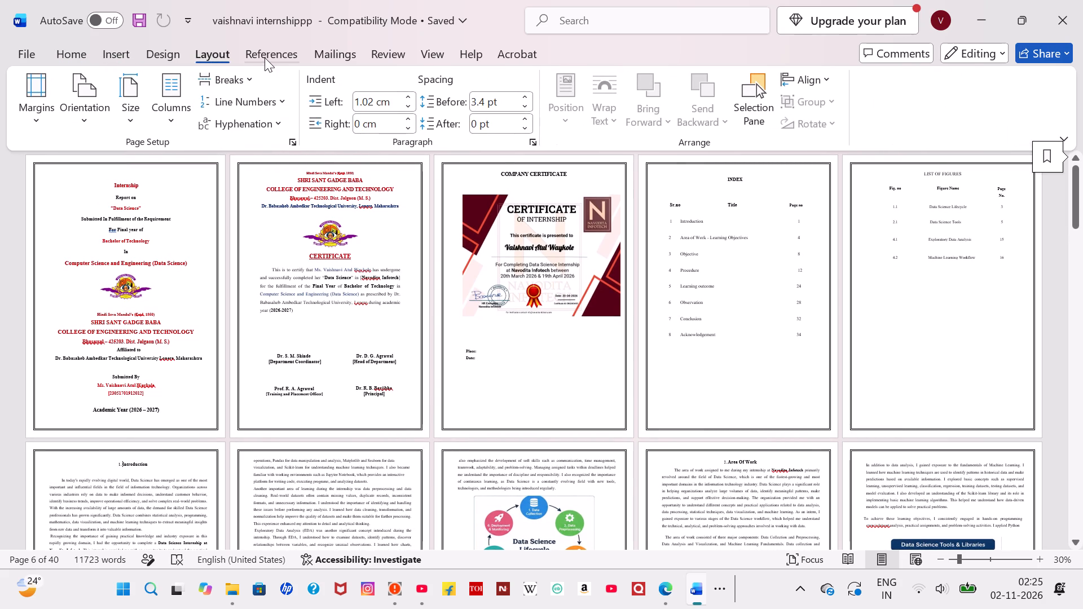
{"action": "left_click", "coordinate": [235, 73]}
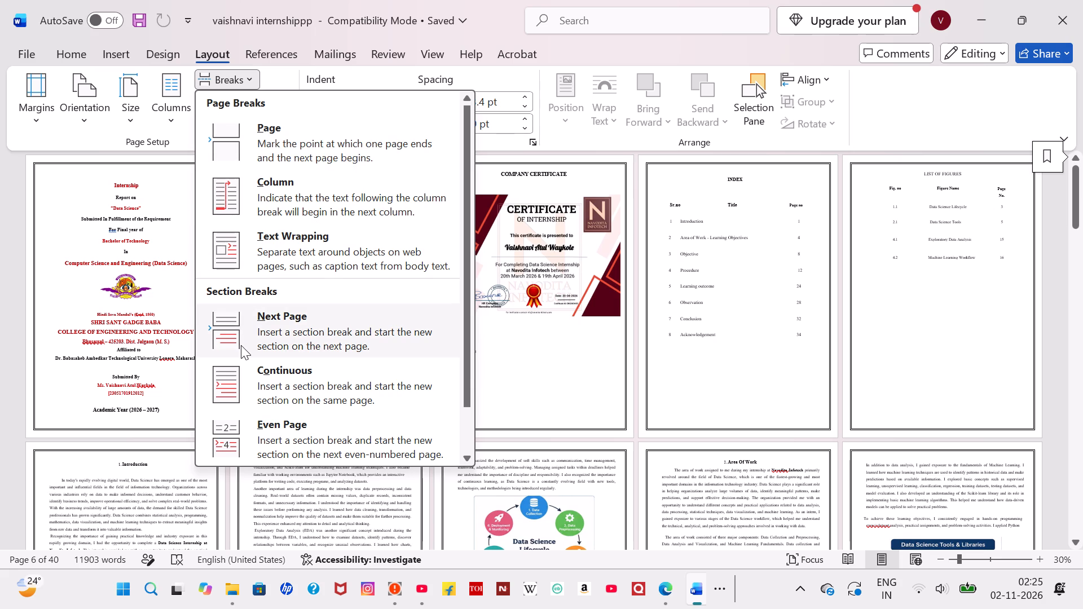
{"action": "scroll", "coordinate": [241, 345], "scroll_direction": "down", "scroll_amount": 2}
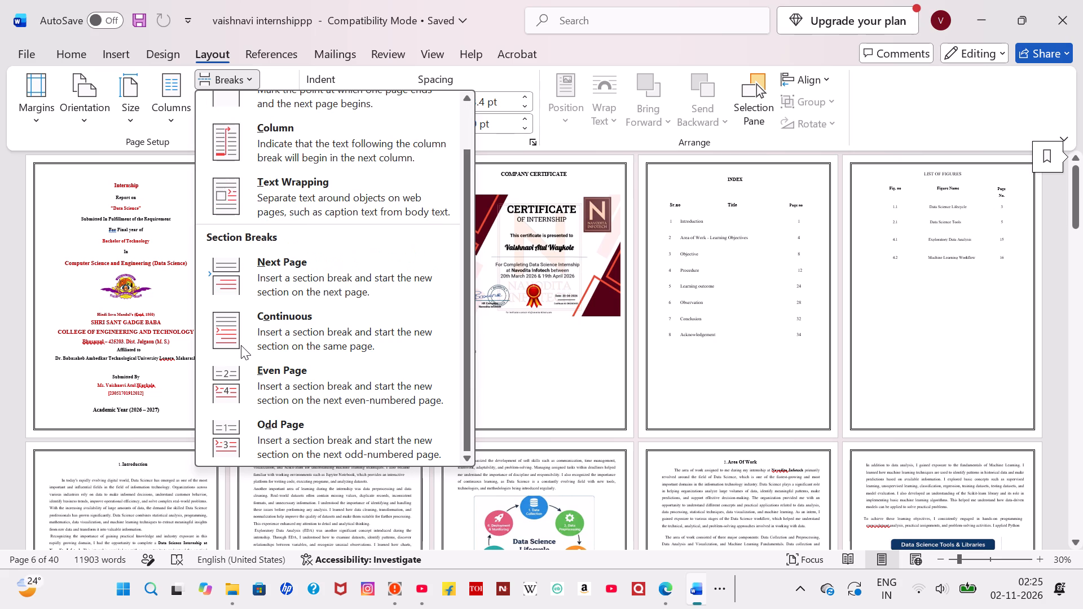
{"action": "scroll", "coordinate": [241, 345], "scroll_direction": "down", "scroll_amount": 2}
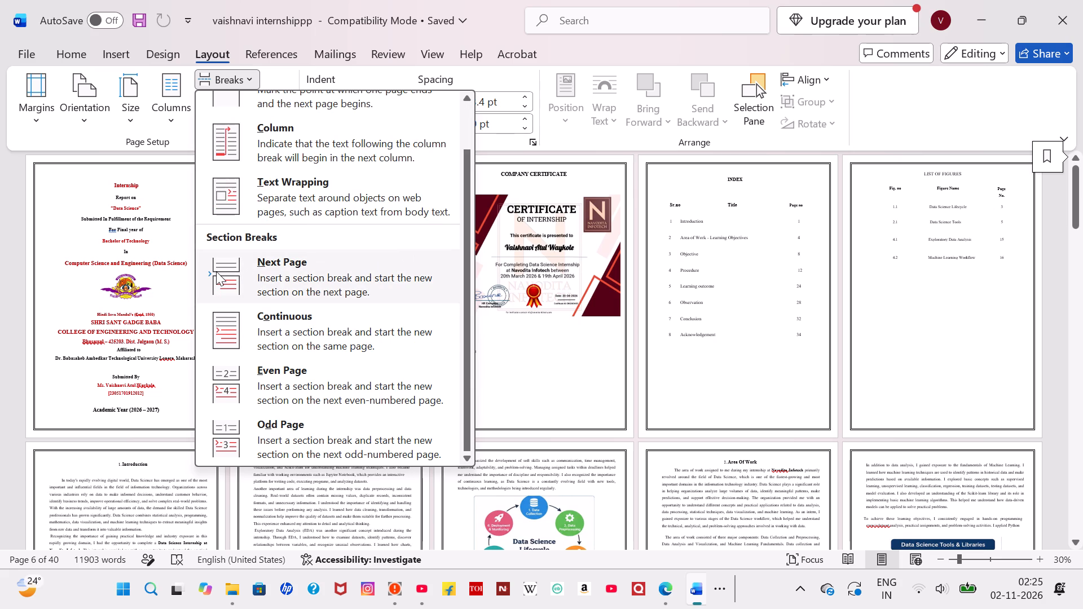
{"action": "left_click", "coordinate": [216, 271]}
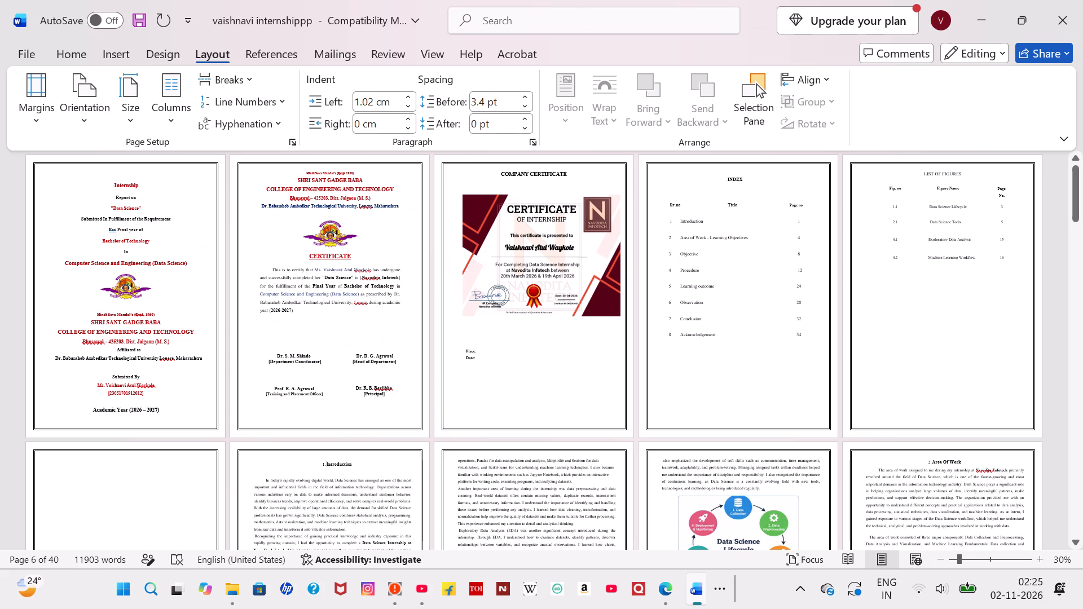
Look through the report's pages following the new section break, and return to the Introduction page.
{"action": "scroll", "coordinate": [315, 506], "scroll_direction": "down", "scroll_amount": 9}
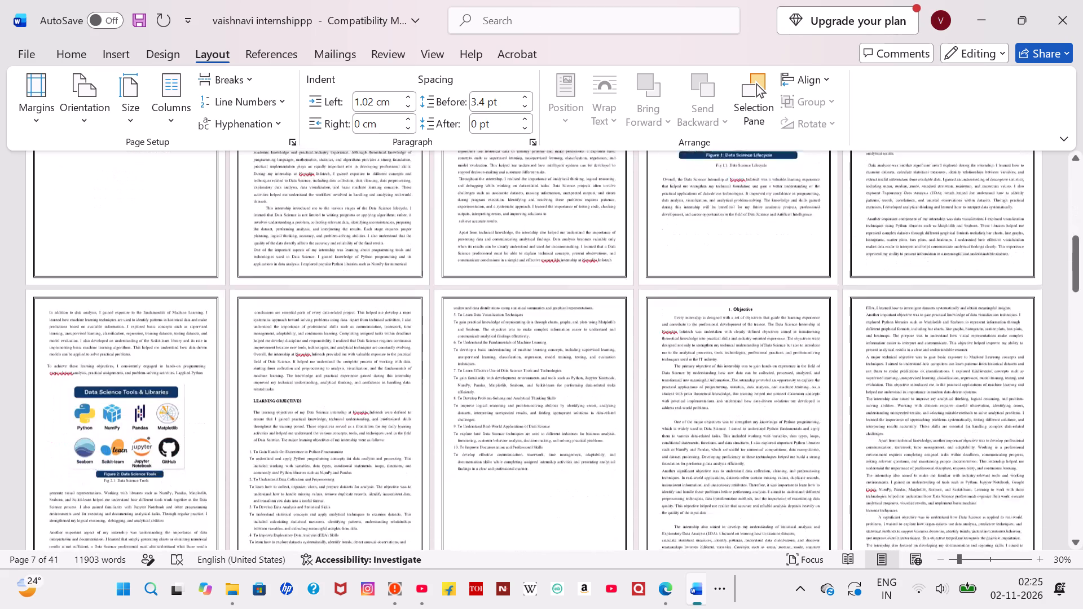
{"action": "scroll", "coordinate": [315, 506], "scroll_direction": "down", "scroll_amount": 3}
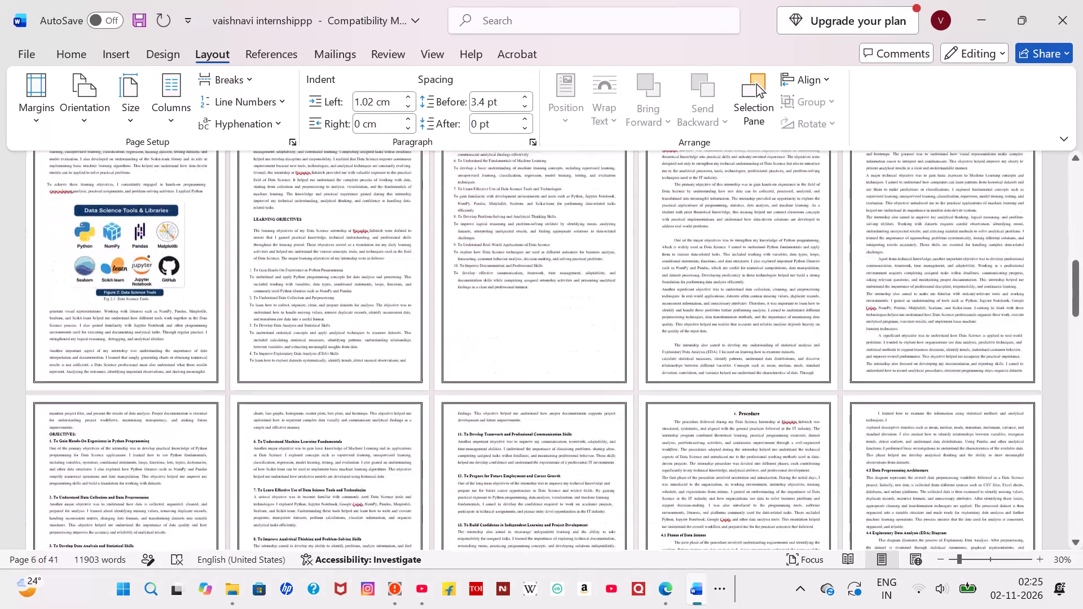
{"action": "scroll", "coordinate": [315, 506], "scroll_direction": "down", "scroll_amount": 8}
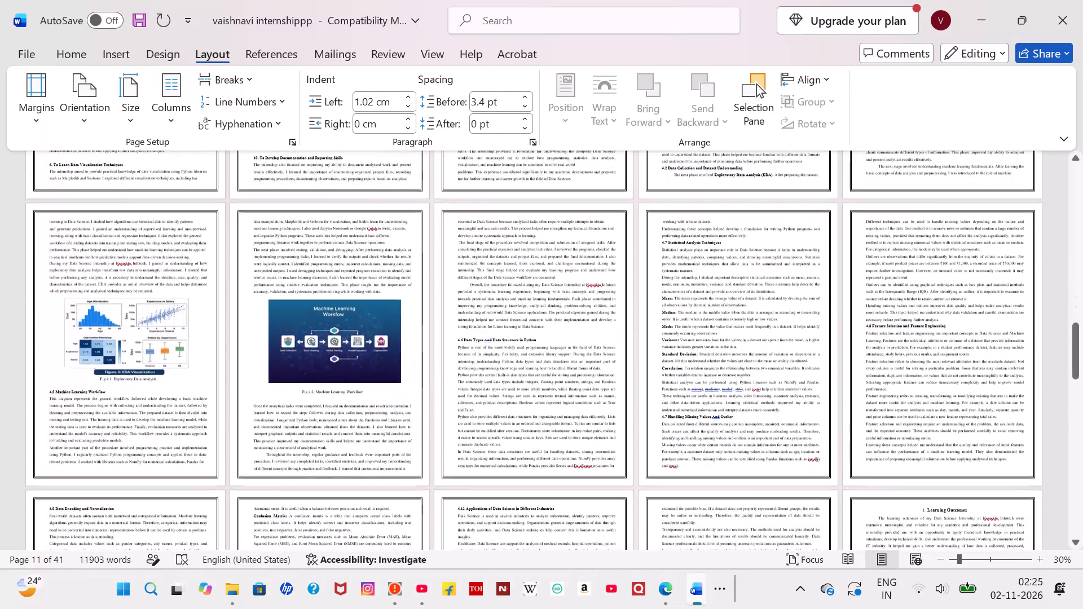
{"action": "scroll", "coordinate": [315, 506], "scroll_direction": "down", "scroll_amount": 3}
{"action": "scroll", "coordinate": [315, 506], "scroll_direction": "up", "scroll_amount": 5}
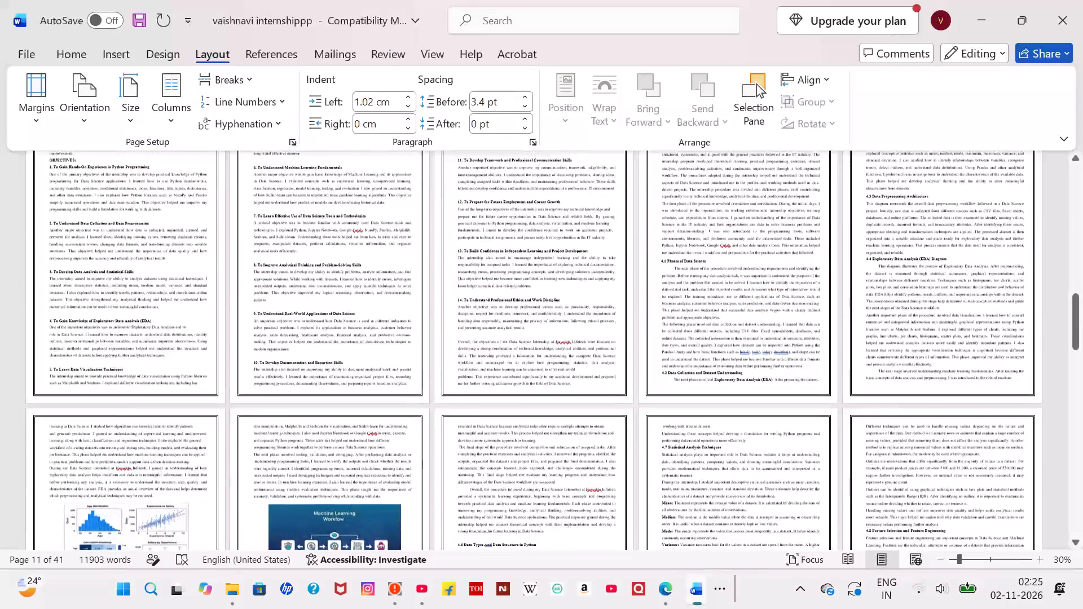
{"action": "scroll", "coordinate": [315, 506], "scroll_direction": "up", "scroll_amount": 9}
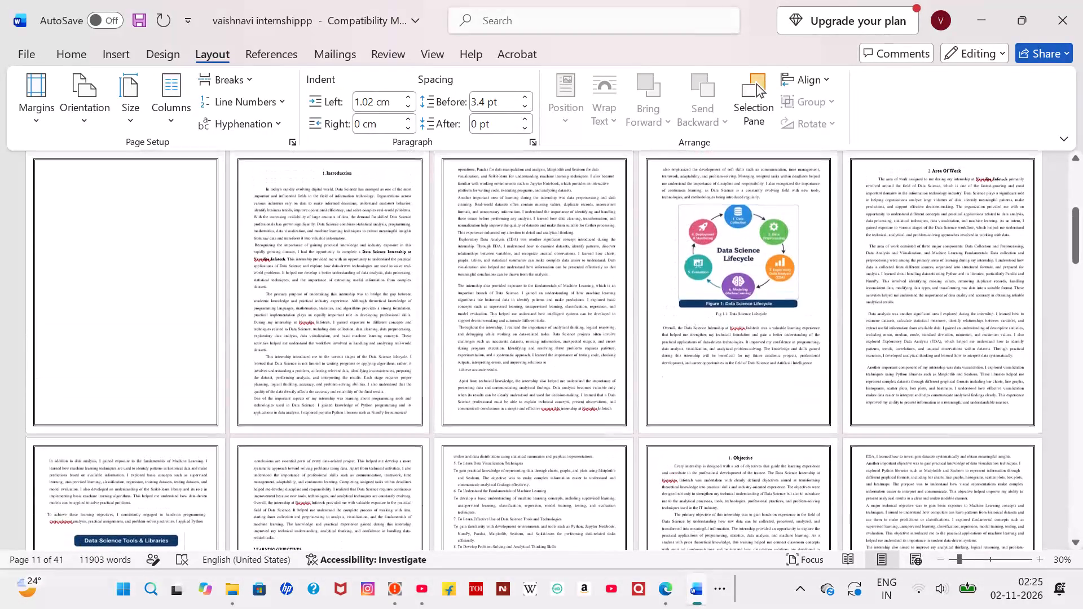
{"action": "scroll", "coordinate": [315, 506], "scroll_direction": "up", "scroll_amount": 1}
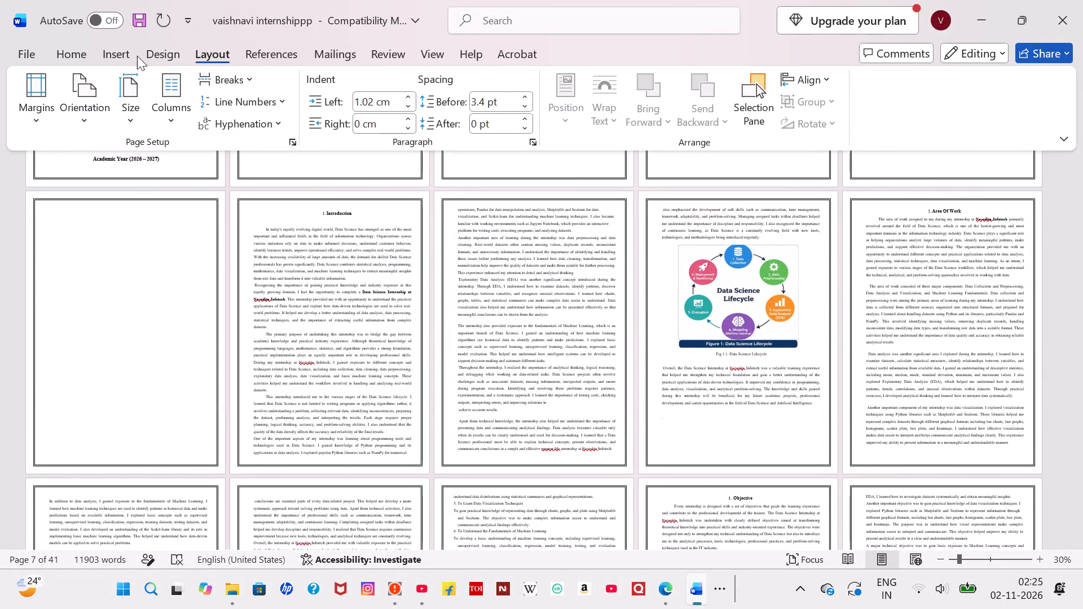
Add page numbers at the bottom of the page from the Introduction using the Plain Number 2 style.
{"action": "left_click", "coordinate": [117, 55]}
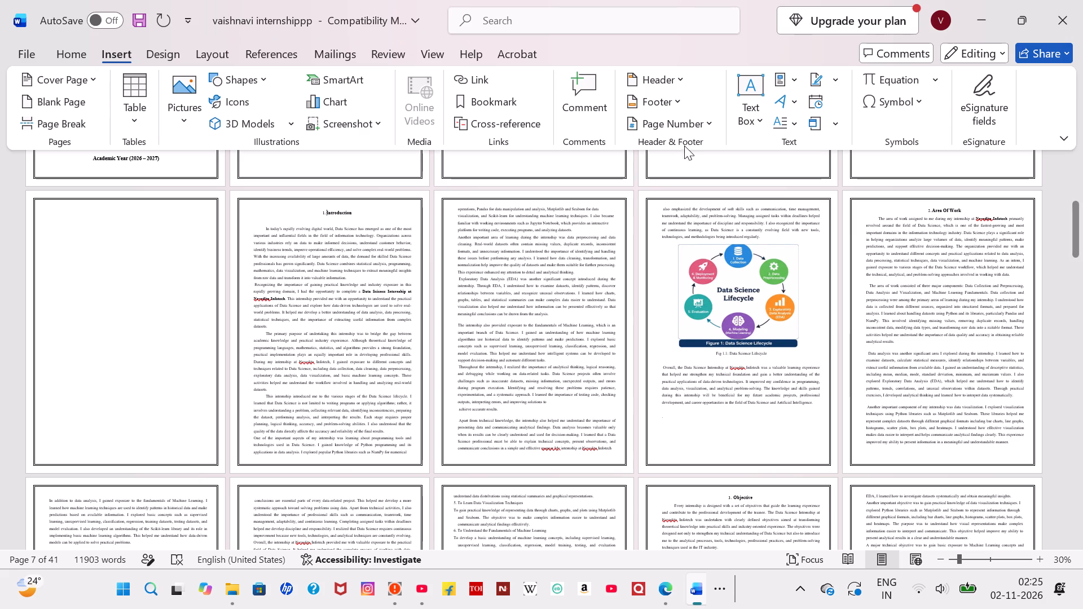
{"action": "left_click", "coordinate": [701, 125]}
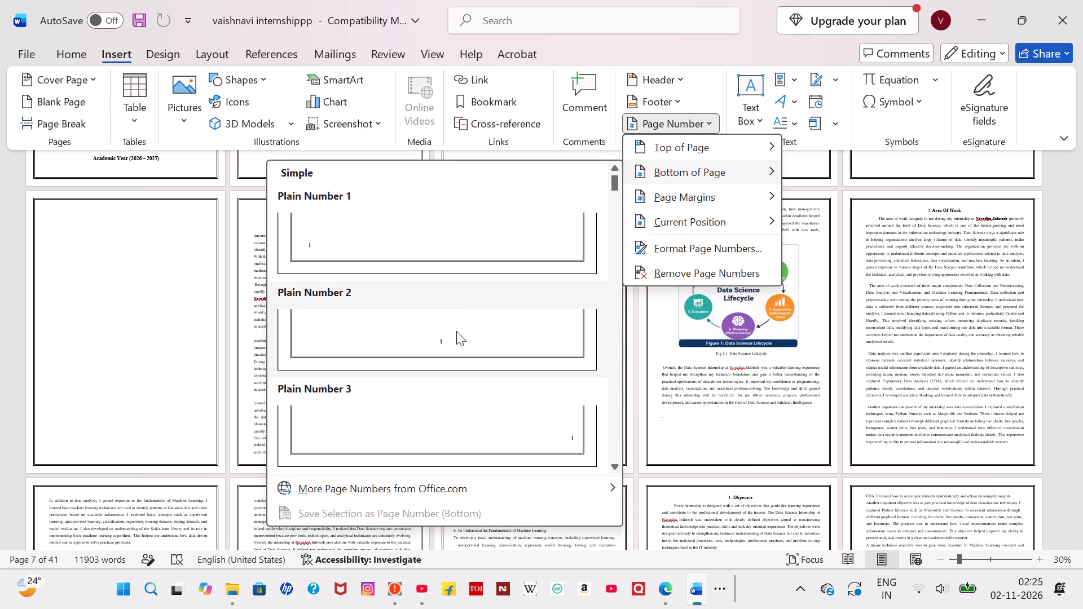
{"action": "left_click", "coordinate": [456, 331]}
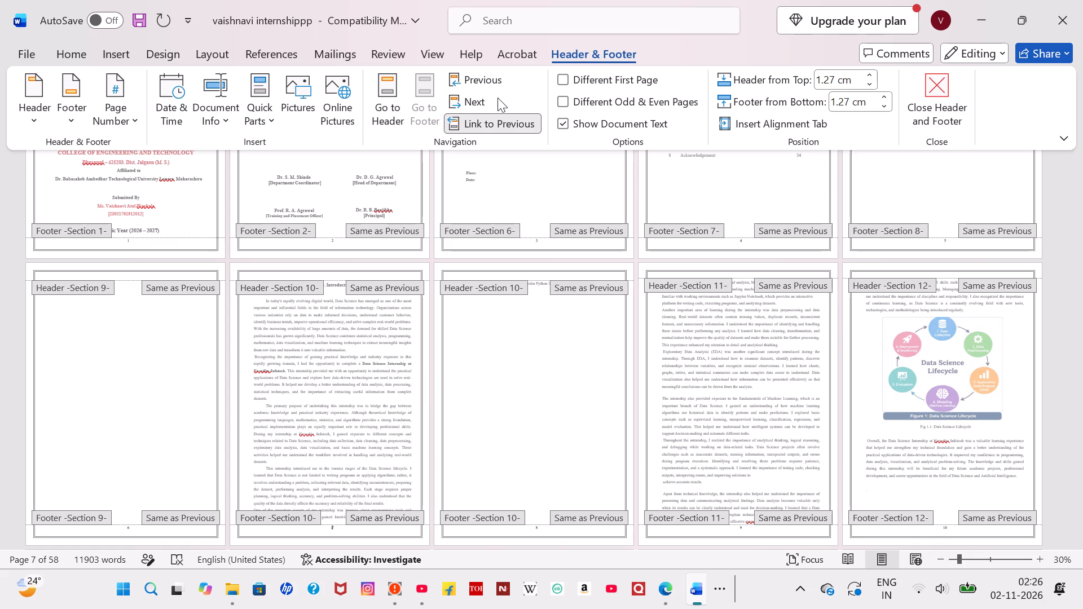
{"action": "scroll", "coordinate": [606, 257], "scroll_direction": "up", "scroll_amount": 3}
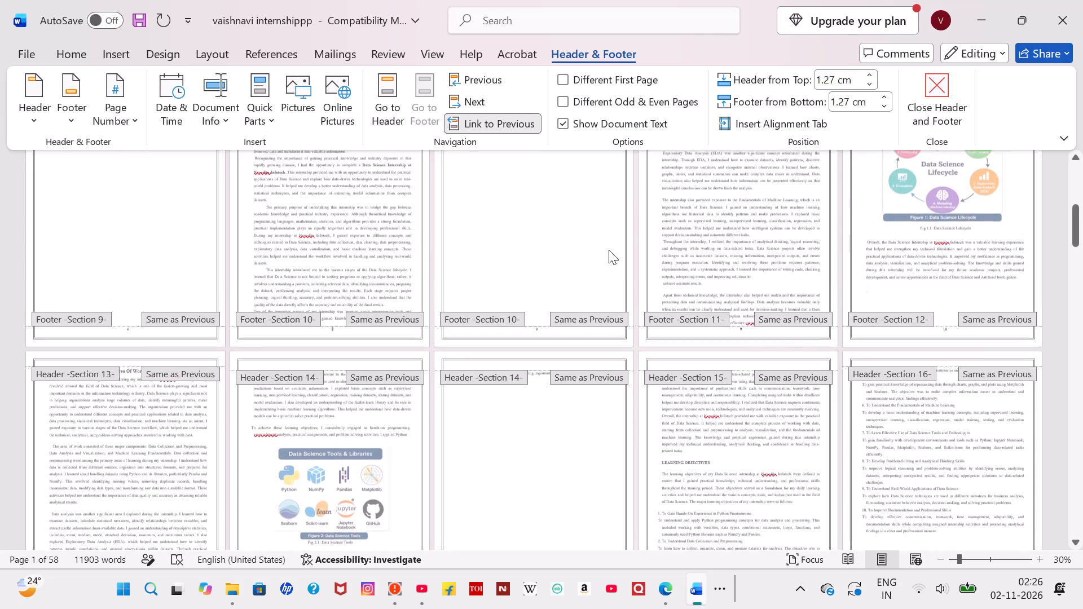
{"action": "scroll", "coordinate": [609, 250], "scroll_direction": "up", "scroll_amount": 1}
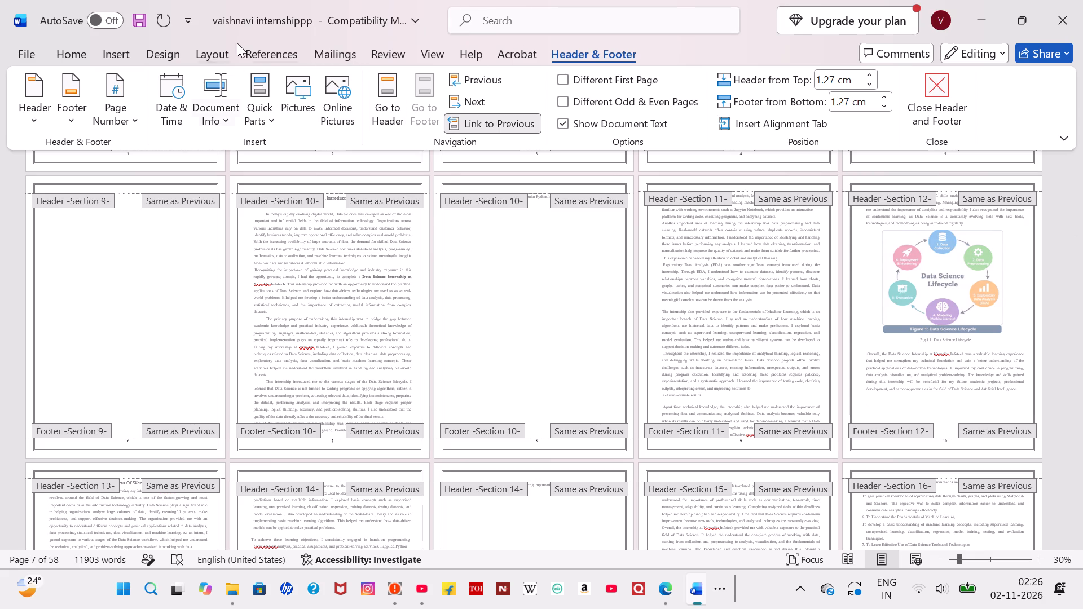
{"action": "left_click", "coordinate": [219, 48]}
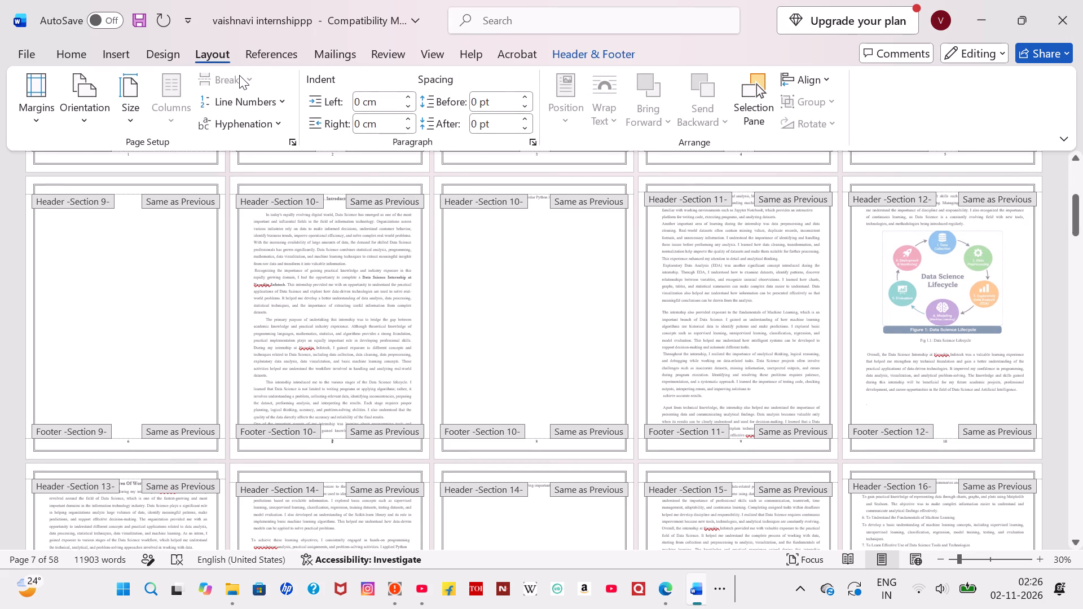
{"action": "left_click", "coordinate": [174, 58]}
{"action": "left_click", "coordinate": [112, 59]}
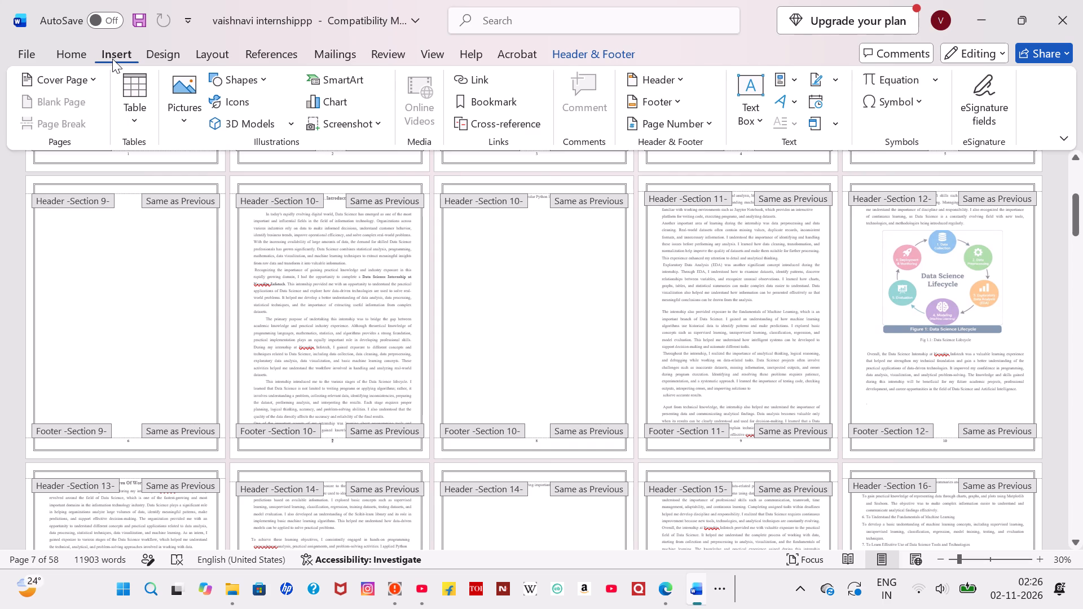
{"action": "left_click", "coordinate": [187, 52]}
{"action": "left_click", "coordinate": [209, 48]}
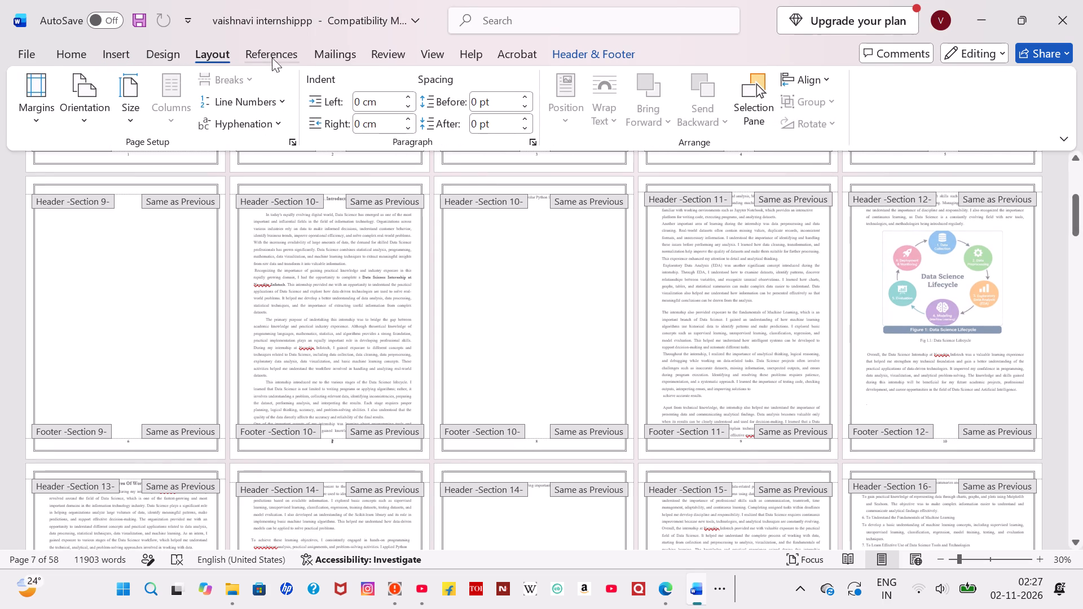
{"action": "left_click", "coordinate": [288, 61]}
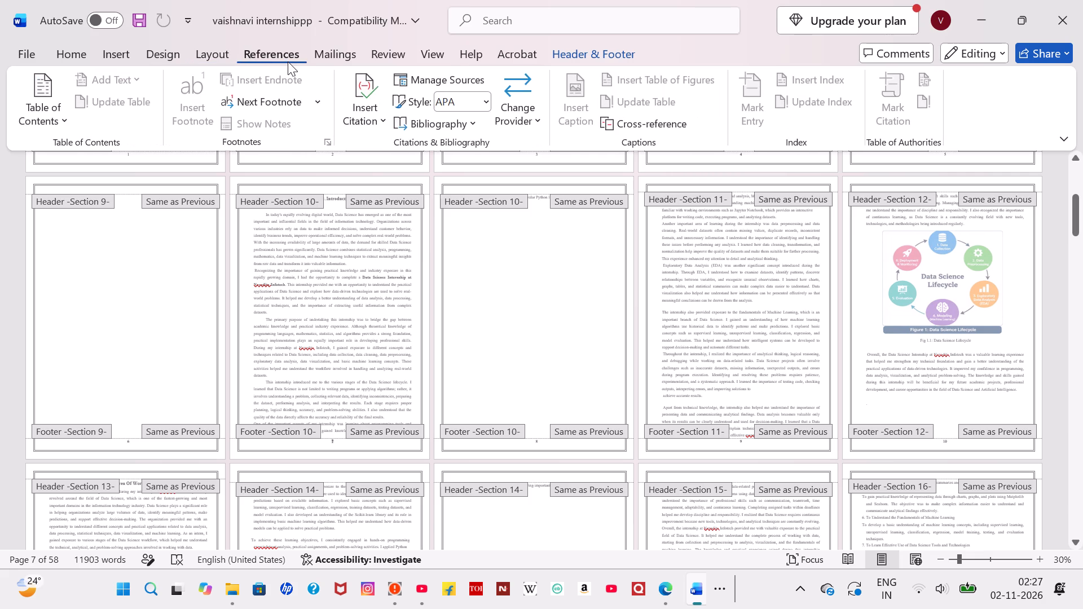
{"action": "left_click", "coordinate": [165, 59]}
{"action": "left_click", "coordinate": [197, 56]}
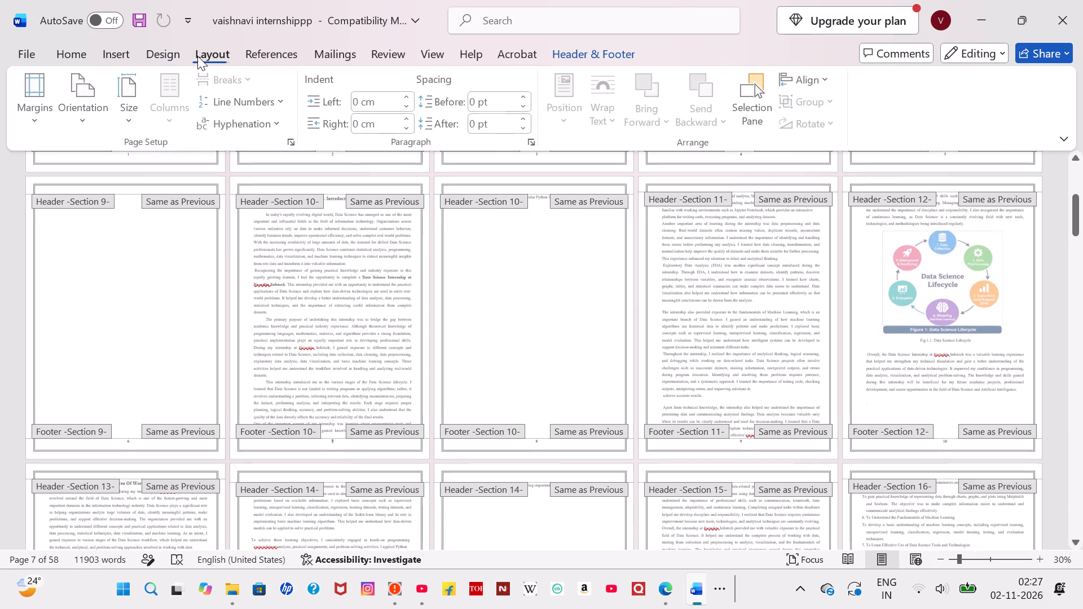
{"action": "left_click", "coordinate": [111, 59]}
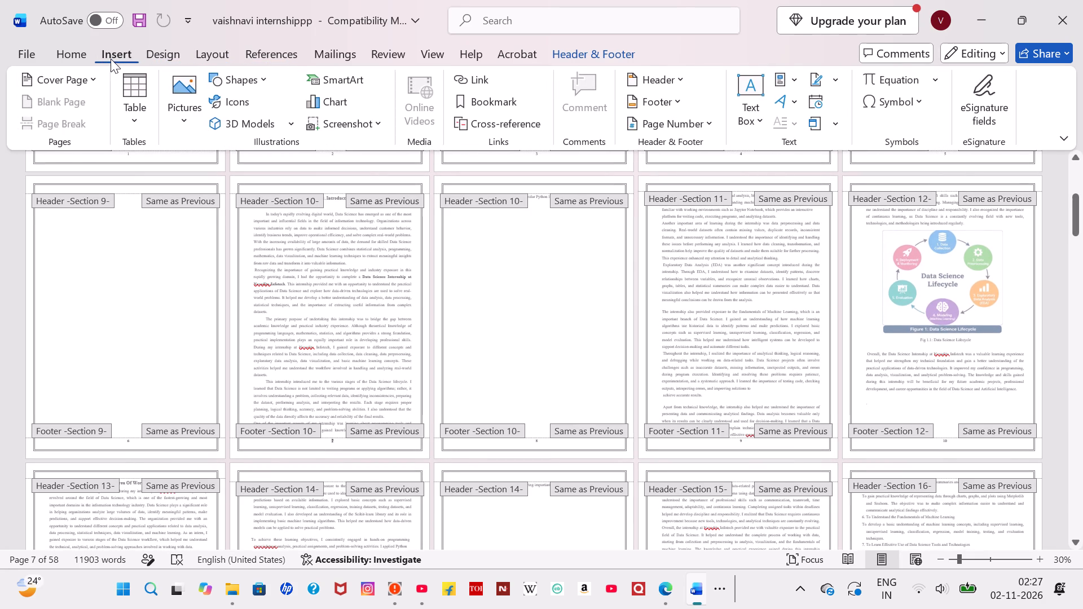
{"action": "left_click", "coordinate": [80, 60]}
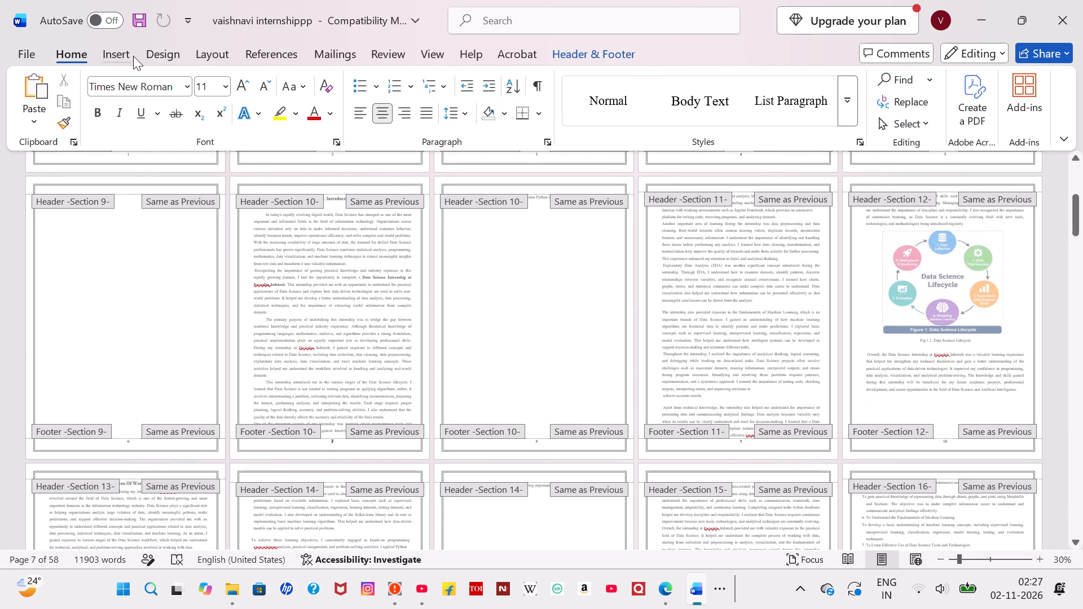
Format the Introduction section's page numbers to start at 1, and check the footers of the surrounding pages.
{"action": "left_click", "coordinate": [133, 56]}
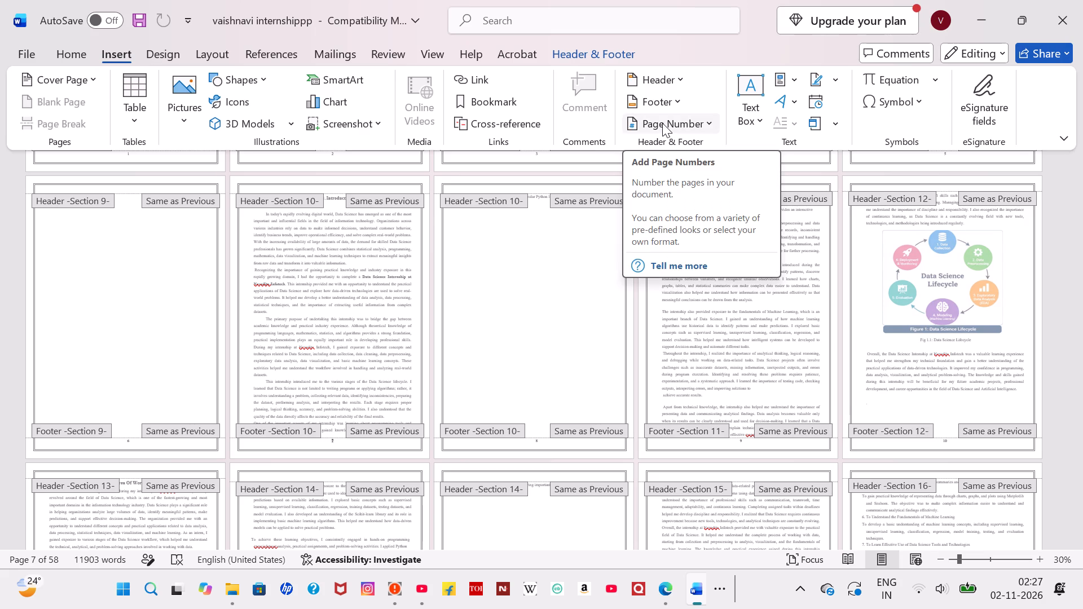
{"action": "left_click", "coordinate": [662, 123]}
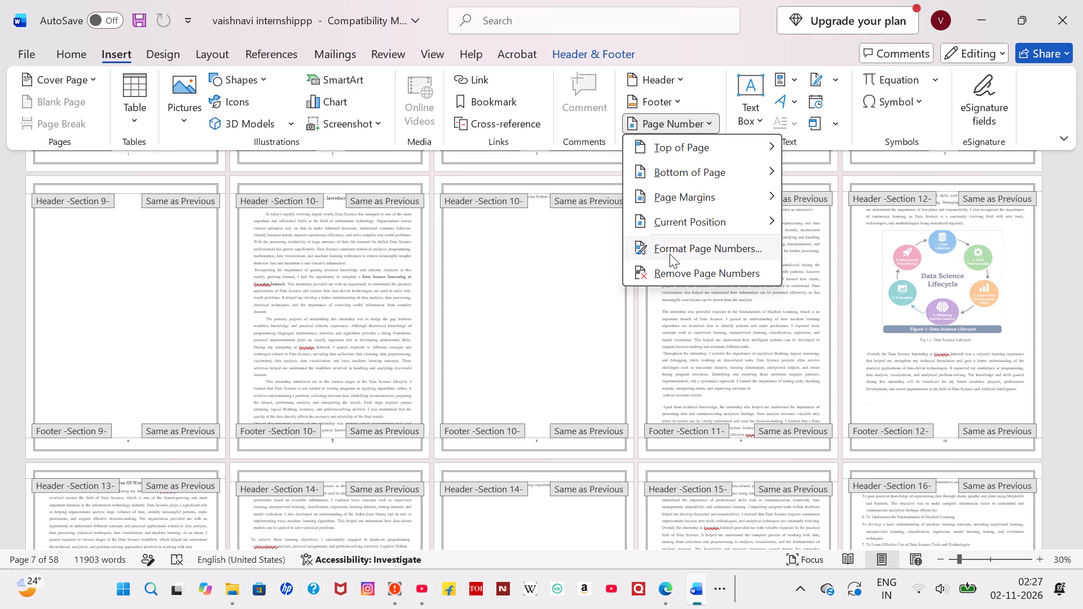
{"action": "left_click", "coordinate": [670, 254]}
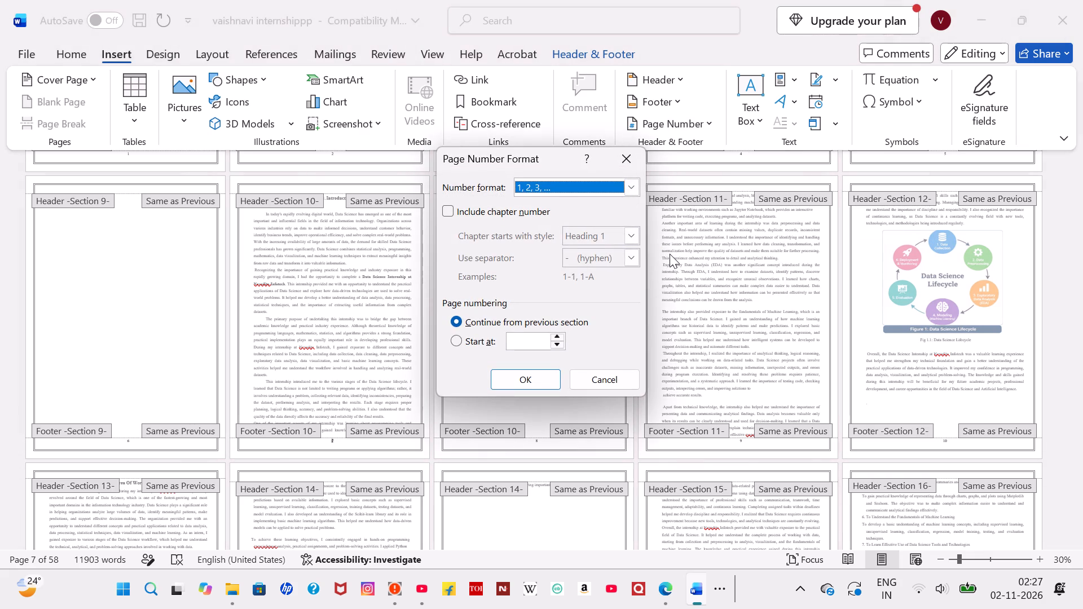
{"action": "left_click", "coordinate": [523, 338]}
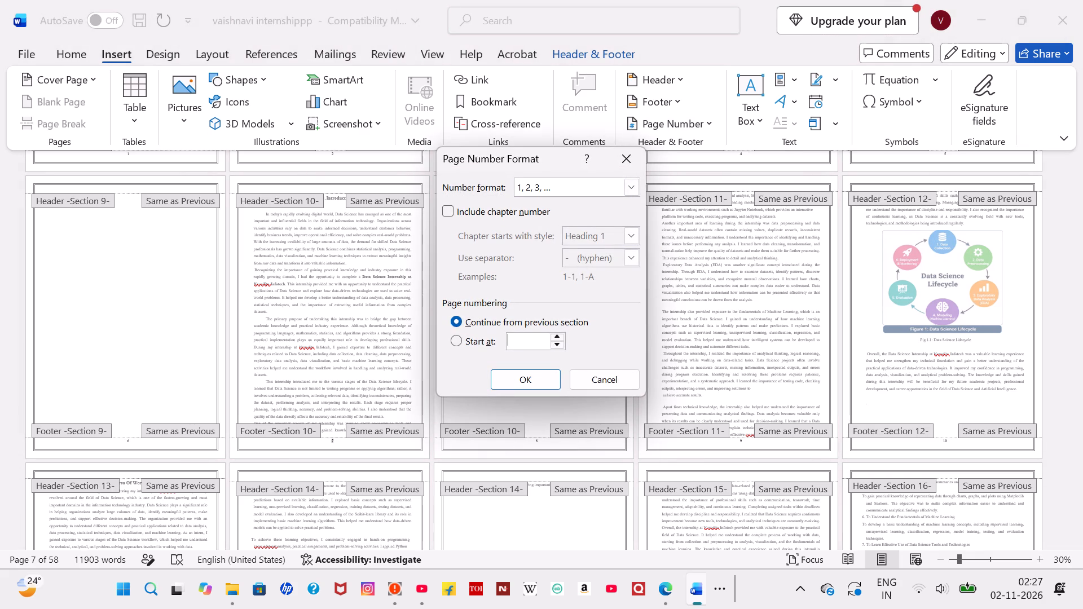
{"action": "key", "text": "1"}
{"action": "left_click", "coordinate": [523, 381]}
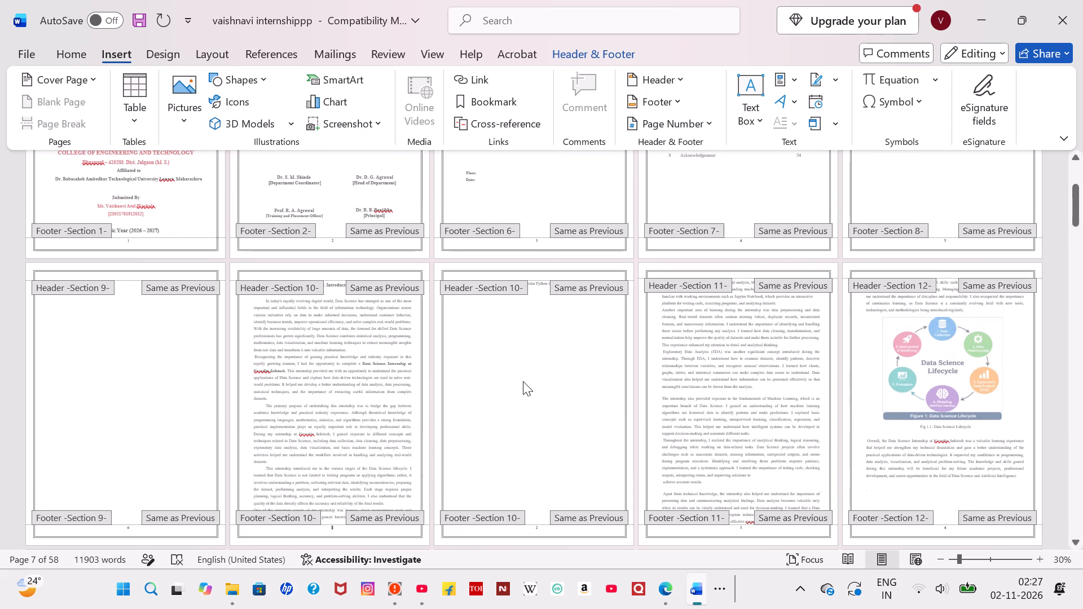
{"action": "scroll", "coordinate": [523, 381], "scroll_direction": "up", "scroll_amount": 1}
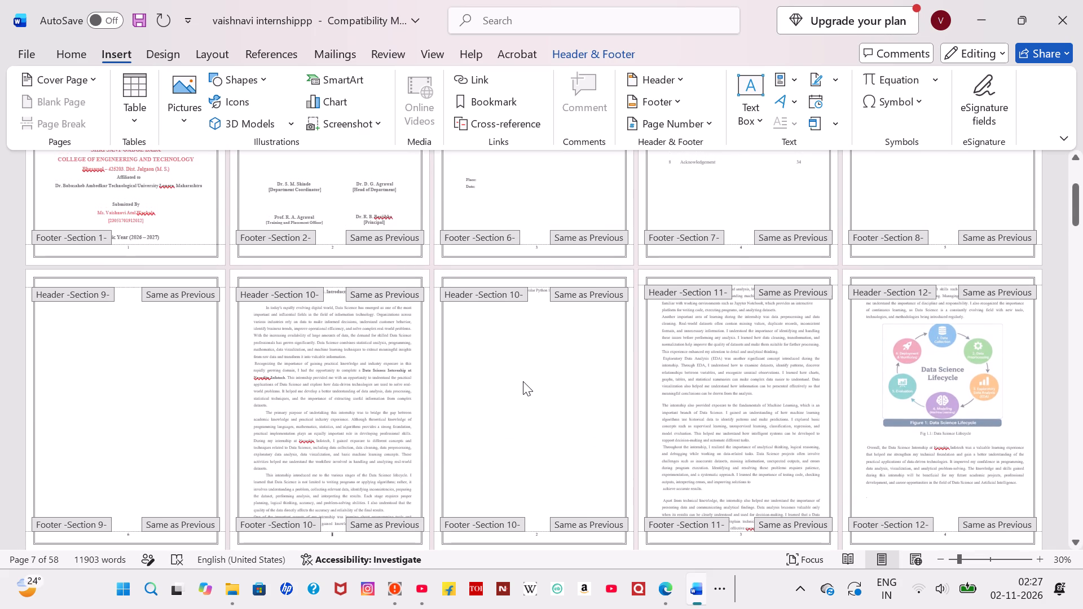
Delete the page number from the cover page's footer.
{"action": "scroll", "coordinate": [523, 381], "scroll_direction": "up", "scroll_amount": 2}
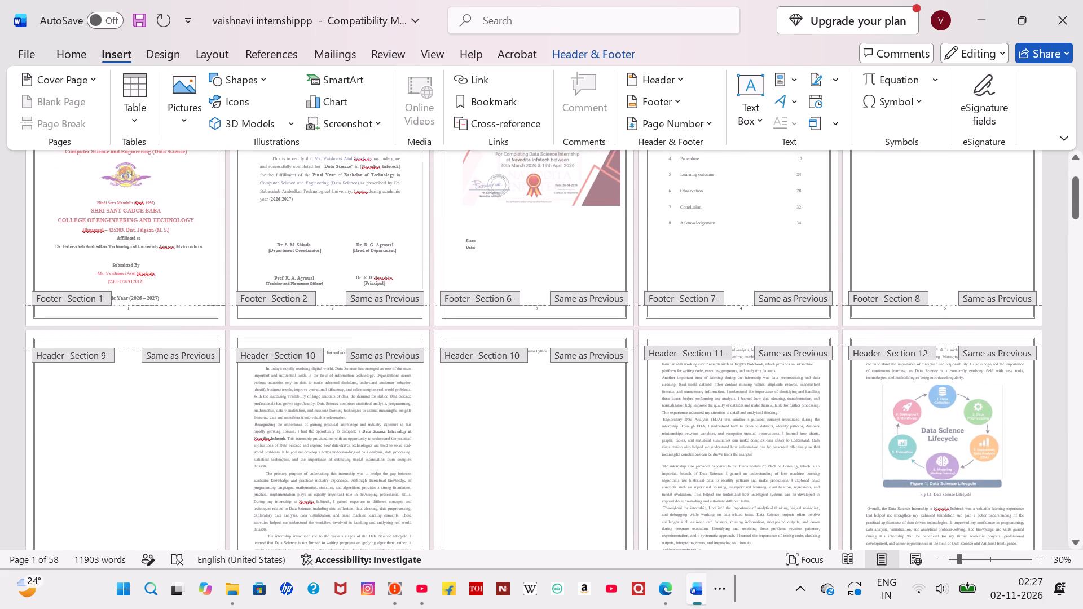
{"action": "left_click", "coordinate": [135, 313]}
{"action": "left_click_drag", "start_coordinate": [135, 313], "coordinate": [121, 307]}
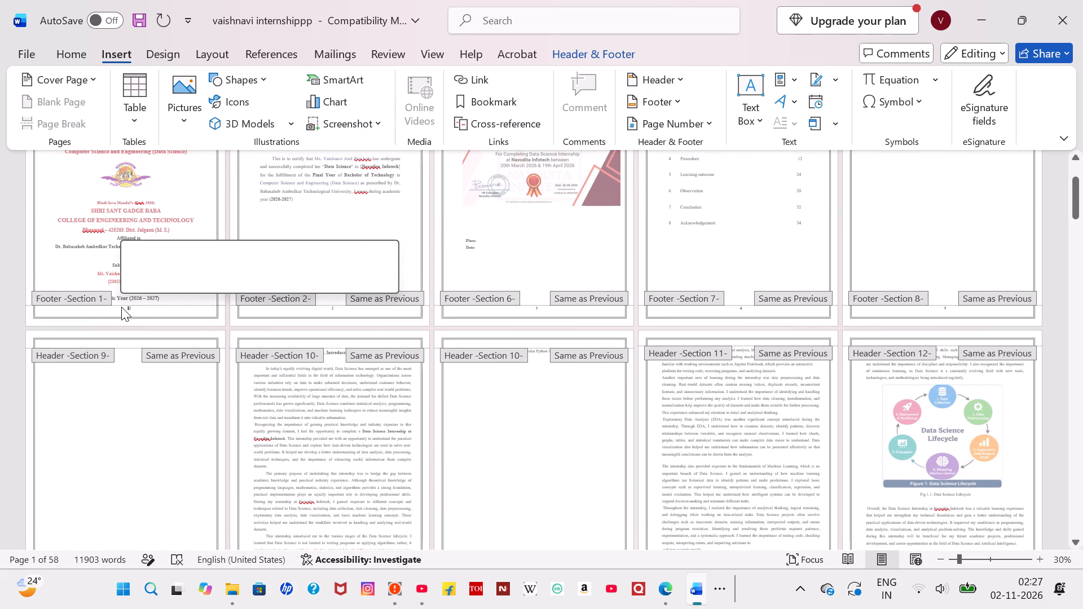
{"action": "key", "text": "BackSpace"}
Look through the footers of all sections to the end of the report and back to the opening pages to check the page numbering.
{"action": "scroll", "coordinate": [121, 307], "scroll_direction": "down", "scroll_amount": 2}
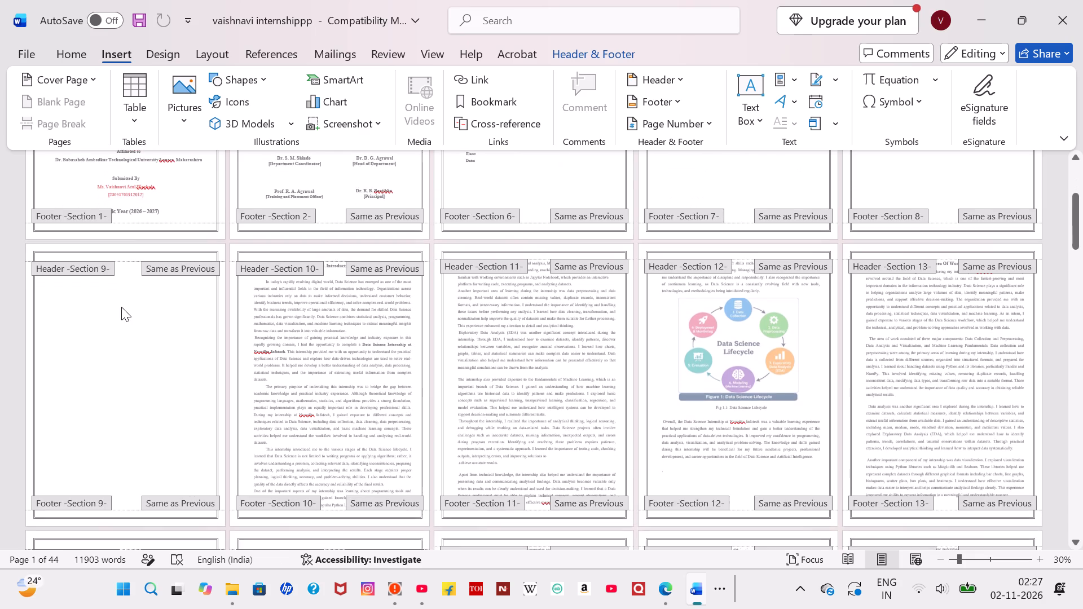
{"action": "scroll", "coordinate": [121, 307], "scroll_direction": "down", "scroll_amount": 5}
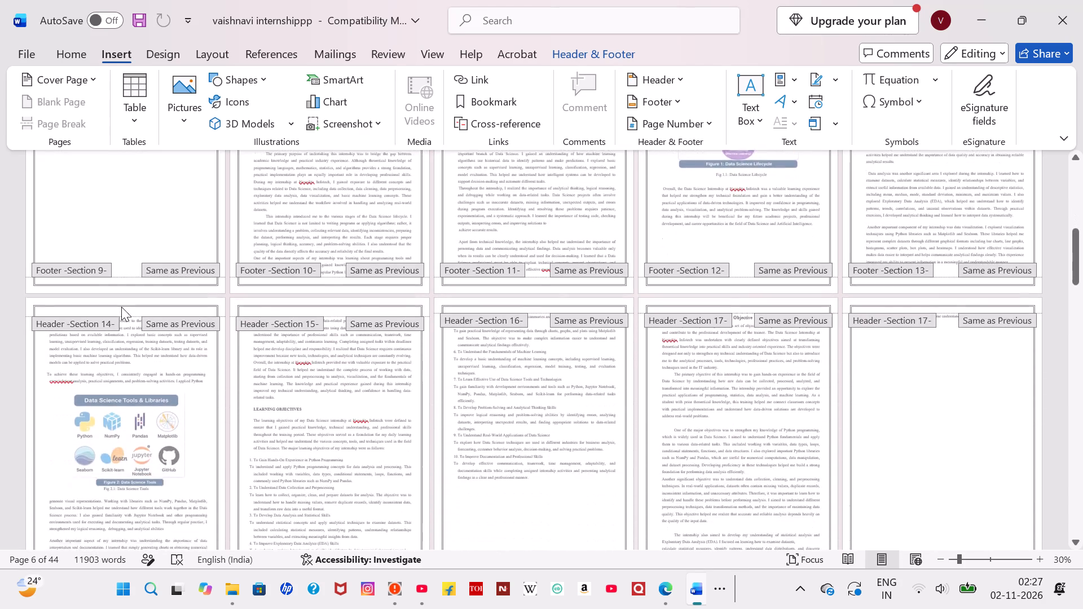
{"action": "scroll", "coordinate": [121, 307], "scroll_direction": "down", "scroll_amount": 2}
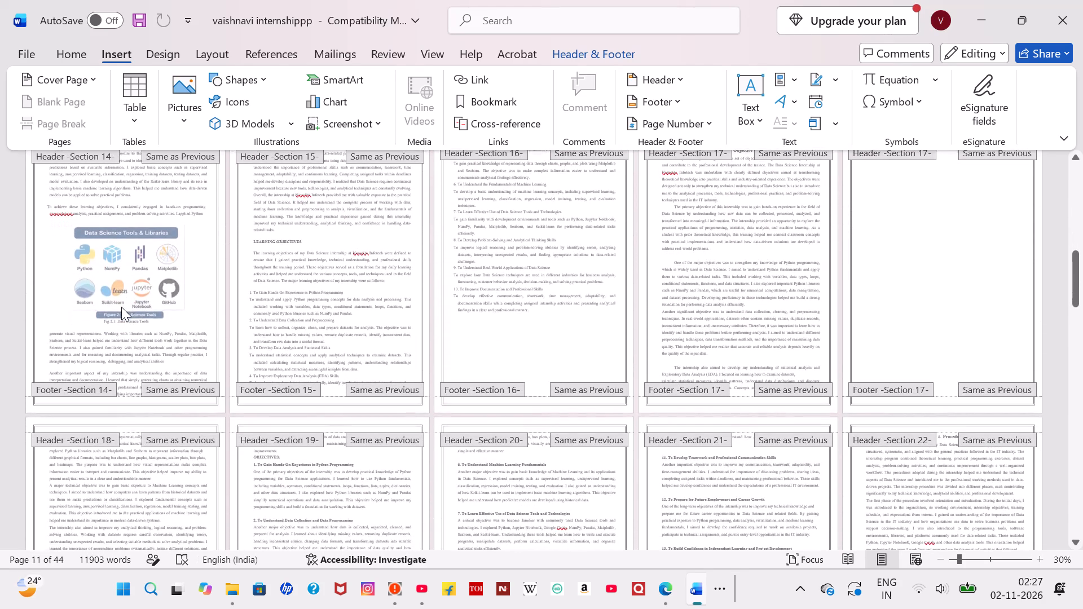
{"action": "scroll", "coordinate": [121, 307], "scroll_direction": "down", "scroll_amount": 6}
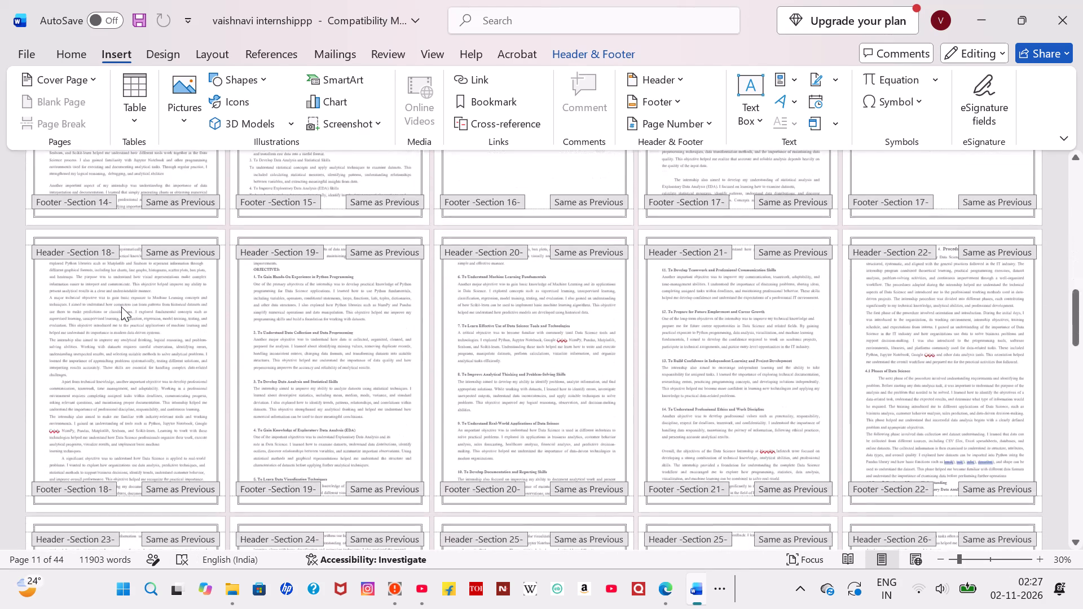
{"action": "scroll", "coordinate": [121, 307], "scroll_direction": "down", "scroll_amount": 3}
{"action": "scroll", "coordinate": [121, 307], "scroll_direction": "up", "scroll_amount": 1}
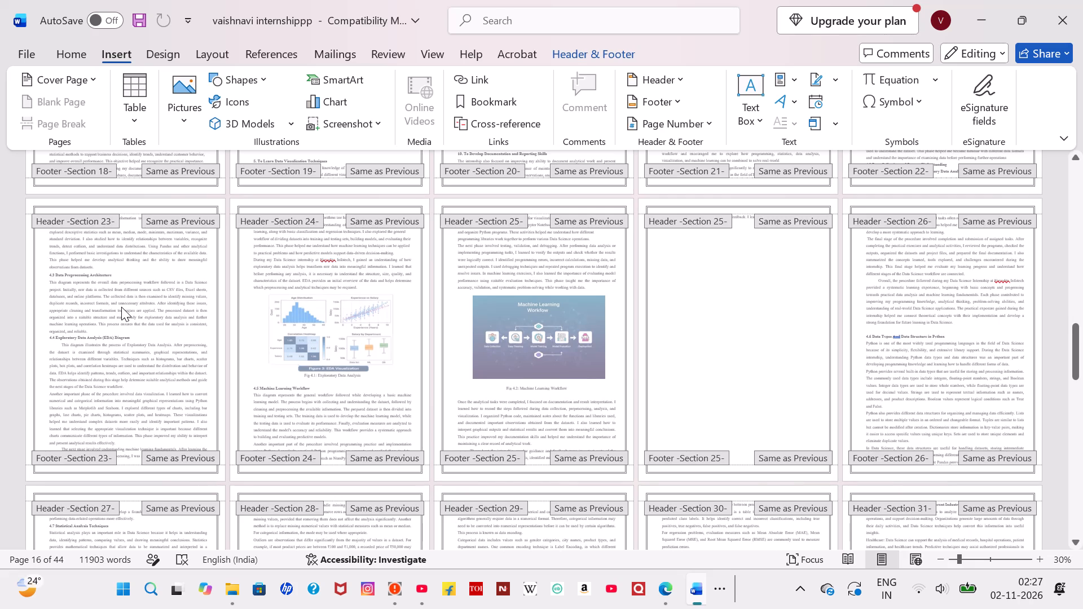
{"action": "scroll", "coordinate": [121, 307], "scroll_direction": "up", "scroll_amount": 1}
{"action": "scroll", "coordinate": [627, 235], "scroll_direction": "down", "scroll_amount": 20}
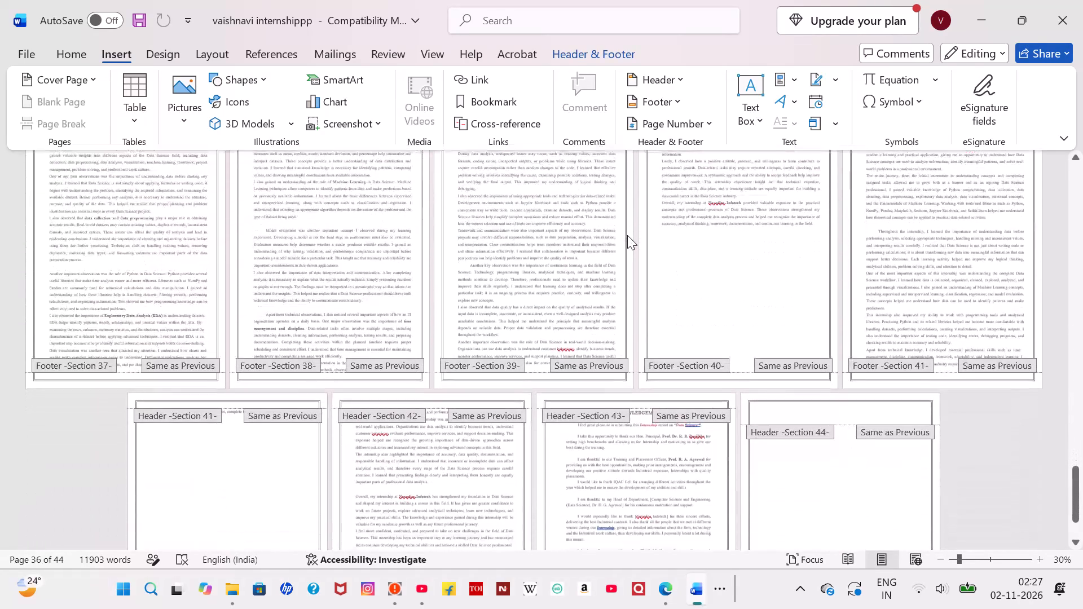
{"action": "scroll", "coordinate": [627, 235], "scroll_direction": "down", "scroll_amount": 2}
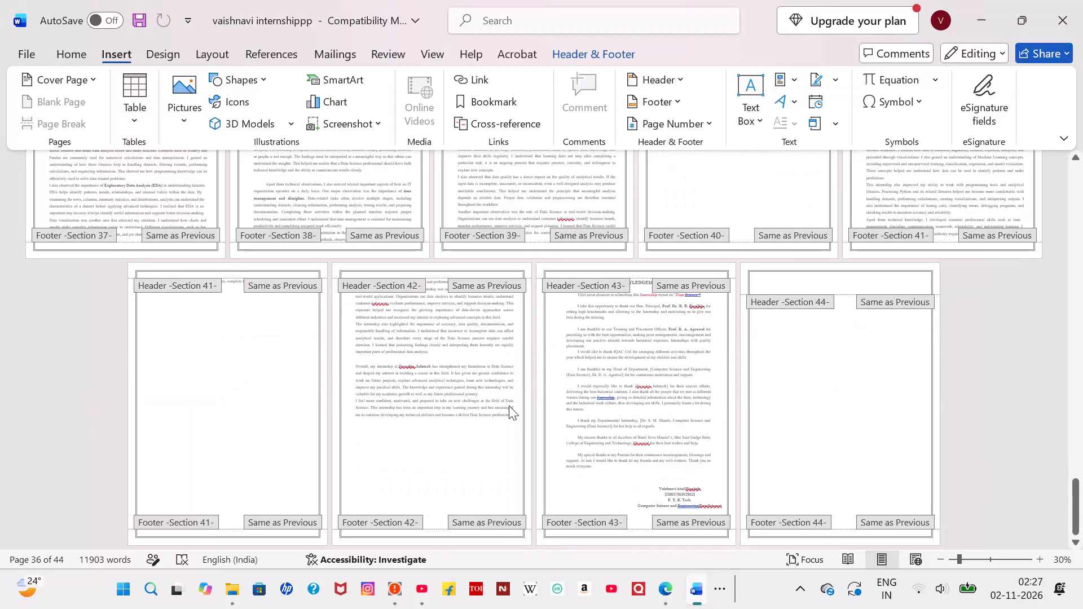
{"action": "scroll", "coordinate": [509, 405], "scroll_direction": "up", "scroll_amount": 1}
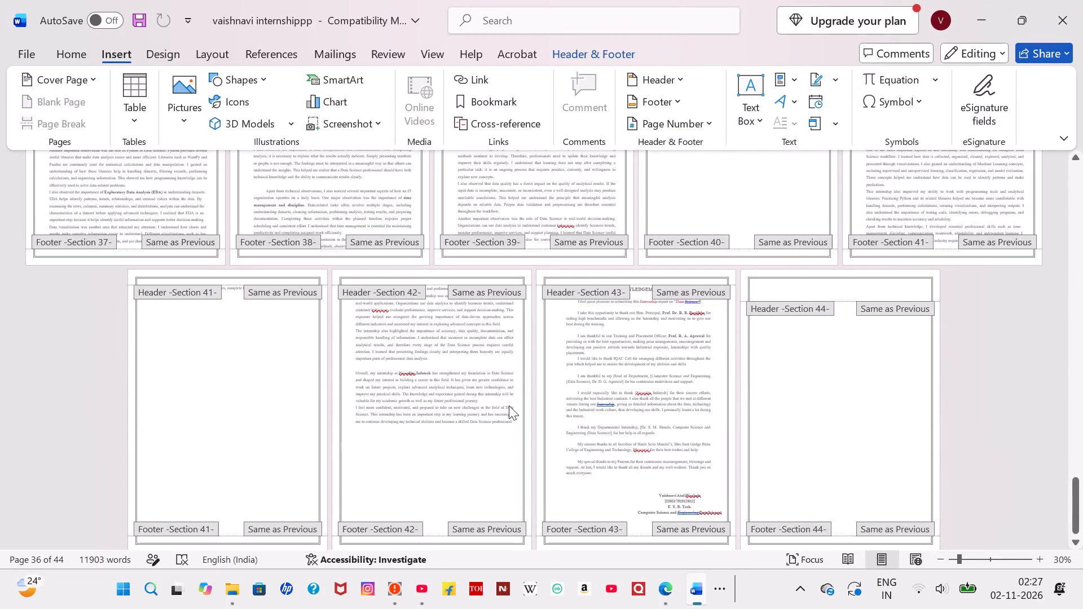
{"action": "scroll", "coordinate": [509, 405], "scroll_direction": "up", "scroll_amount": 6}
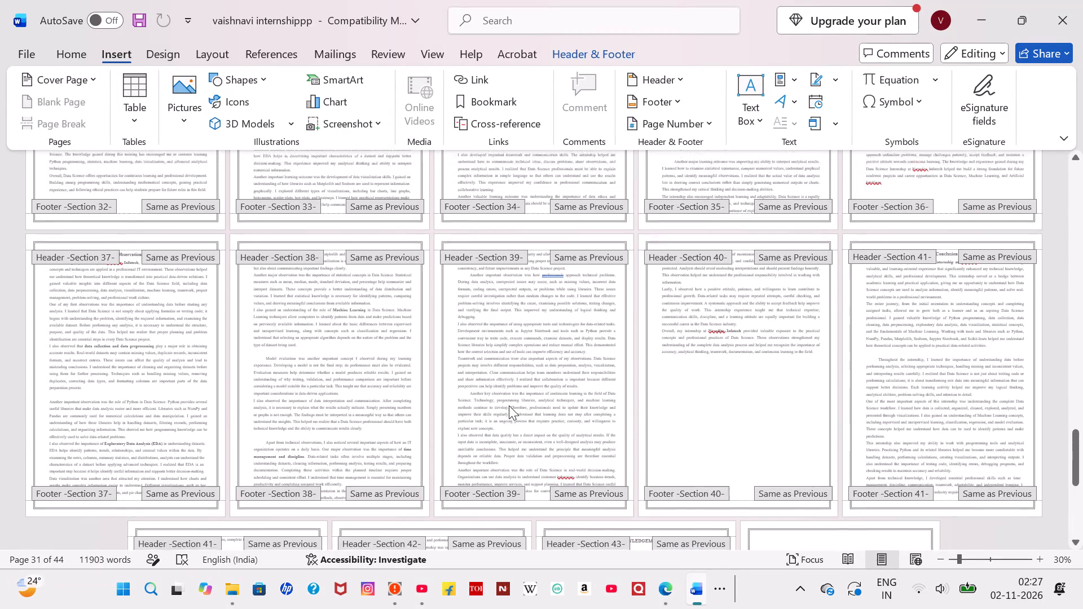
{"action": "scroll", "coordinate": [509, 405], "scroll_direction": "up", "scroll_amount": 12}
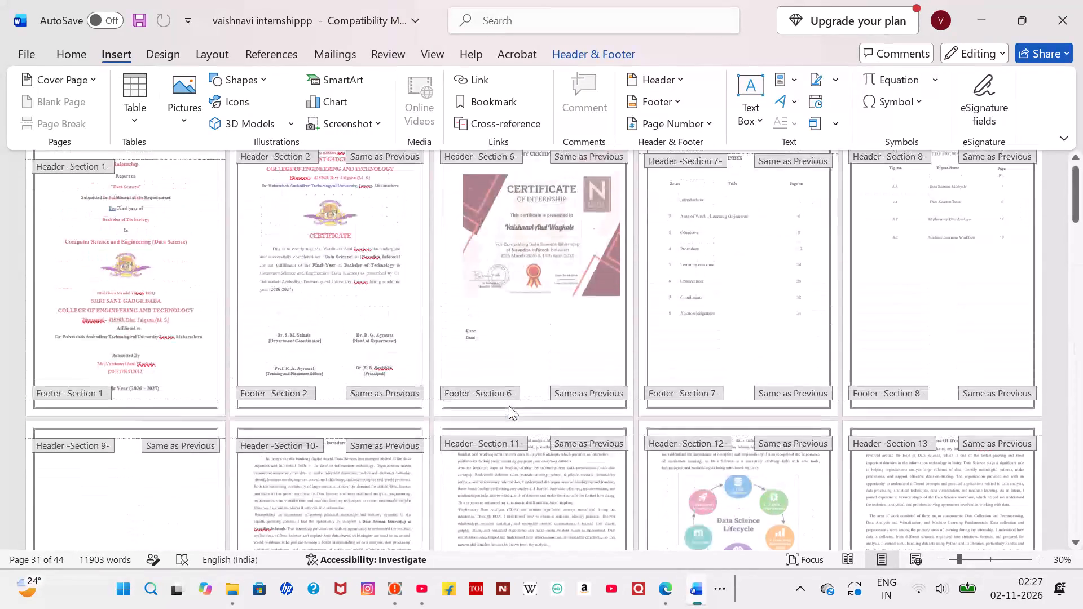
{"action": "scroll", "coordinate": [509, 405], "scroll_direction": "up", "scroll_amount": 1}
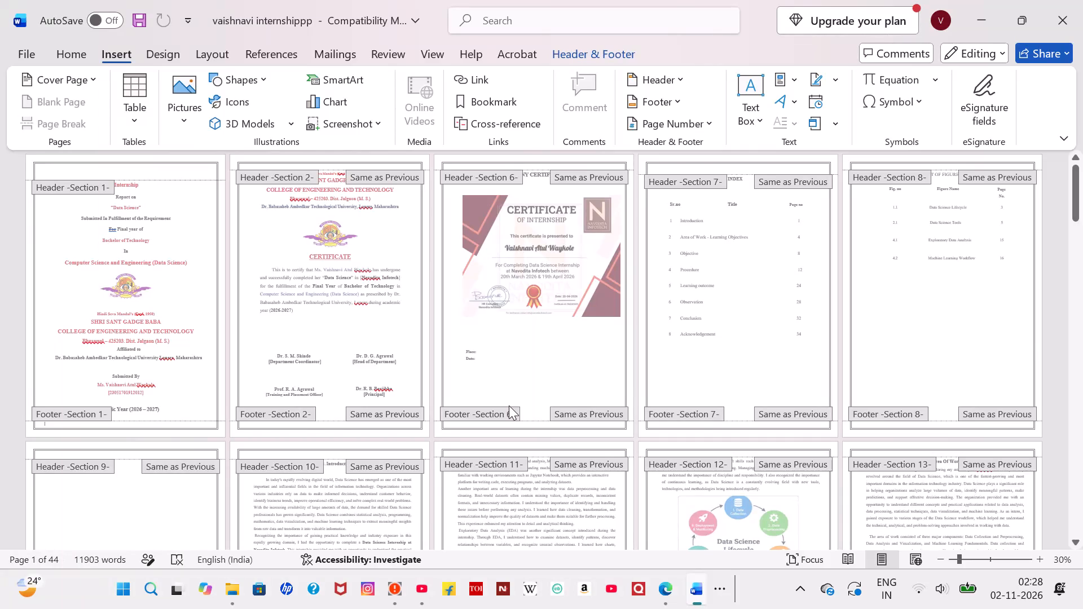
{"action": "scroll", "coordinate": [509, 405], "scroll_direction": "down", "scroll_amount": 7}
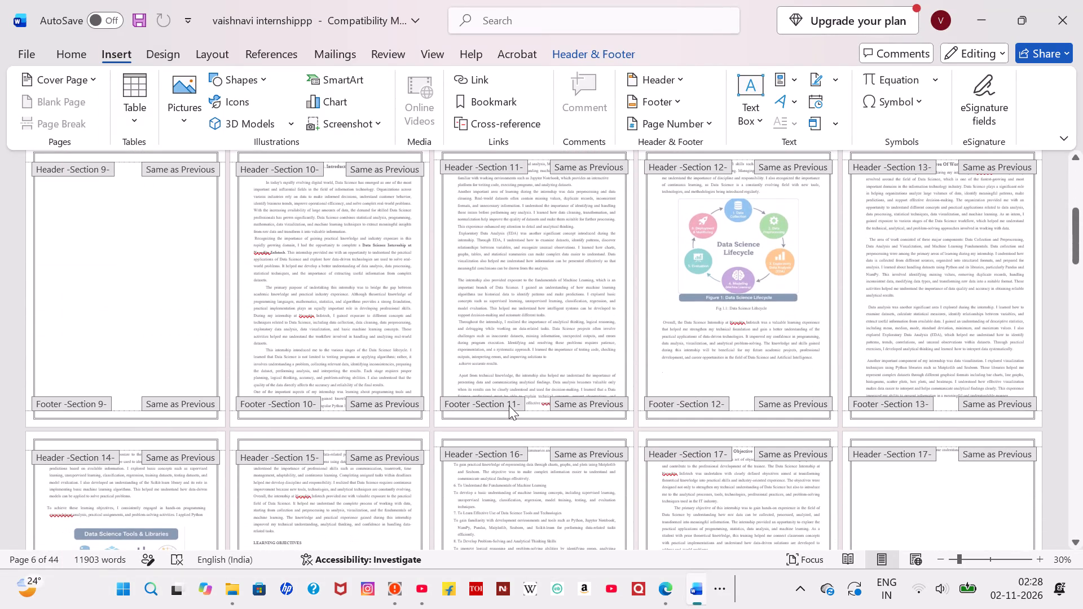
{"action": "scroll", "coordinate": [509, 405], "scroll_direction": "up", "scroll_amount": 2}
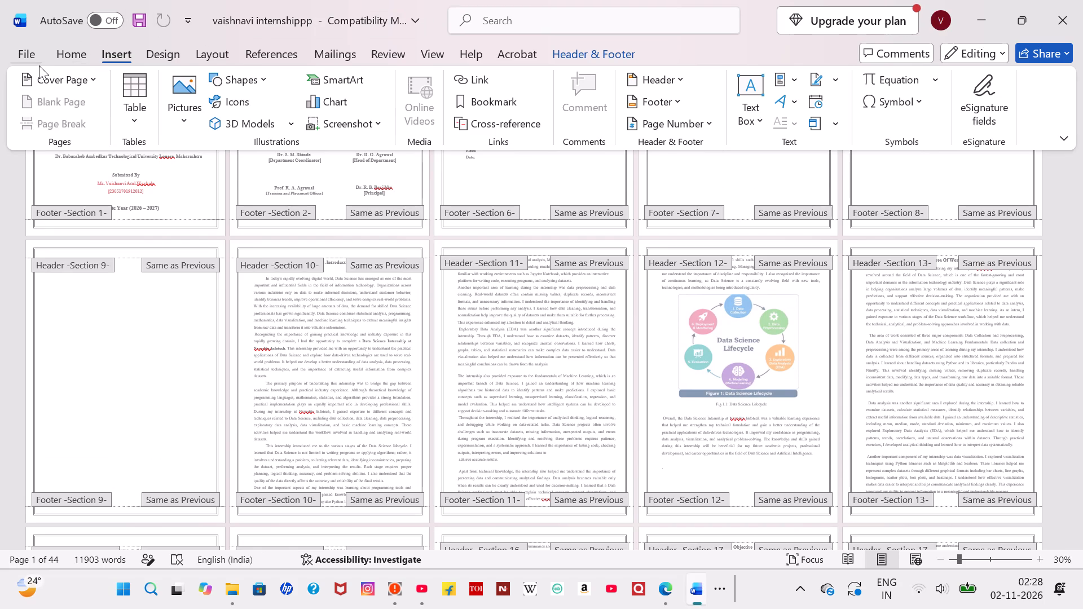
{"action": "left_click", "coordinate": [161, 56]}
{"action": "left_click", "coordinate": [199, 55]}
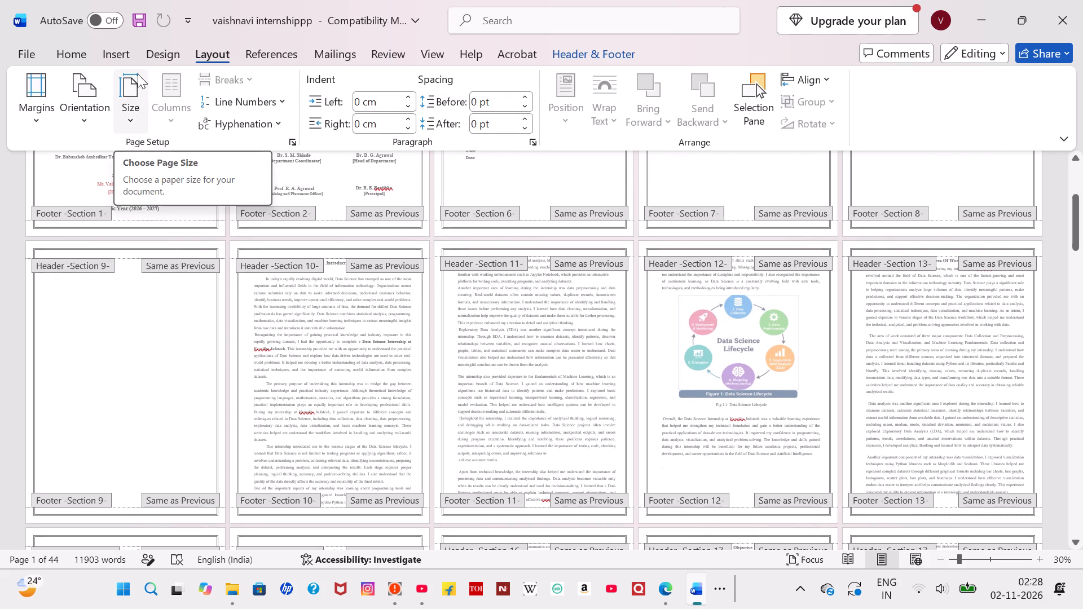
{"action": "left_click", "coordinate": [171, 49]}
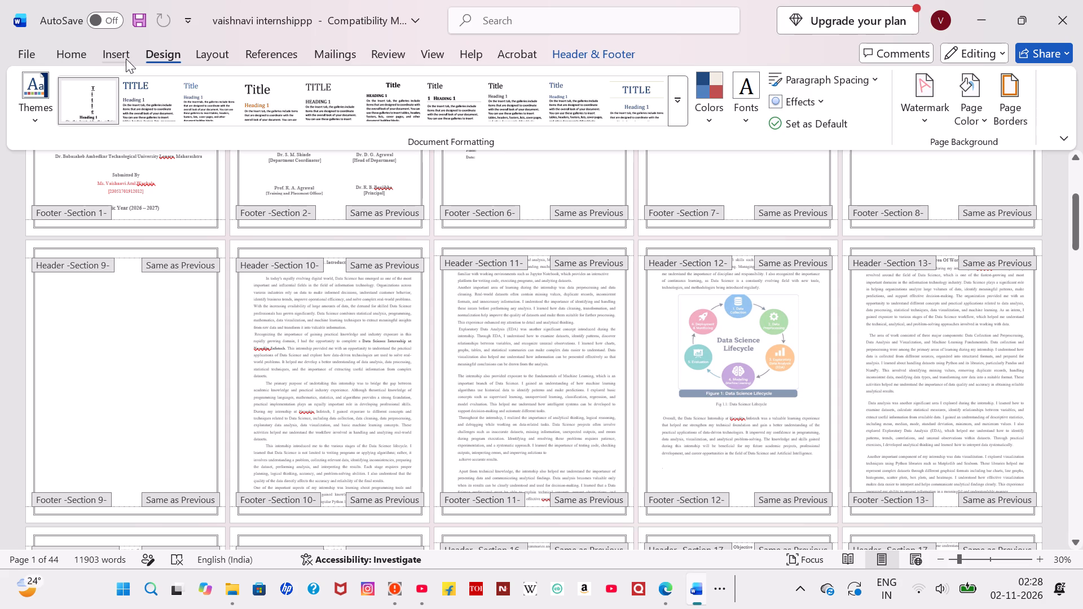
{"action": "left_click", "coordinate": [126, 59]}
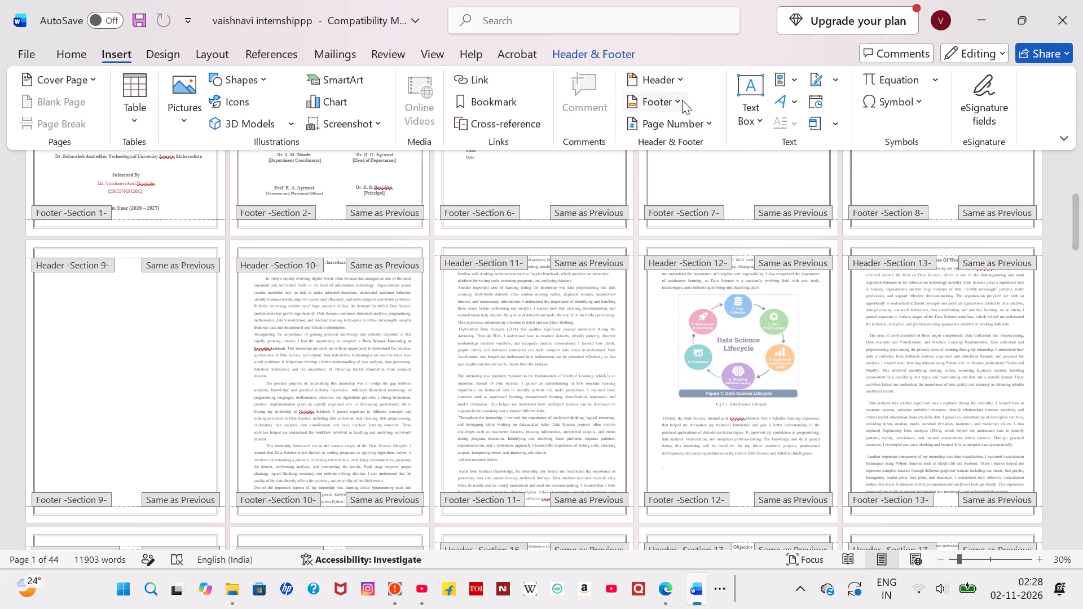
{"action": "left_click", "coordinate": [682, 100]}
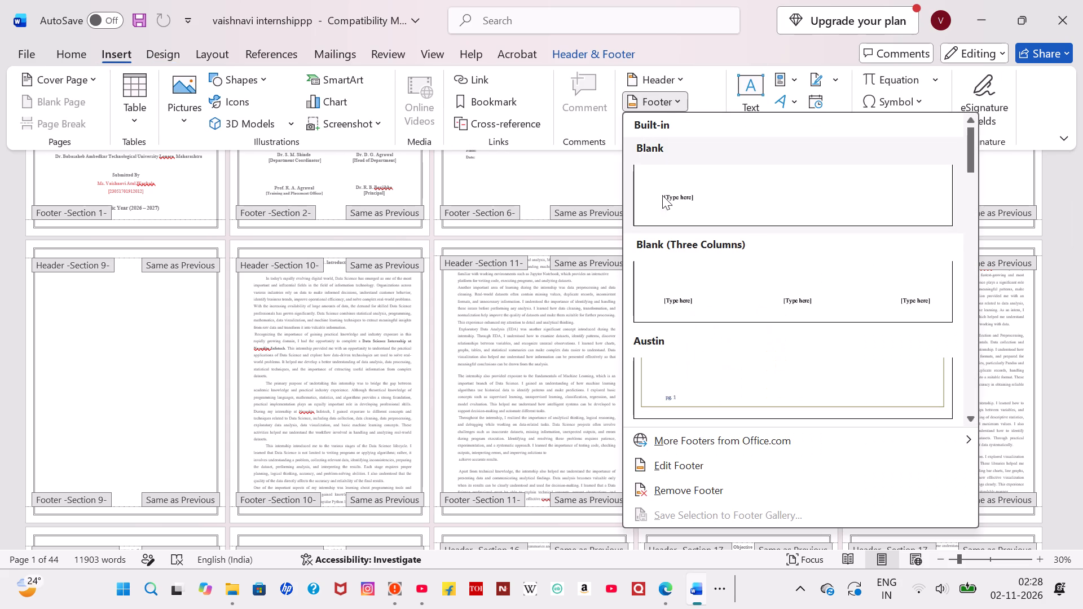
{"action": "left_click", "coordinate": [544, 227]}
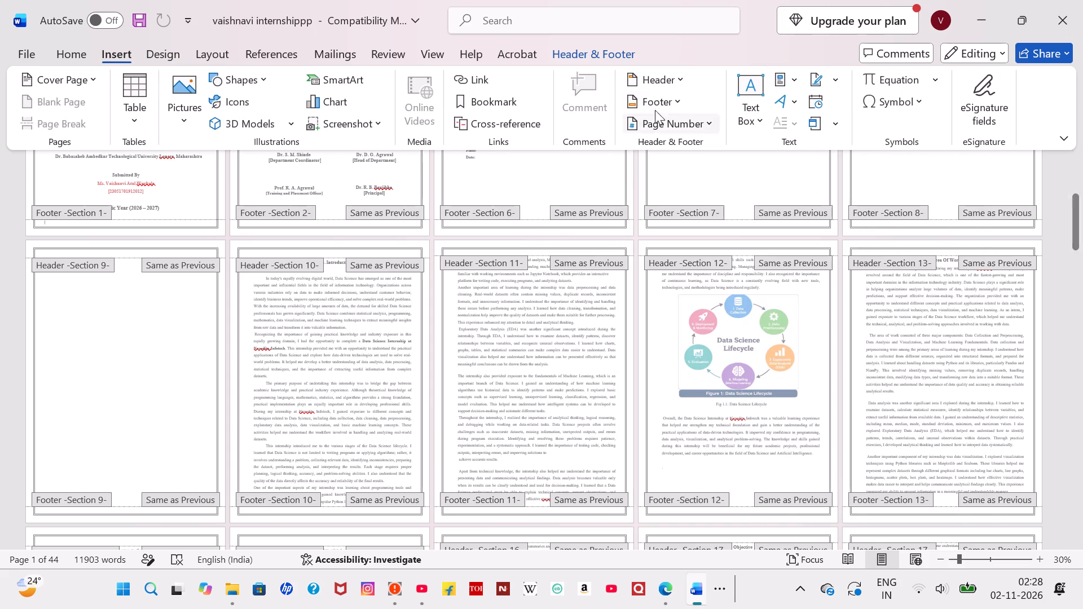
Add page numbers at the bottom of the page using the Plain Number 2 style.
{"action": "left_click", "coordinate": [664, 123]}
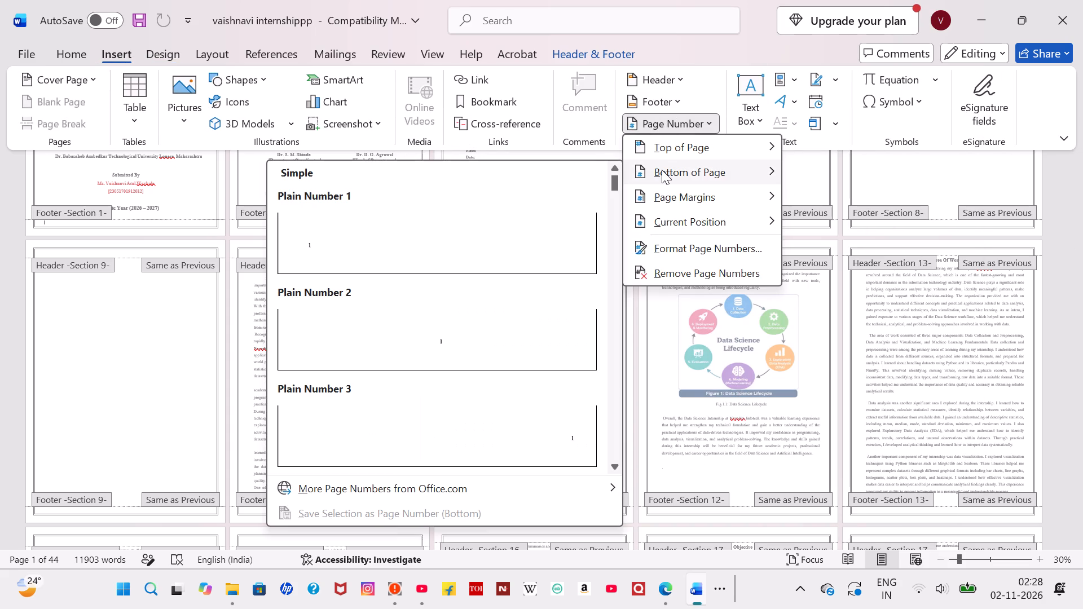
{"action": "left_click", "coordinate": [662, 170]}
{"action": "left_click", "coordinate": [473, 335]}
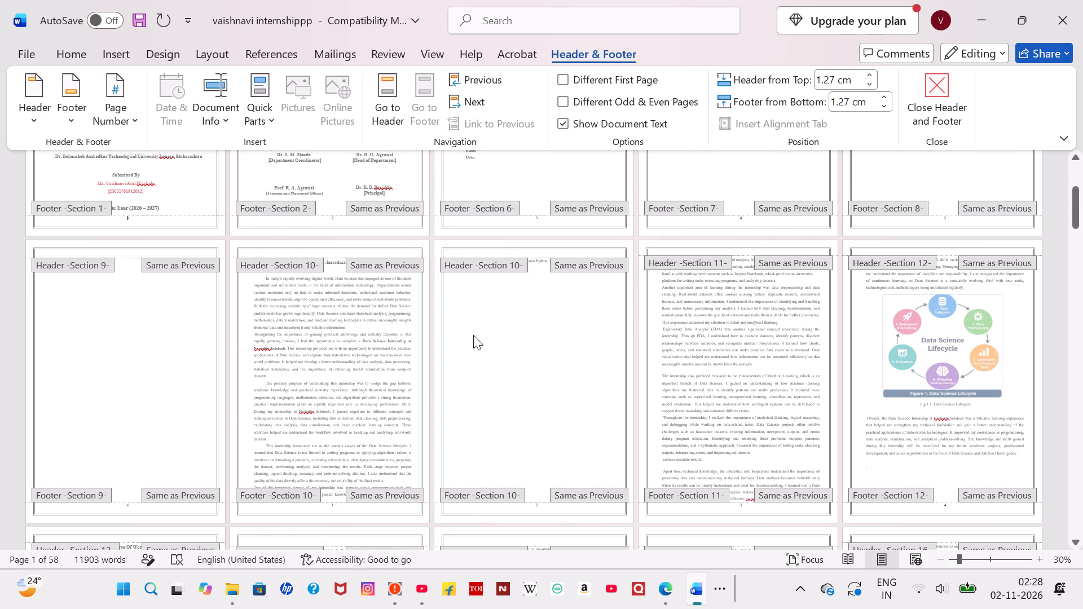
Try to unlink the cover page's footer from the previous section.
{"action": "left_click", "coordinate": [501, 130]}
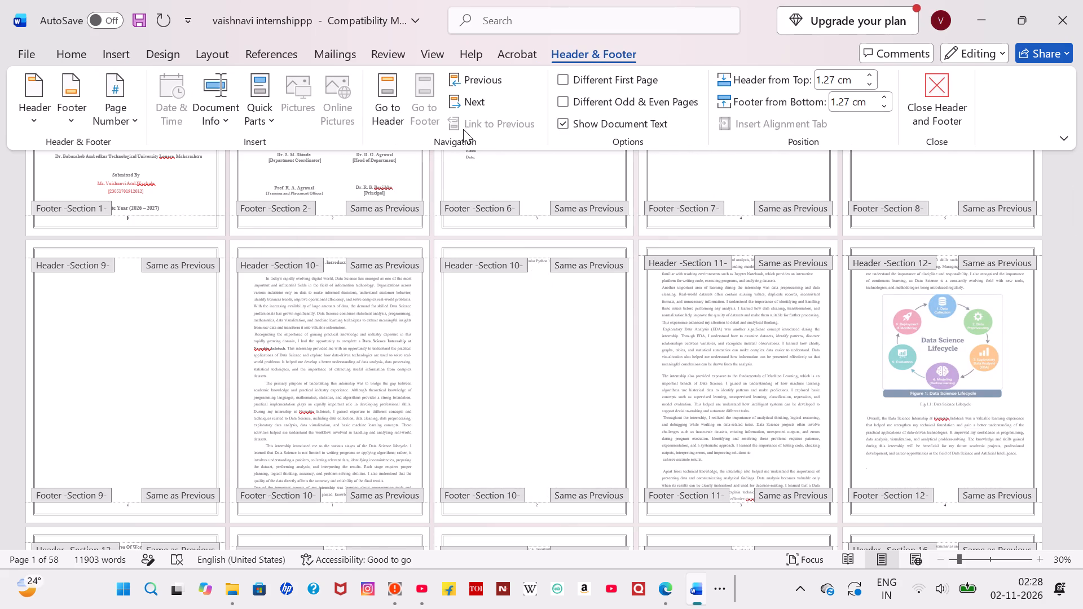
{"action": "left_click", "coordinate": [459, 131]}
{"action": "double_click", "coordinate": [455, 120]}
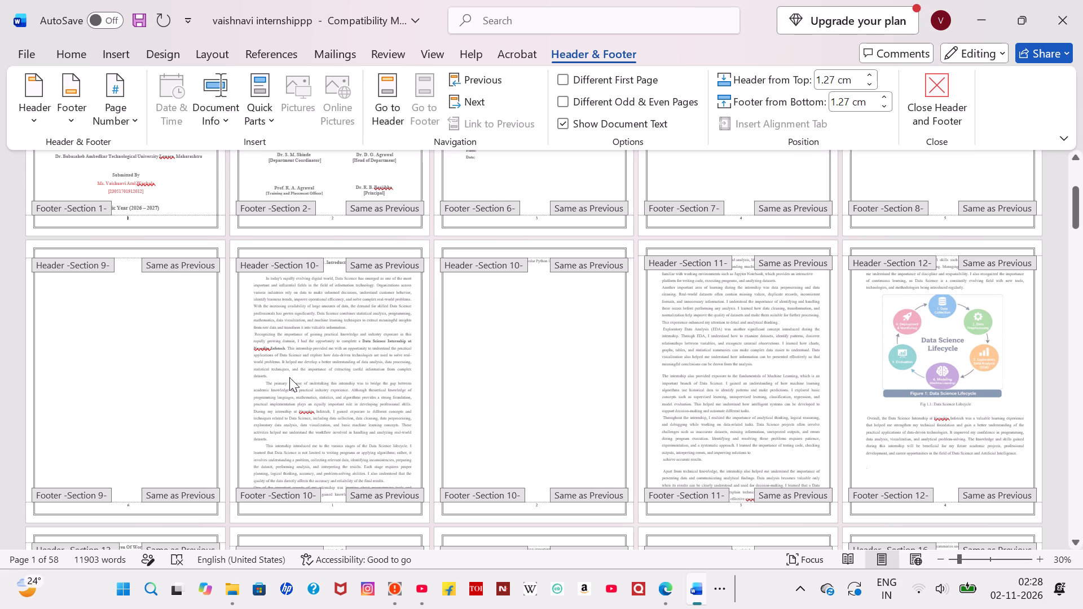
Delete the page number in the footer of the blank page before the Introduction, and unlink that footer from the previous section.
{"action": "left_click_drag", "start_coordinate": [129, 506], "coordinate": [115, 507]}
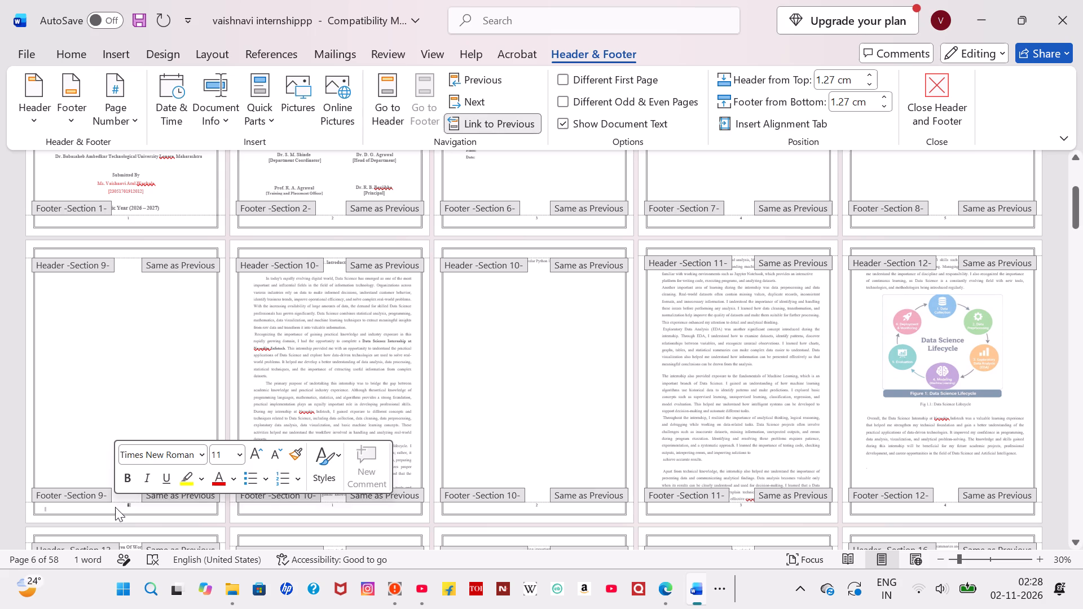
{"action": "key", "text": "BackSpace"}
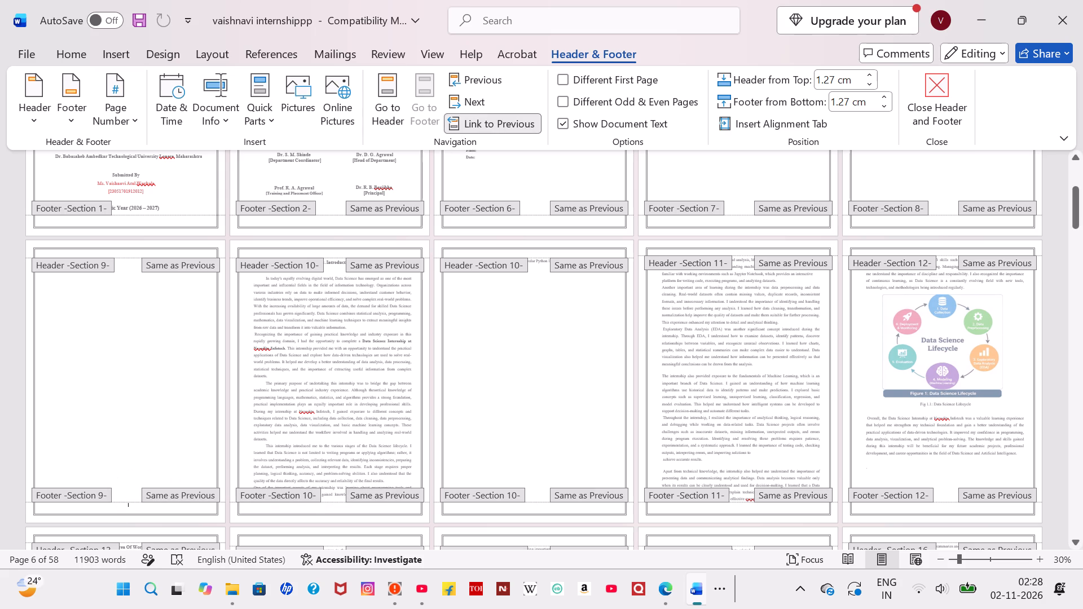
{"action": "left_click", "coordinate": [465, 118]}
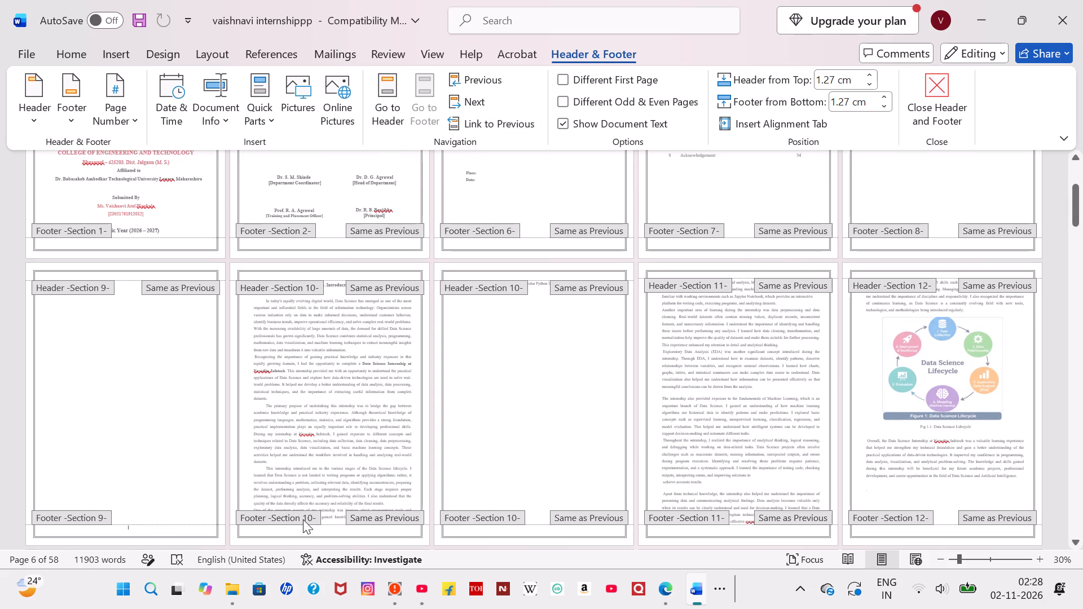
Enter 1 in the Introduction page's footer, unlink it from the previous section, and finish footer editing.
{"action": "left_click", "coordinate": [322, 527]}
{"action": "key", "text": "1"}
{"action": "left_click", "coordinate": [470, 126]}
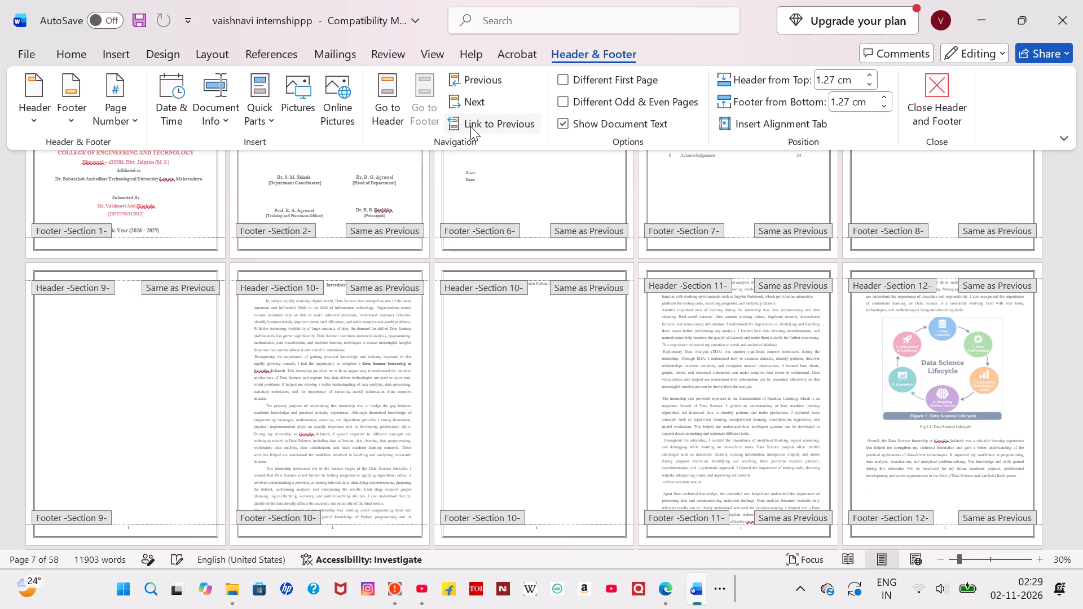
{"action": "left_click", "coordinate": [470, 126]}
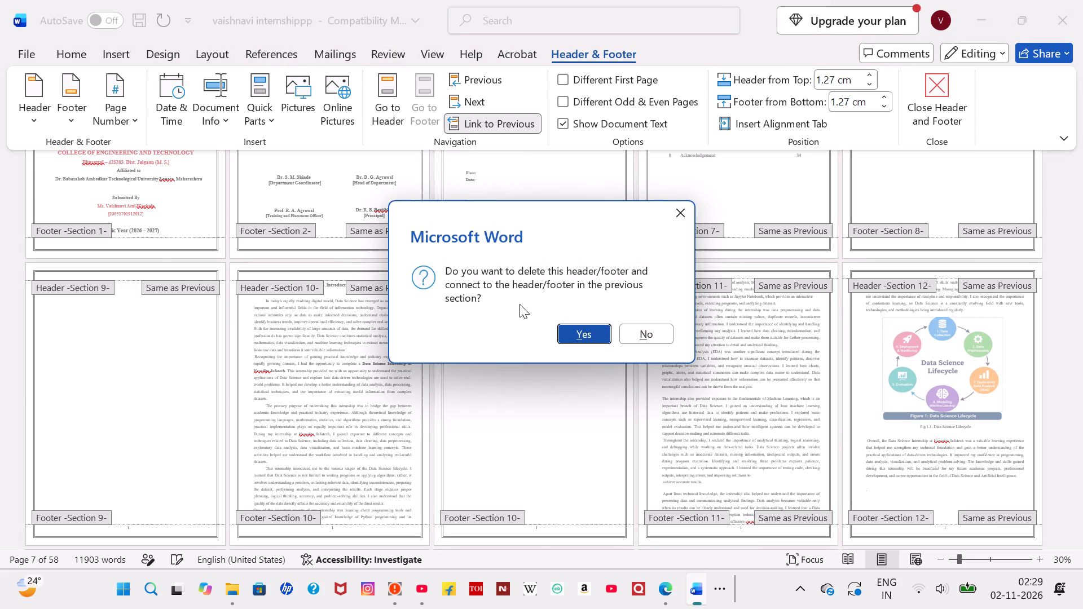
{"action": "left_click", "coordinate": [636, 330]}
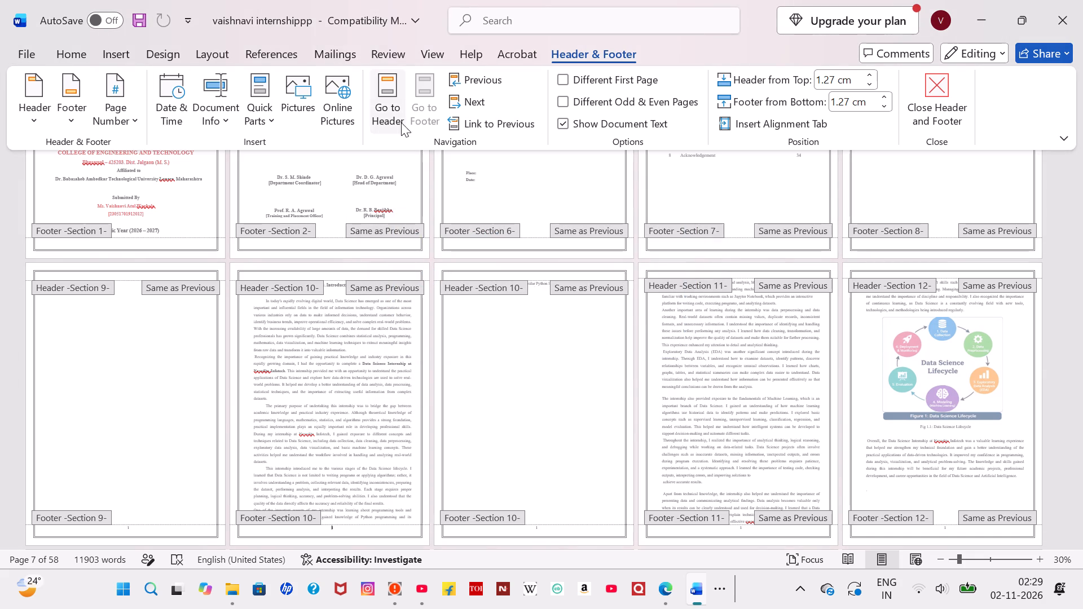
{"action": "left_click", "coordinate": [928, 95]}
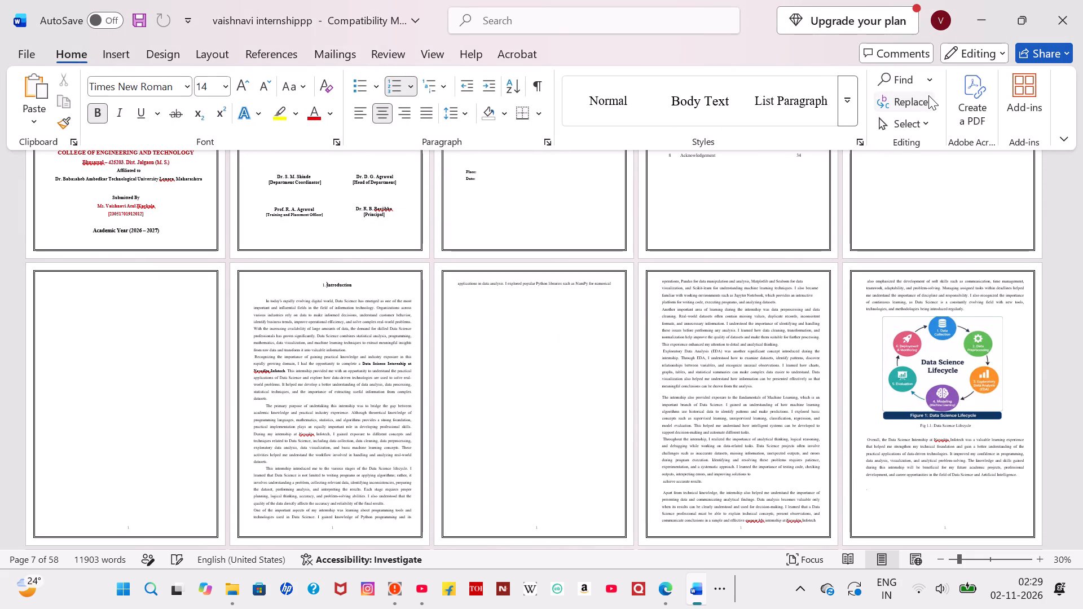
Check the footers of the opening and Introduction pages, and close the report.
{"action": "scroll", "coordinate": [230, 408], "scroll_direction": "down", "scroll_amount": 1}
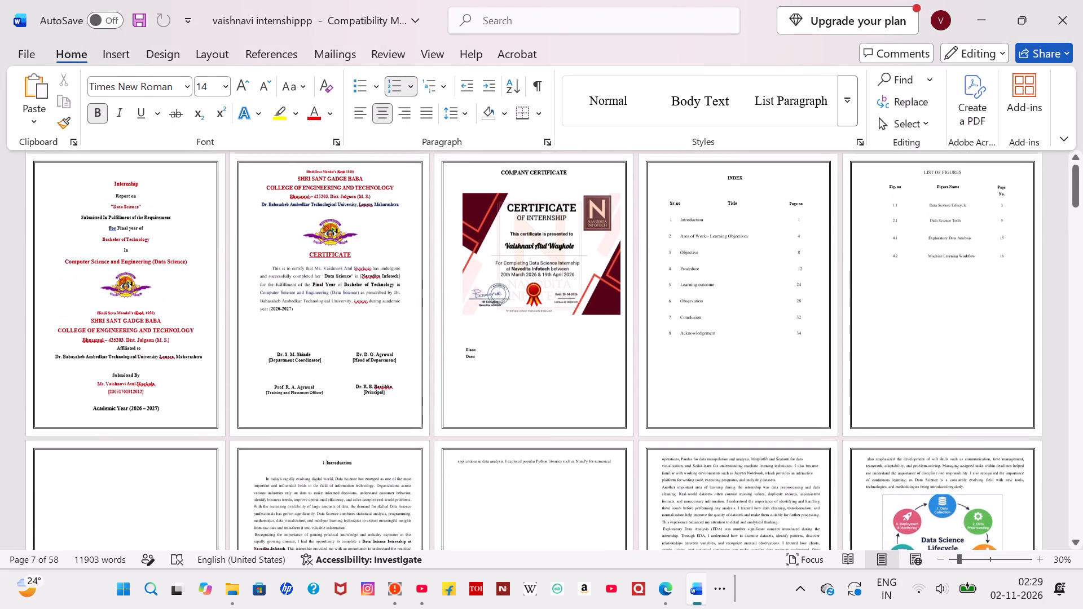
{"action": "scroll", "coordinate": [230, 408], "scroll_direction": "down", "scroll_amount": 3}
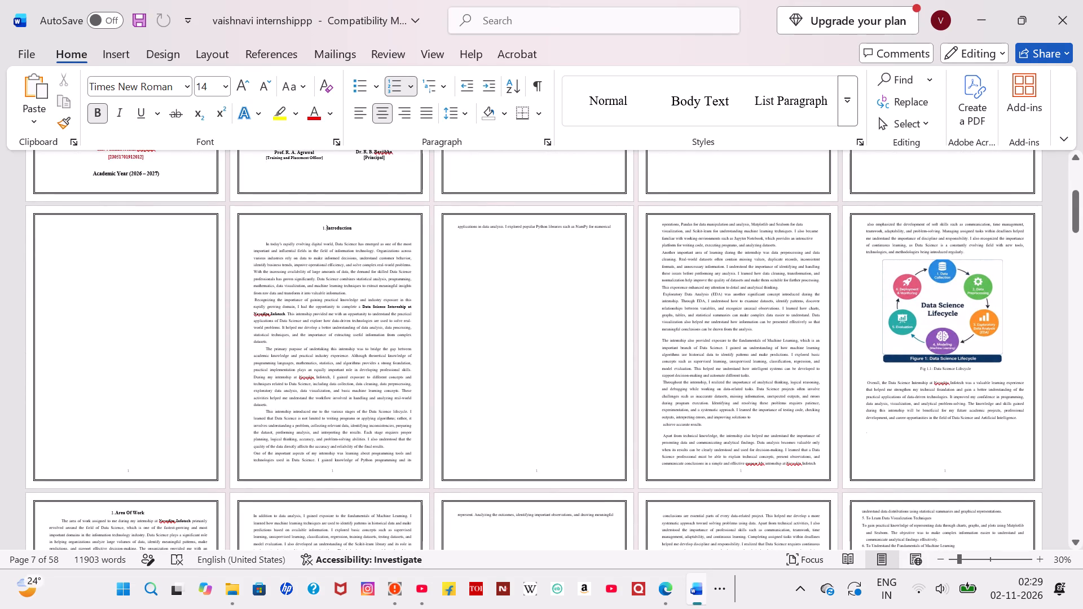
{"action": "left_click", "coordinate": [1073, 0]}
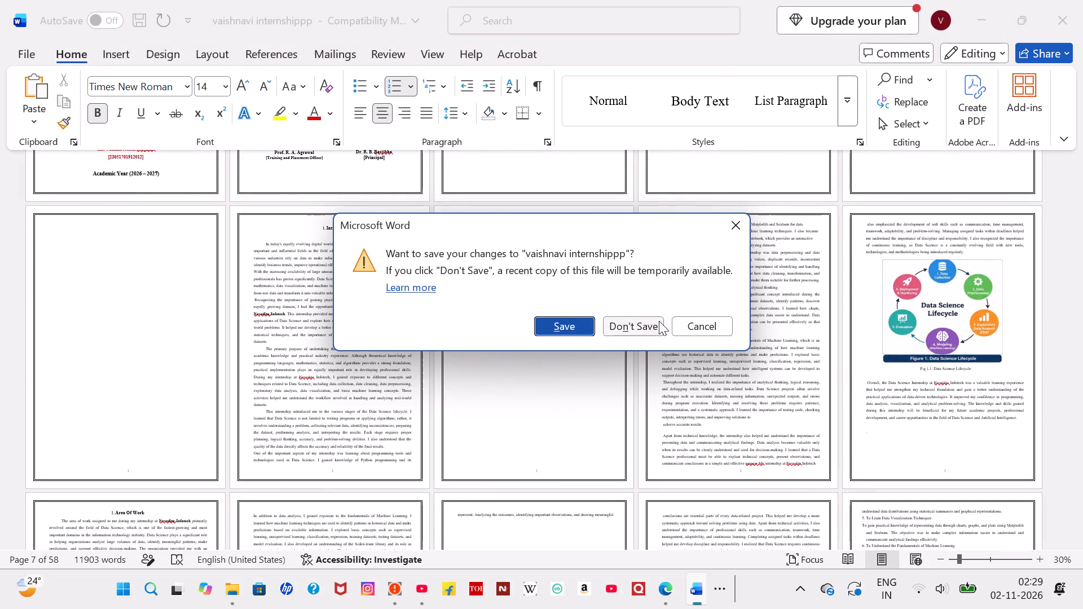
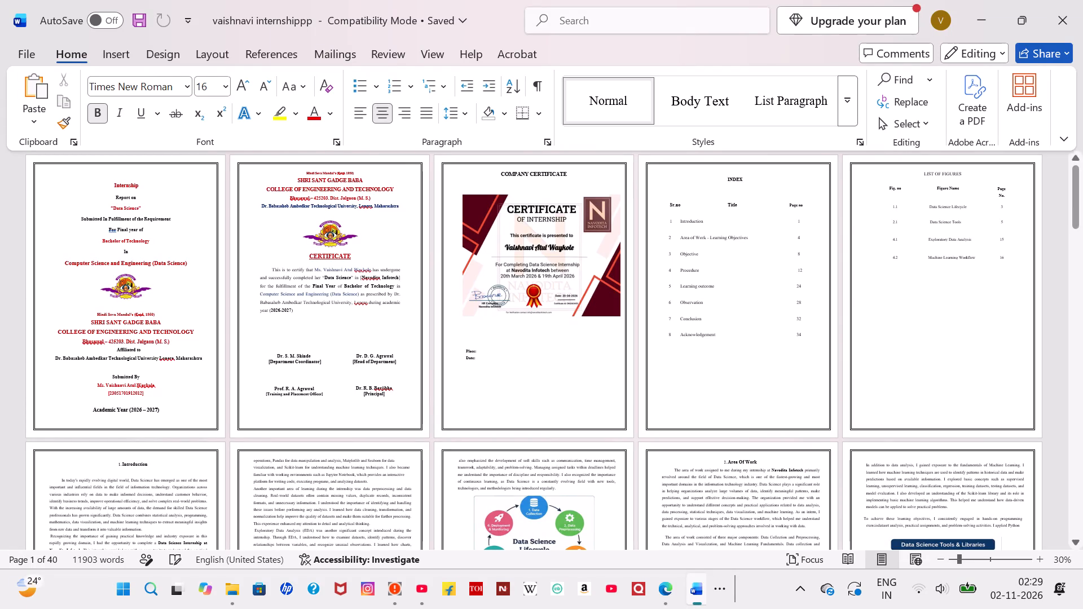
Insert a next-page section break directly before the Introduction heading.
{"action": "left_click", "coordinate": [121, 464]}
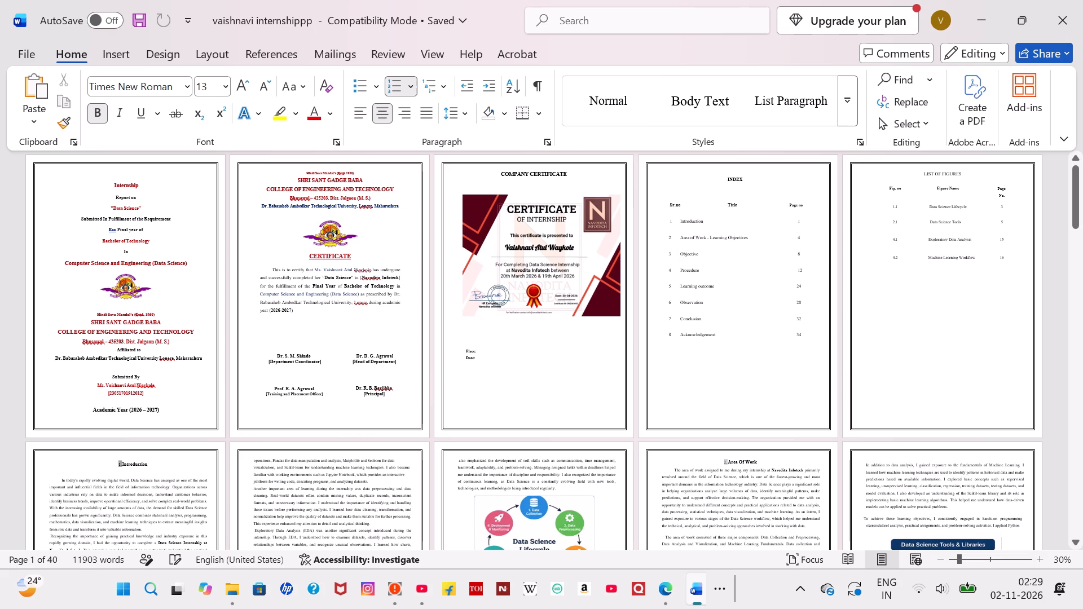
{"action": "left_click", "coordinate": [114, 471]}
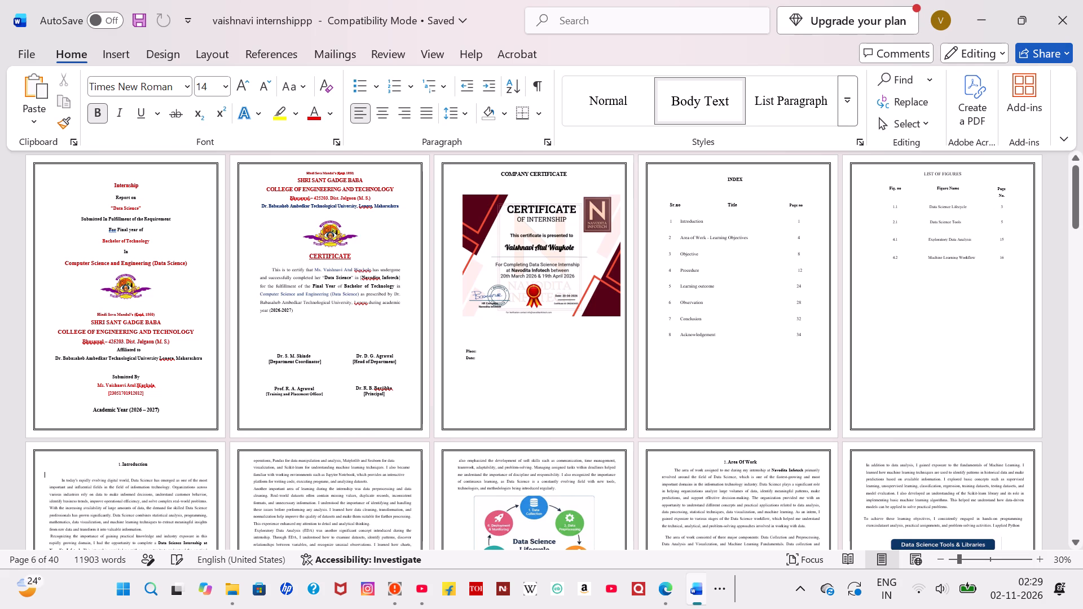
{"action": "left_click", "coordinate": [120, 462]}
{"action": "left_click", "coordinate": [123, 470]}
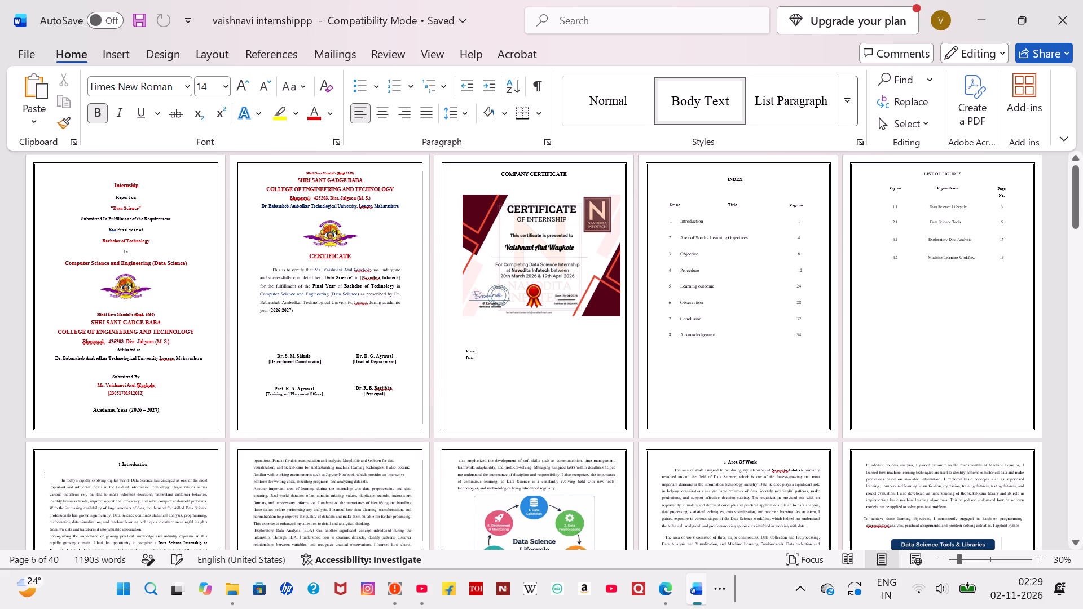
{"action": "left_click", "coordinate": [122, 462]}
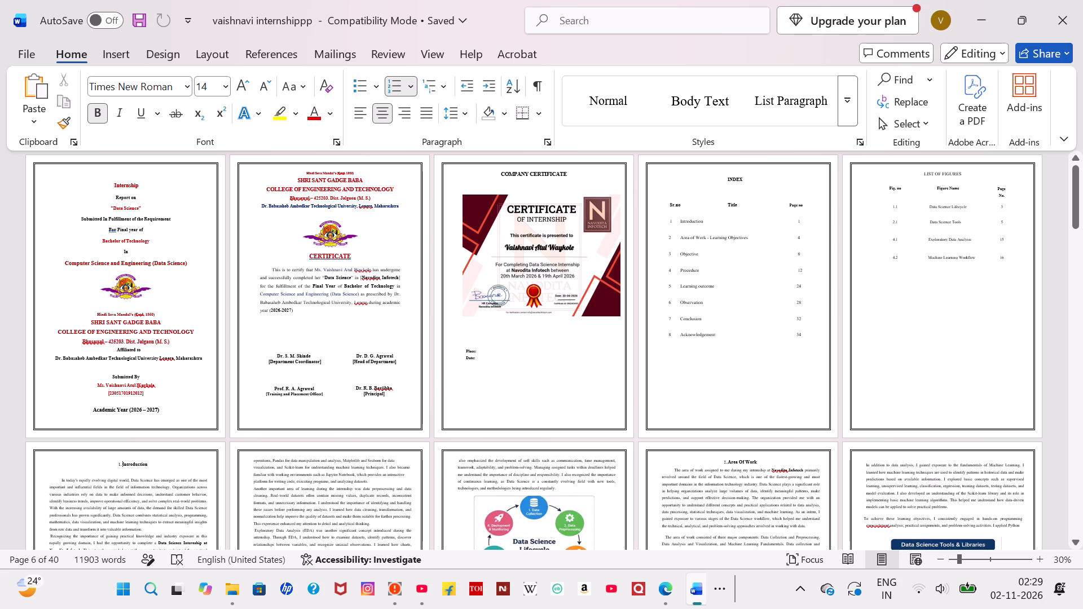
{"action": "left_click", "coordinate": [204, 49]}
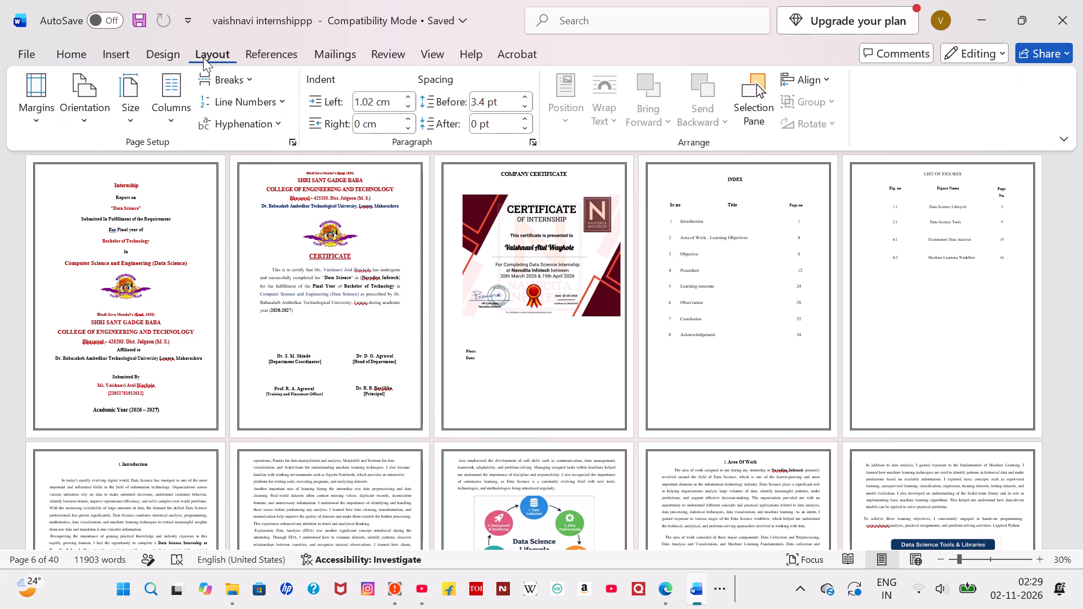
{"action": "left_click", "coordinate": [230, 78]}
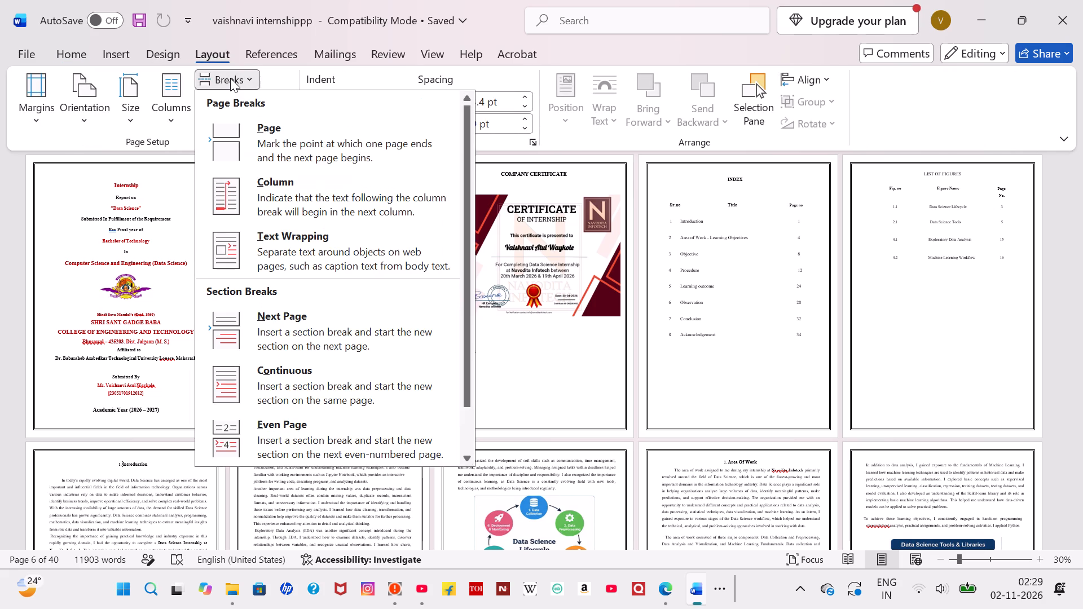
{"action": "left_click", "coordinate": [284, 325]}
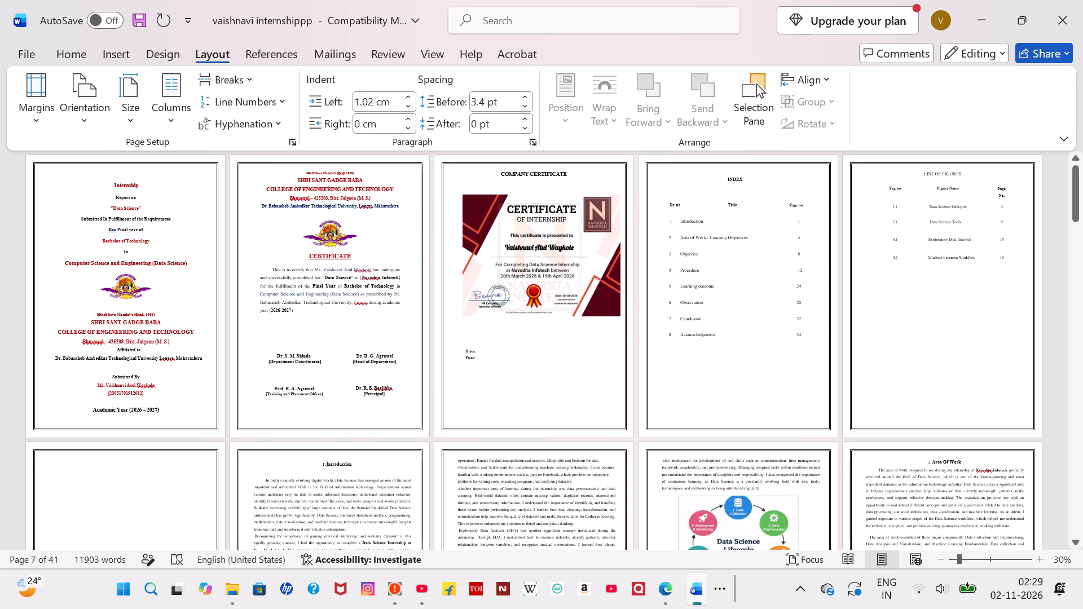
Add Plain Number 2 page numbers at the bottom of the Introduction page, starting at 1.
{"action": "left_click", "coordinate": [112, 42]}
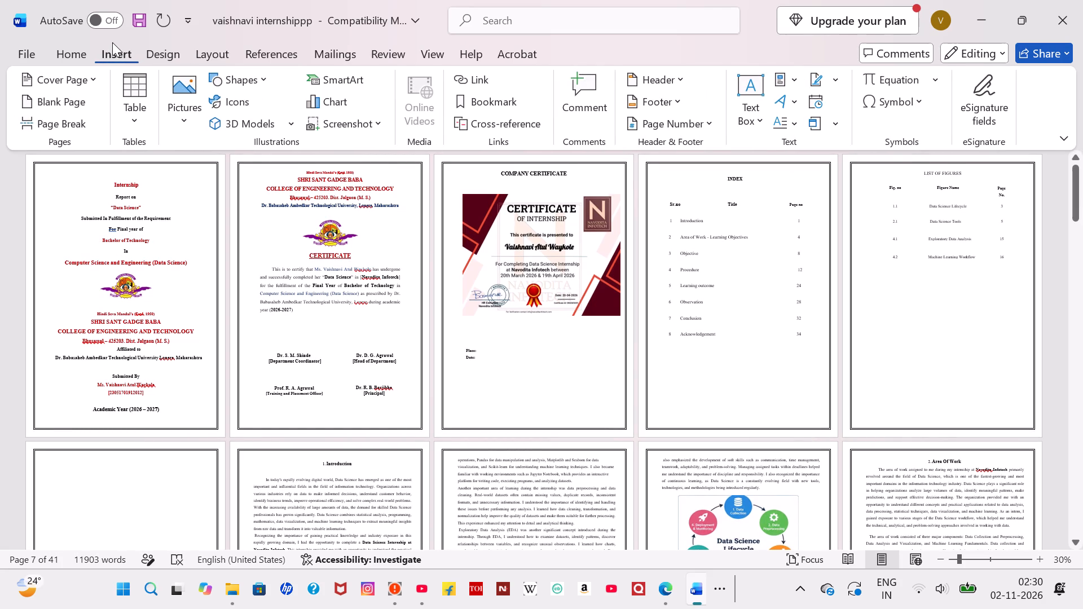
{"action": "left_click", "coordinate": [695, 117]}
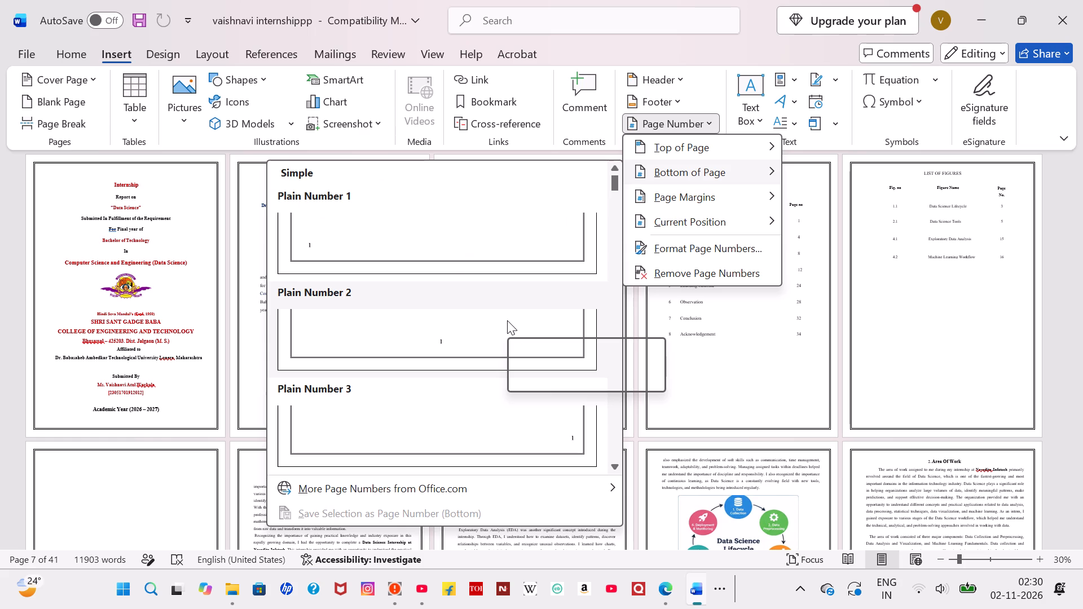
{"action": "left_click", "coordinate": [507, 320]}
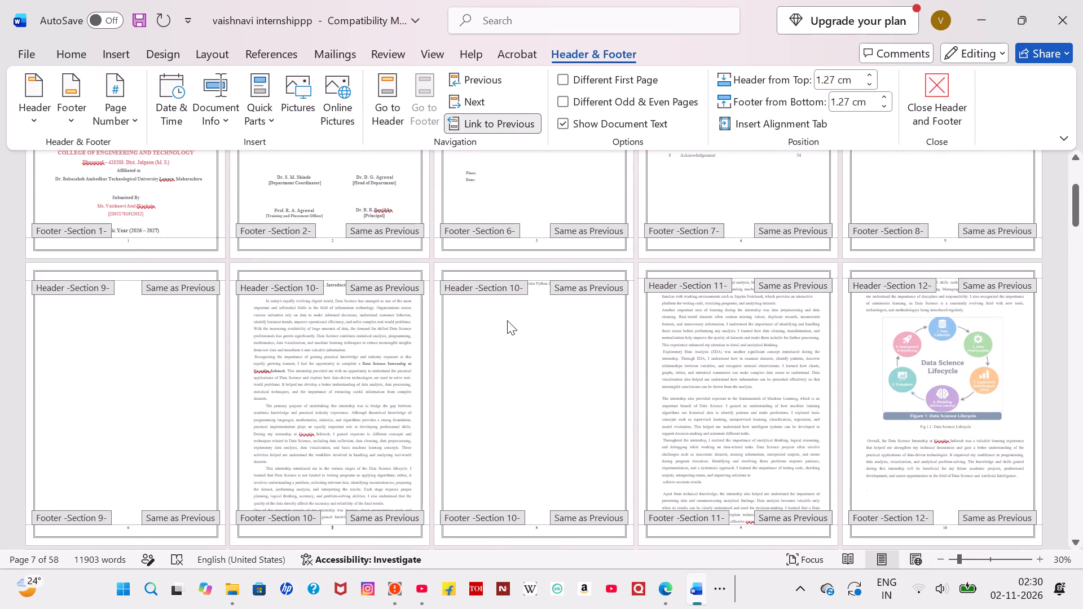
{"action": "left_click", "coordinate": [122, 102]}
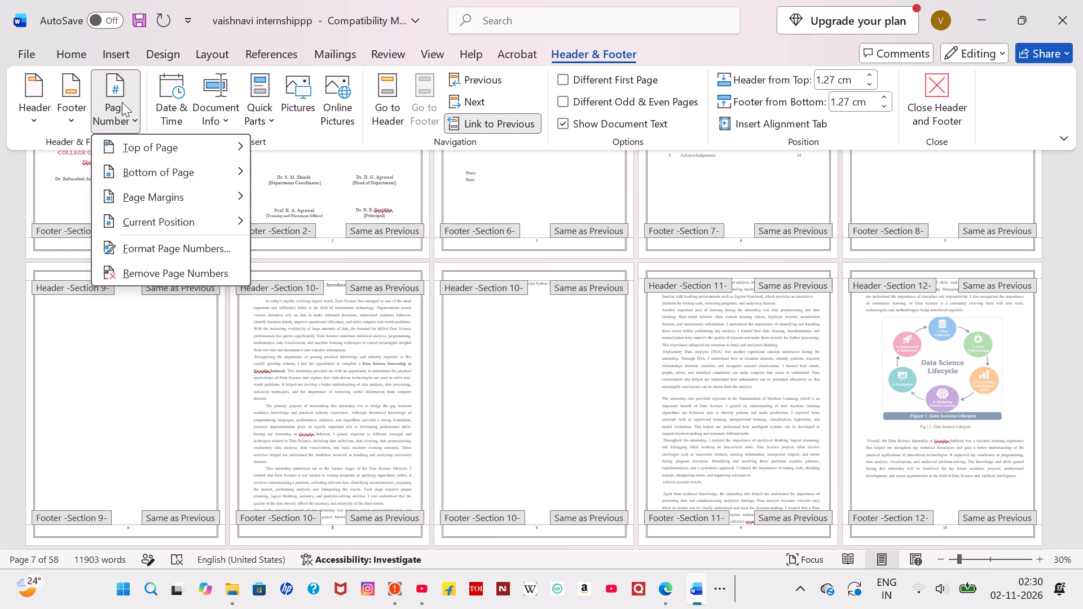
{"action": "left_click", "coordinate": [166, 249]}
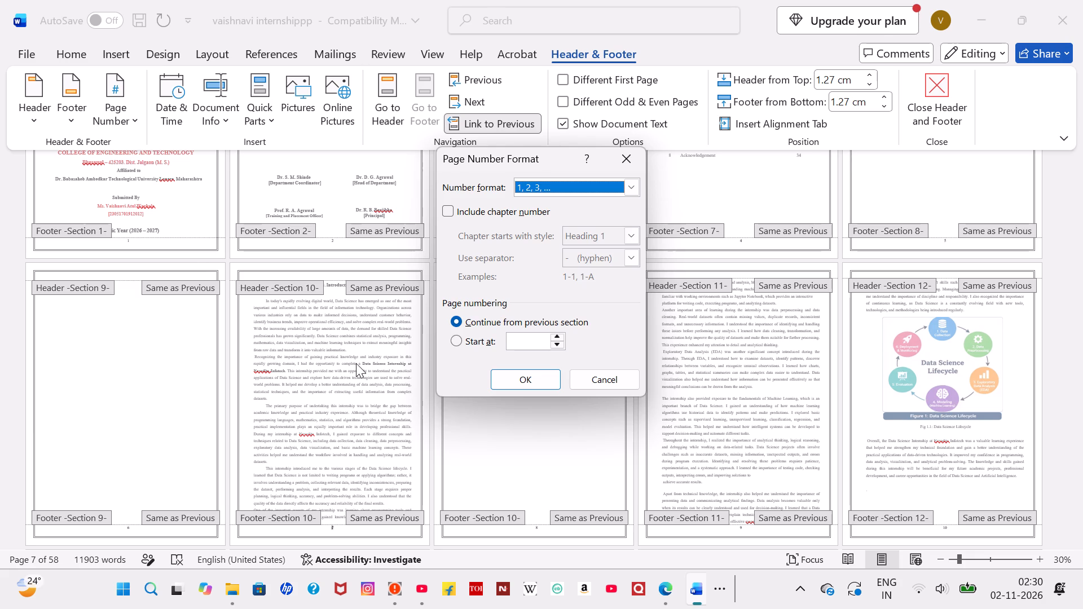
{"action": "left_click", "coordinate": [461, 338]}
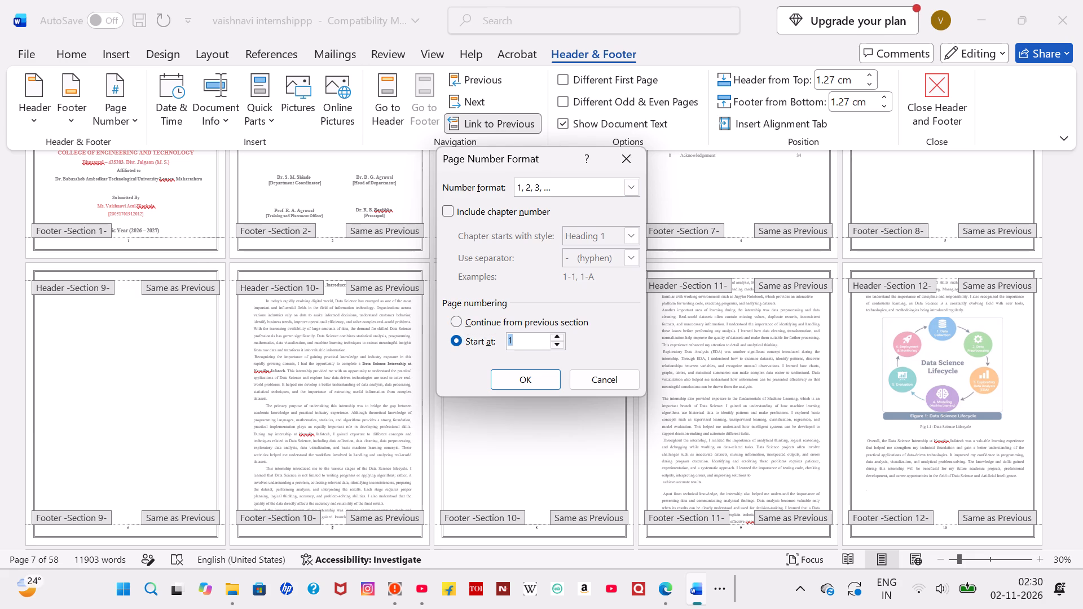
{"action": "left_click", "coordinate": [527, 336]}
{"action": "left_click", "coordinate": [523, 387]}
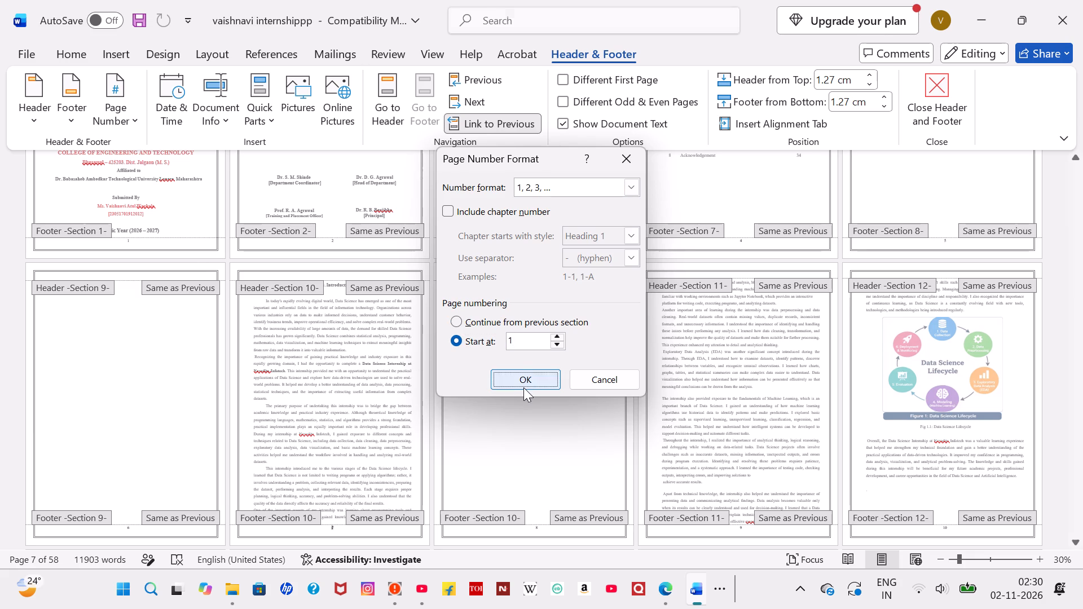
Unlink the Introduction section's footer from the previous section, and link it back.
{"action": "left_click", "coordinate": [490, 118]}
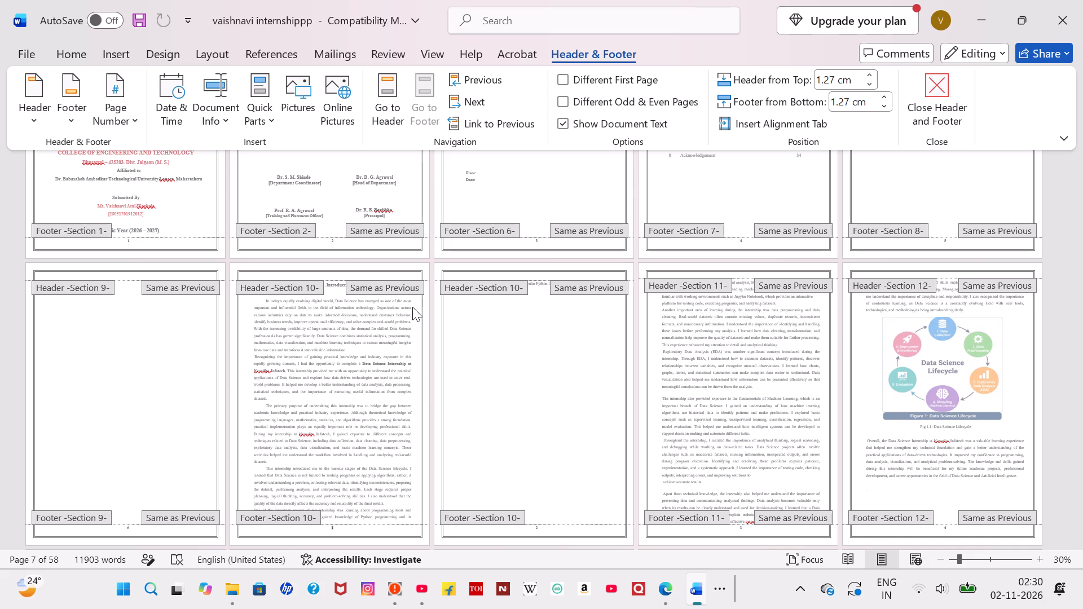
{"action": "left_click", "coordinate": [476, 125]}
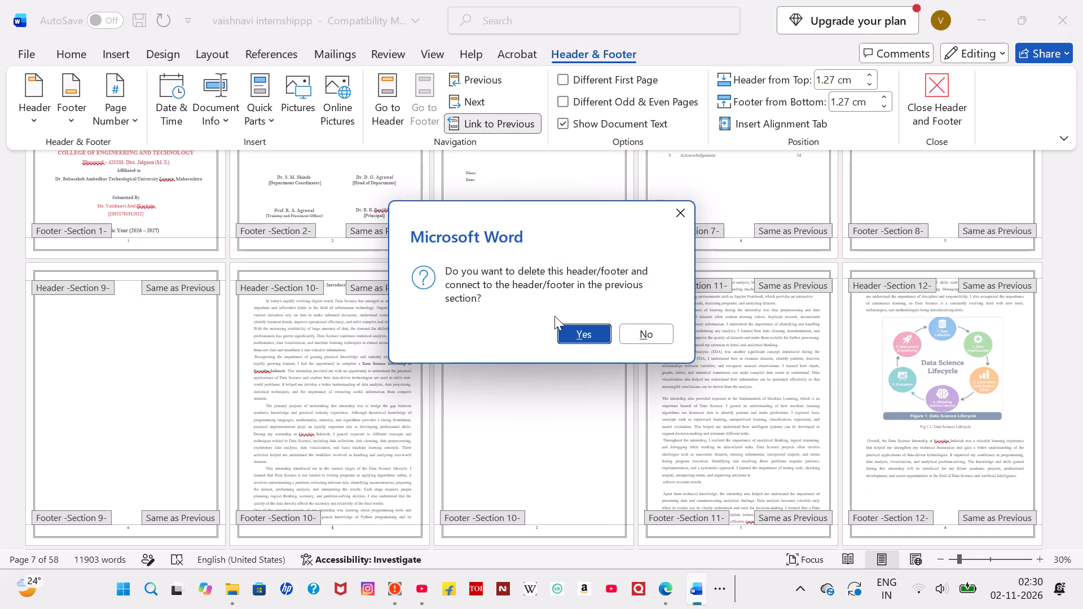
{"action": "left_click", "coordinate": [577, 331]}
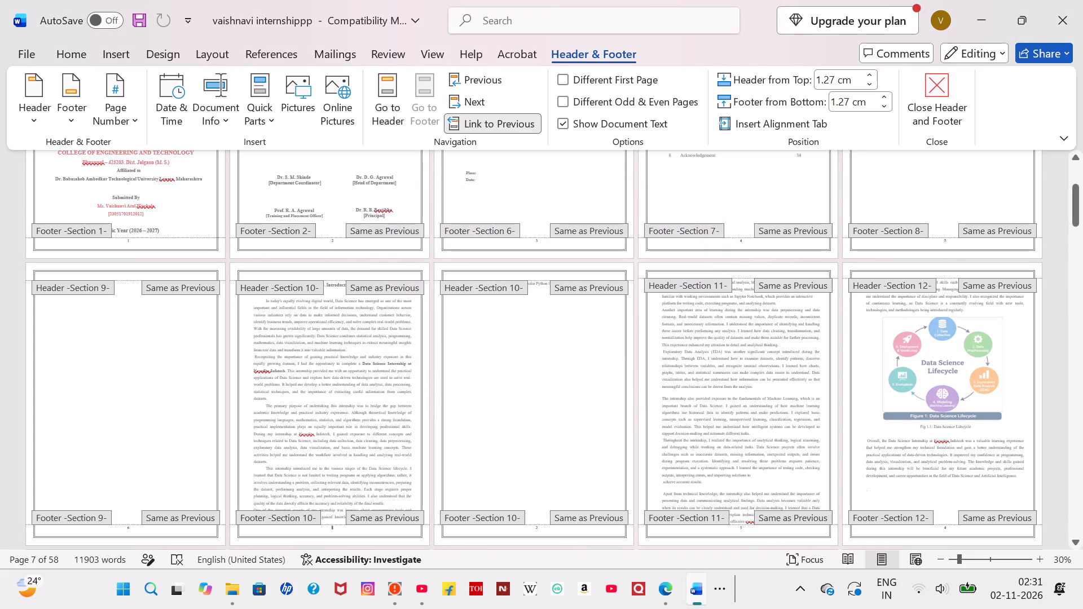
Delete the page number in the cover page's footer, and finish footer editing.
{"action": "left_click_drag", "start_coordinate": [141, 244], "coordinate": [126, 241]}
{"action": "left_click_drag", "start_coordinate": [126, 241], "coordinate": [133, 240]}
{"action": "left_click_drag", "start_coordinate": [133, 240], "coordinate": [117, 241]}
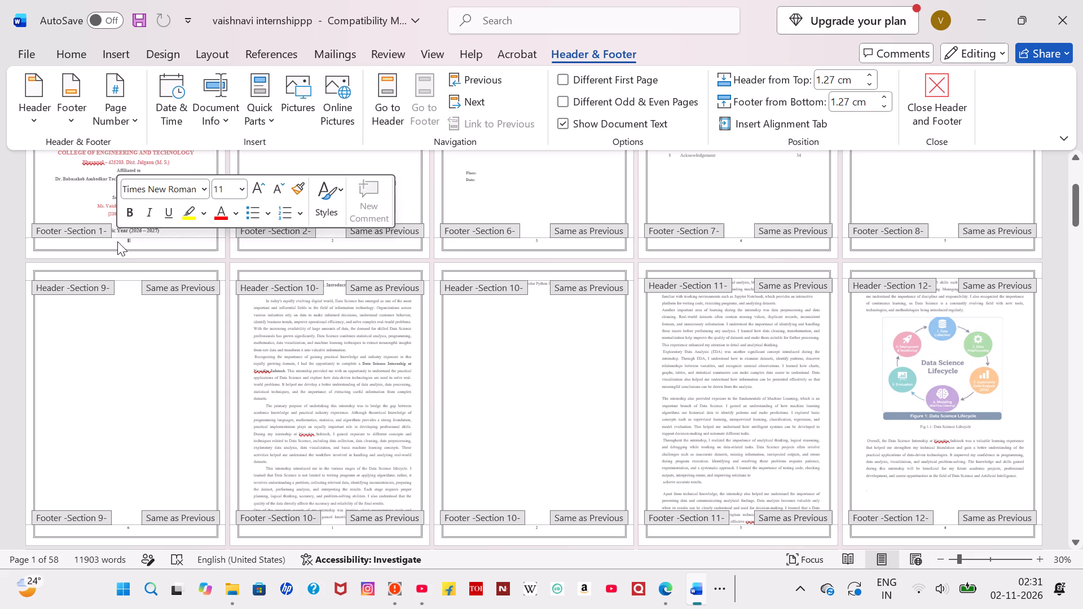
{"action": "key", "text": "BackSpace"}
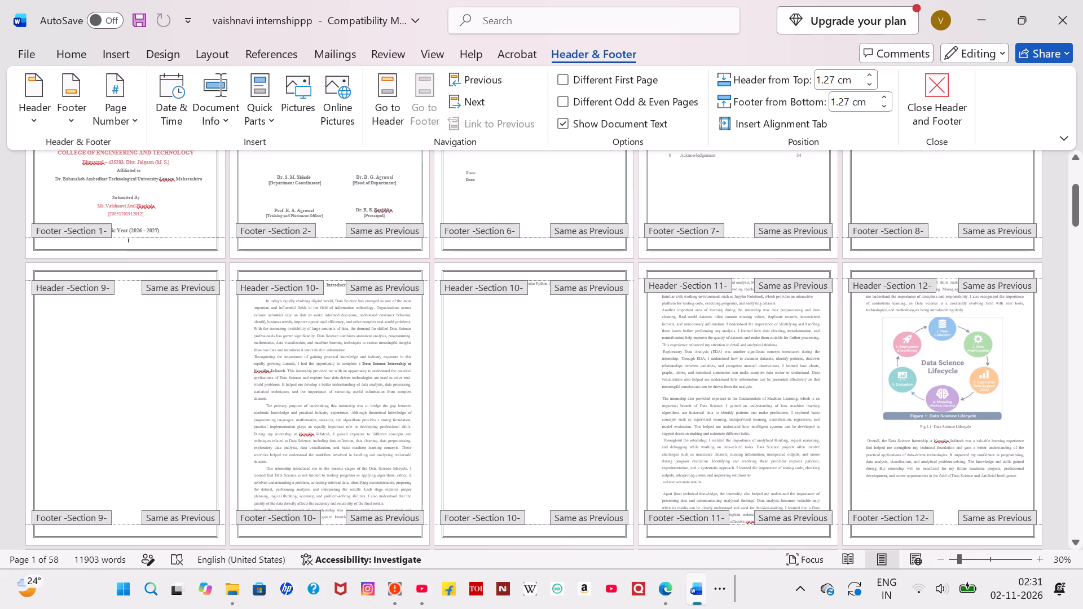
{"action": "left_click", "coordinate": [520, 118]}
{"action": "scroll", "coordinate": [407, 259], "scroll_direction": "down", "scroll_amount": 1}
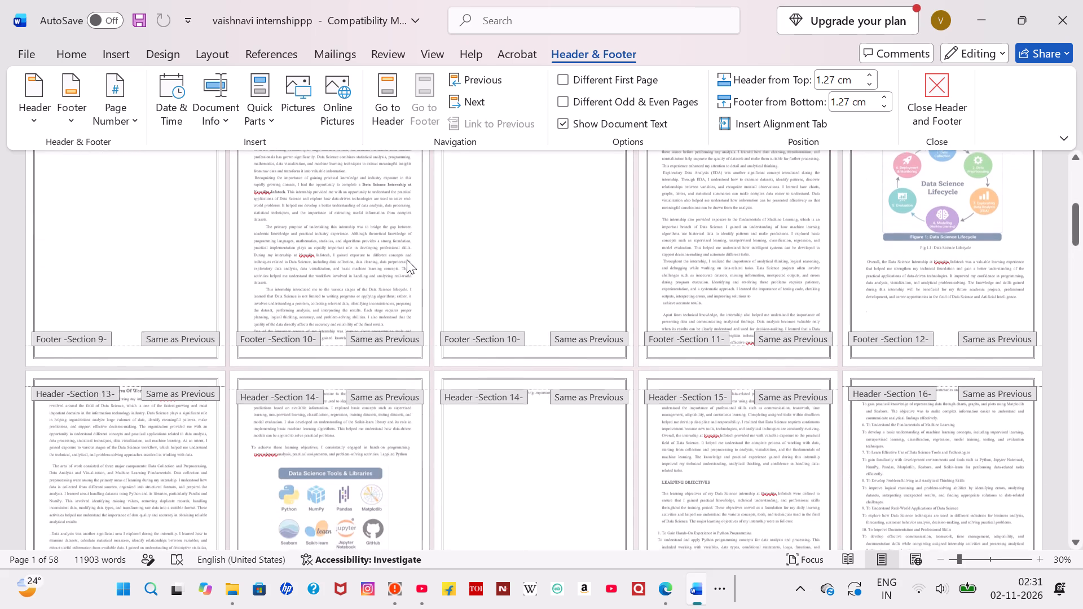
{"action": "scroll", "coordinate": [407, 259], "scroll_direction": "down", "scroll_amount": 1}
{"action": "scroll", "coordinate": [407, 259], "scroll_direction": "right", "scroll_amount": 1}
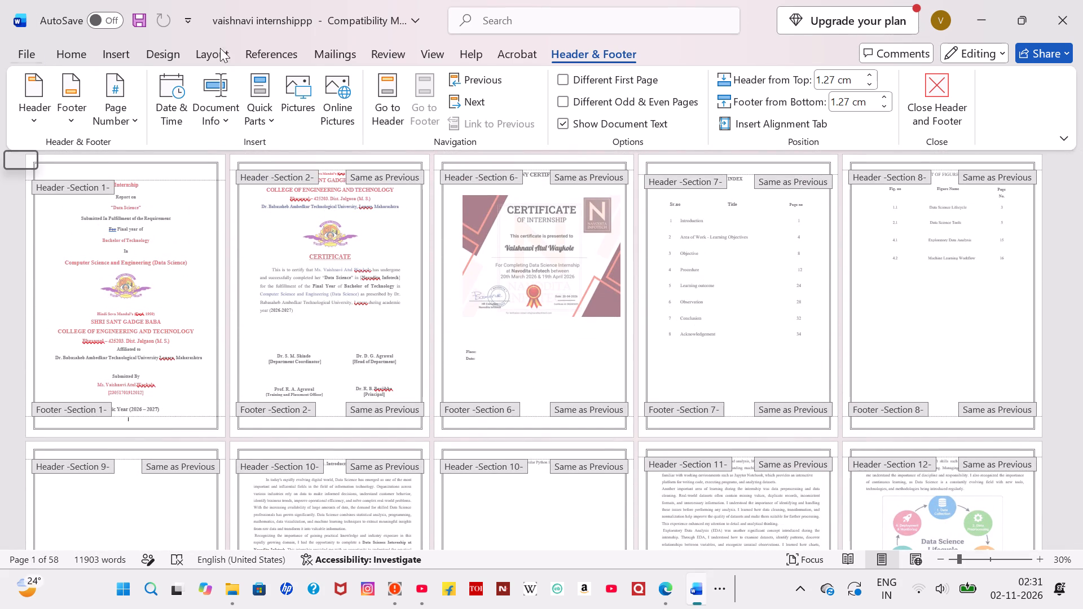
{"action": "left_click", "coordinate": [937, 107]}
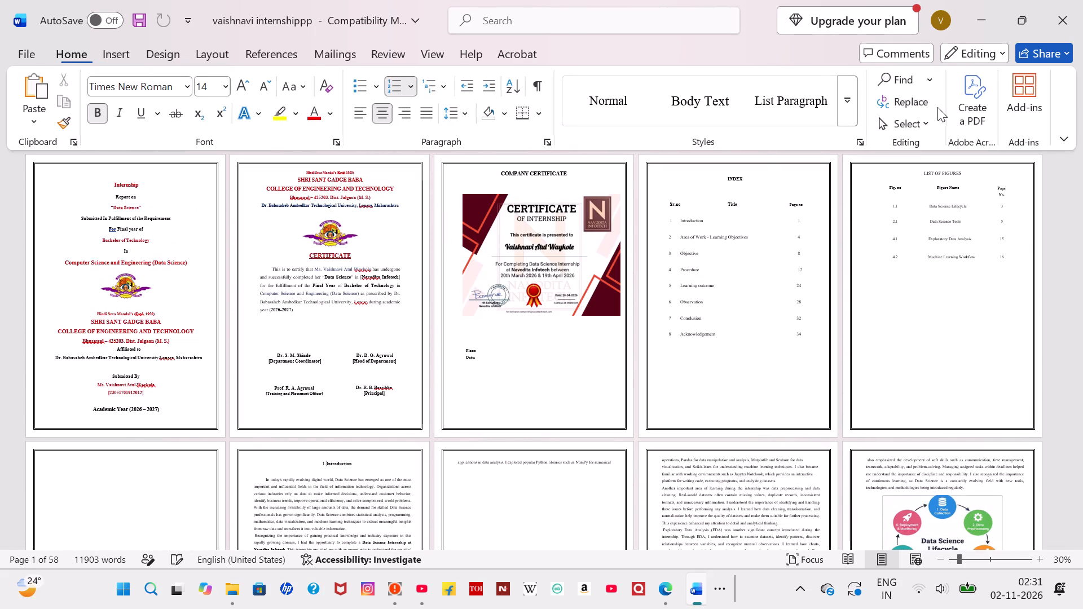
Insert Plain Number 2 page numbers at the bottom of the Introduction page again, starting at 1.
{"action": "left_click", "coordinate": [325, 461]}
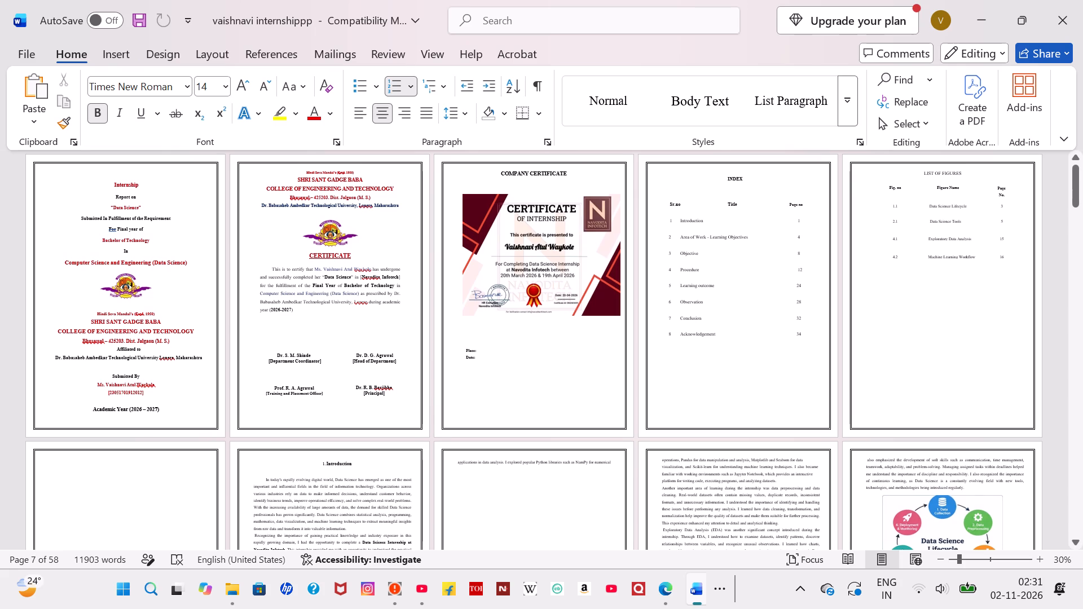
{"action": "left_click", "coordinate": [118, 55]}
{"action": "left_click", "coordinate": [639, 121]}
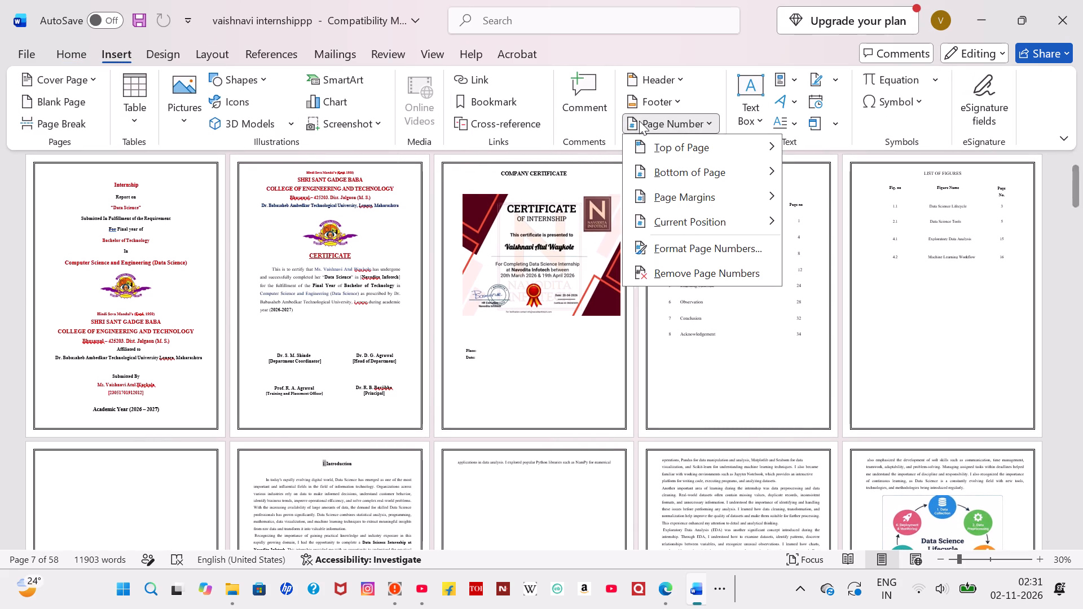
{"action": "left_click", "coordinate": [661, 166]}
{"action": "left_click", "coordinate": [470, 295]}
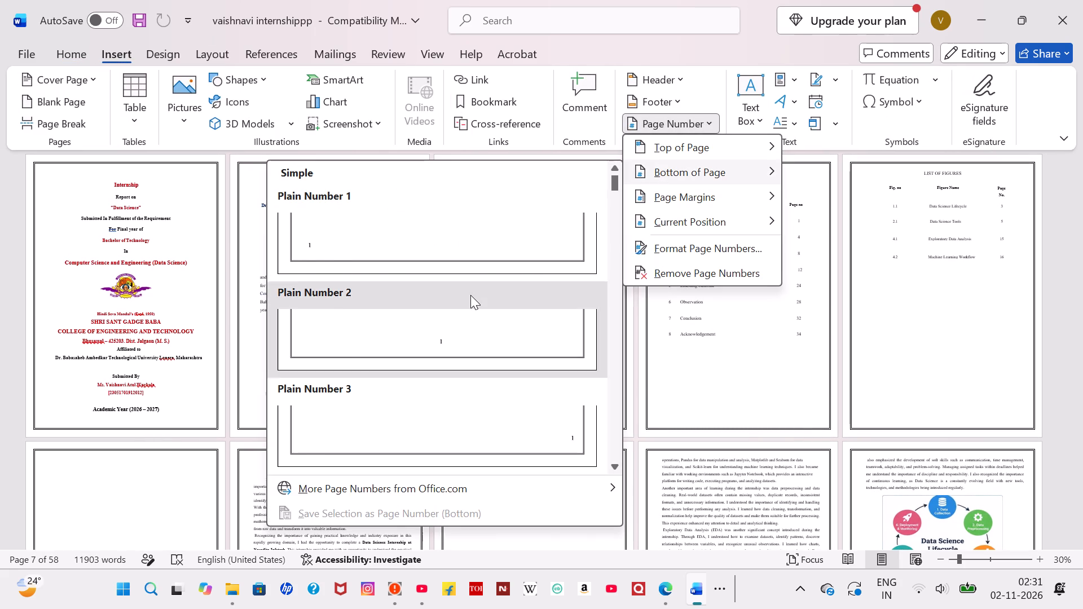
{"action": "left_click", "coordinate": [121, 101]}
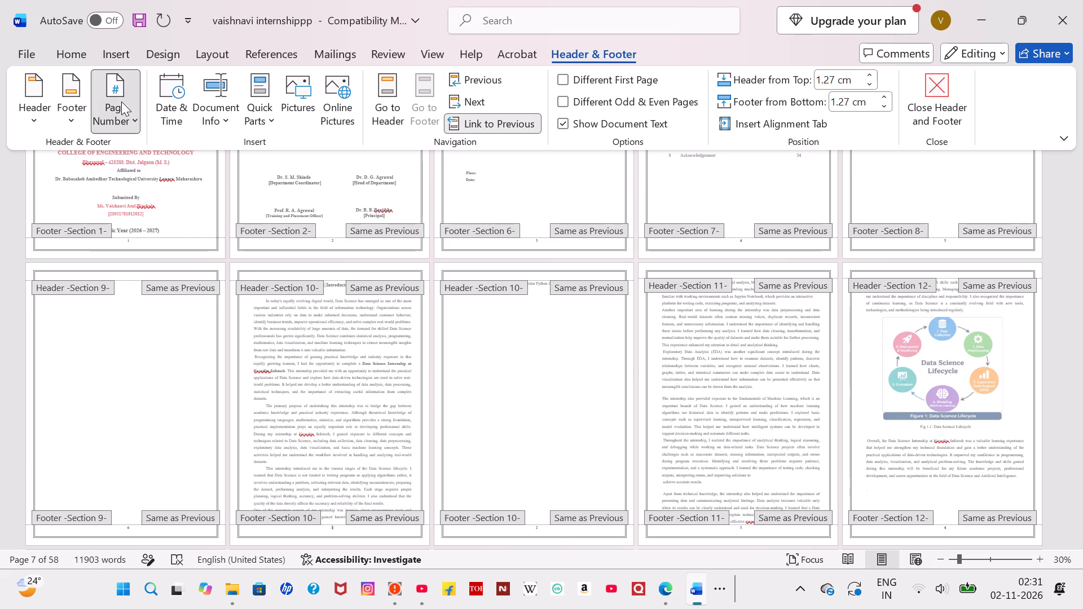
{"action": "left_click", "coordinate": [156, 250]}
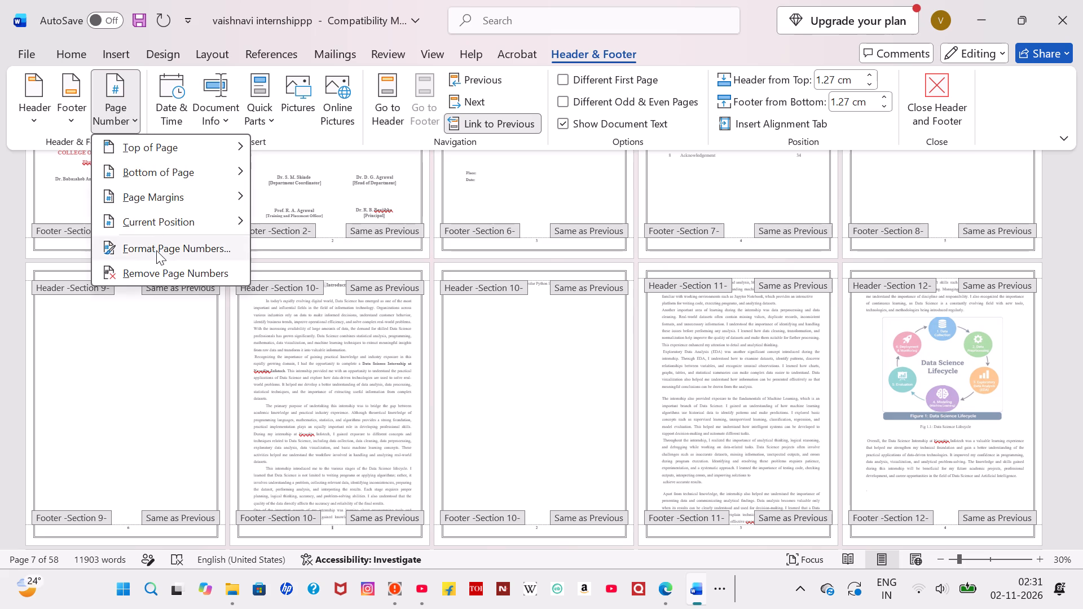
{"action": "left_click", "coordinate": [465, 345]}
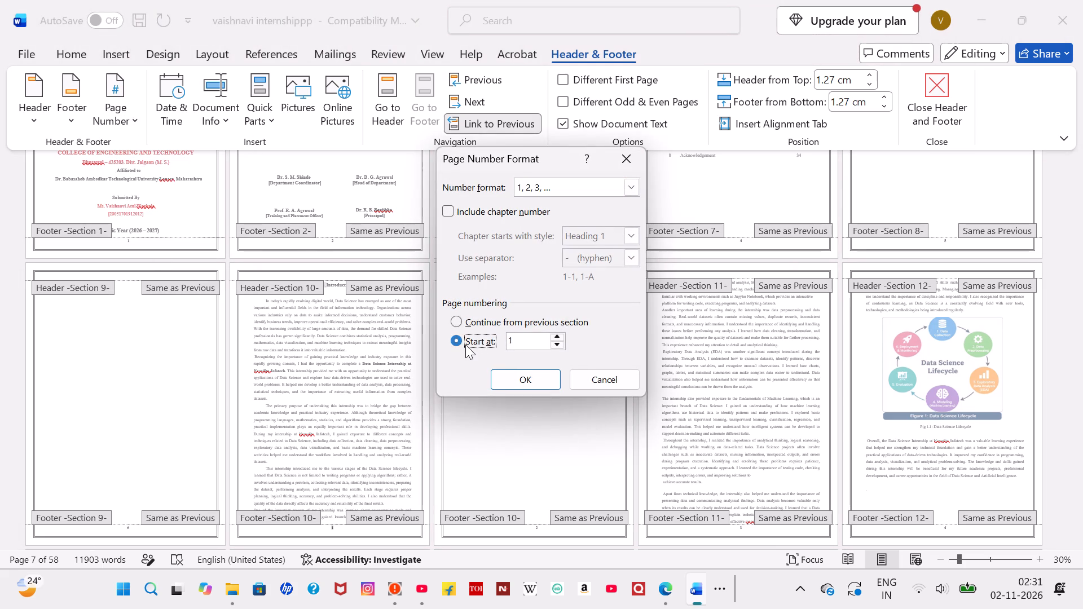
{"action": "left_click", "coordinate": [528, 385]}
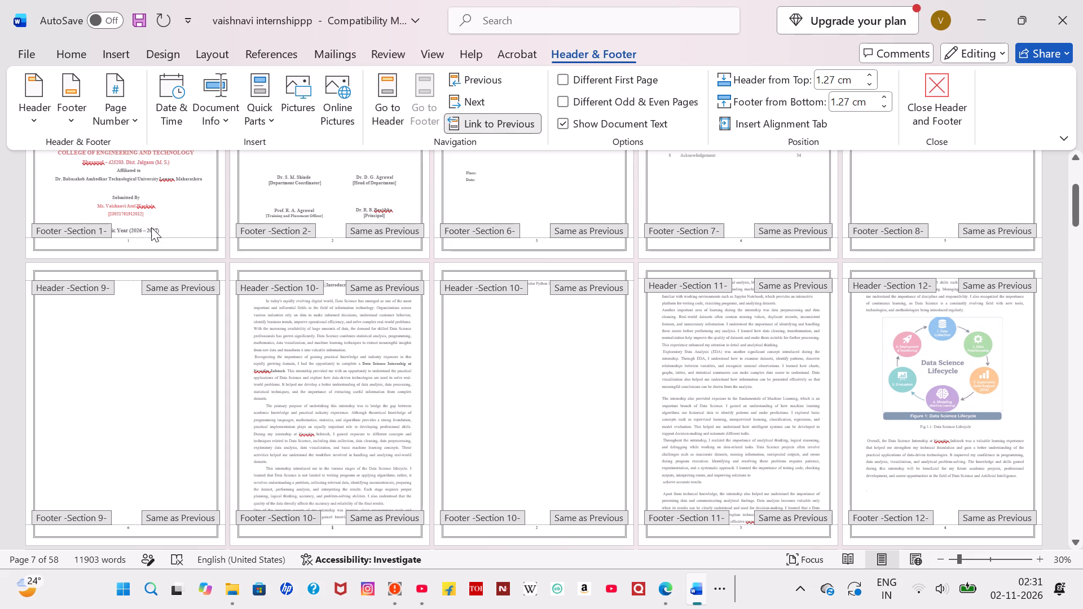
Delete the page number in the cover page's footer, and try to unlink that footer from the previous section.
{"action": "left_click_drag", "start_coordinate": [145, 239], "coordinate": [227, 200]}
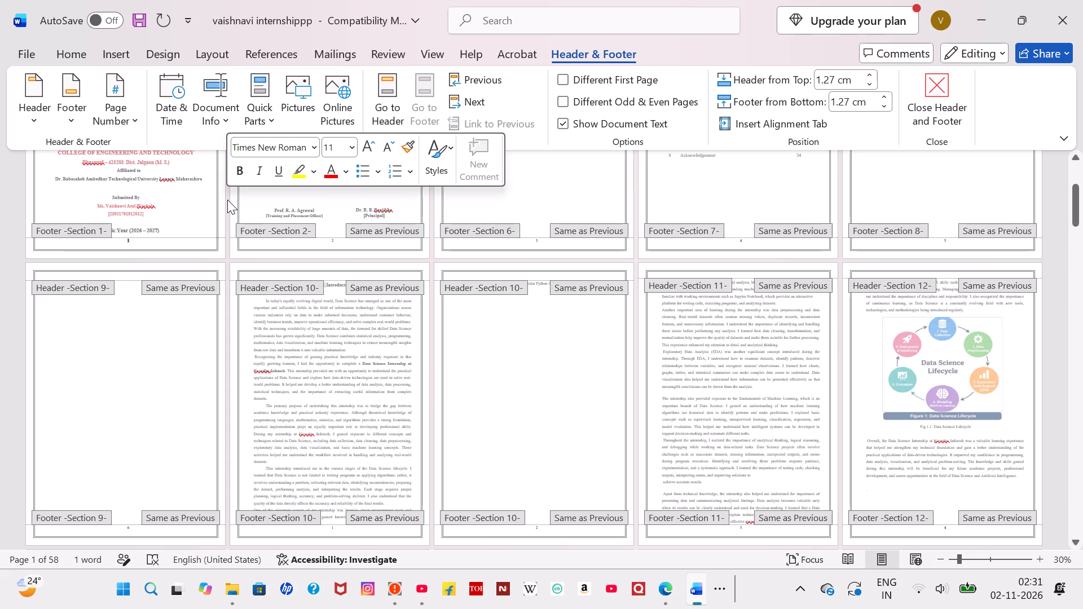
{"action": "key", "text": "BackSpace"}
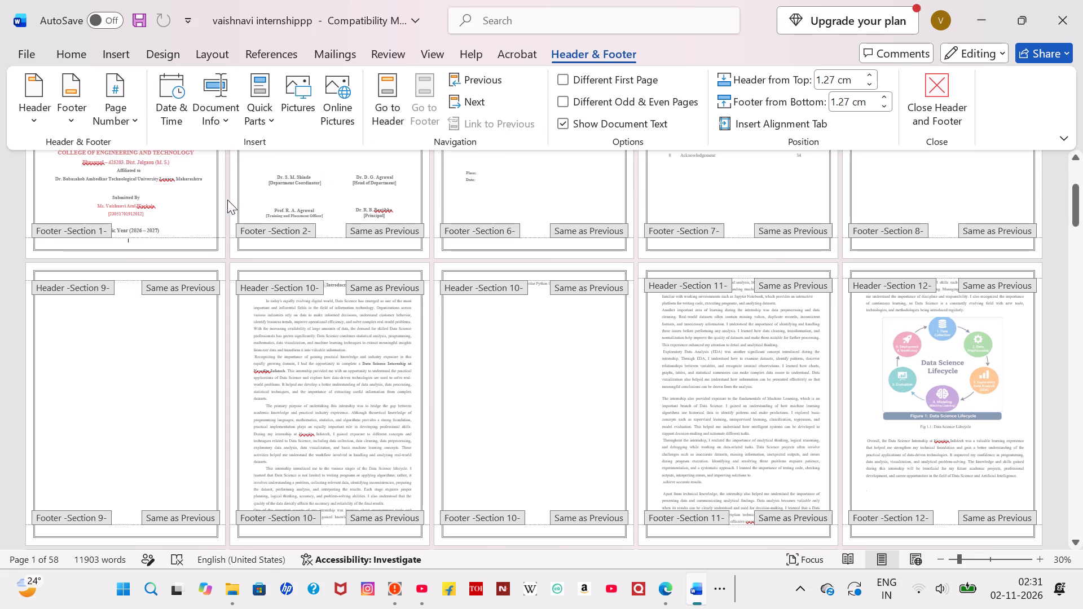
{"action": "triple_click", "coordinate": [466, 120]}
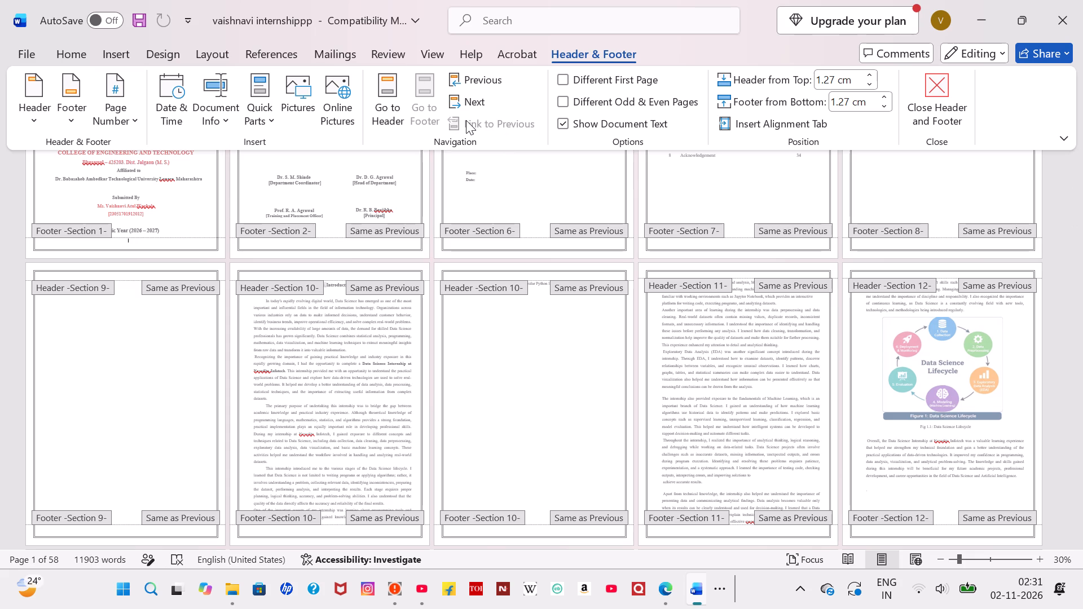
{"action": "left_click", "coordinate": [466, 120]}
{"action": "triple_click", "coordinate": [466, 120]}
{"action": "triple_click", "coordinate": [466, 120]}
Close the internship report.
{"action": "left_click", "coordinate": [1075, 19]}
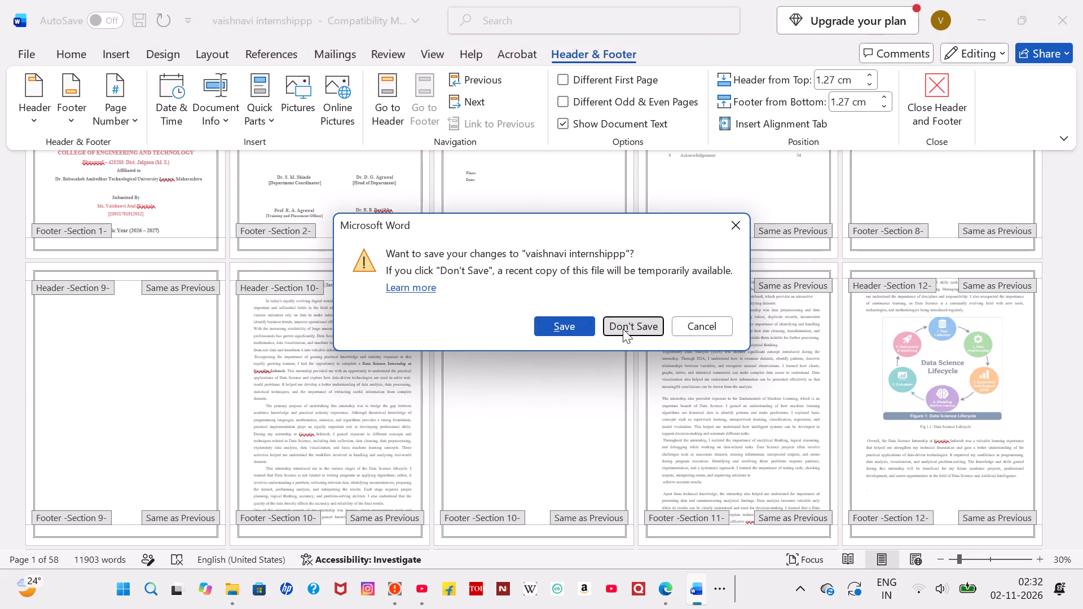
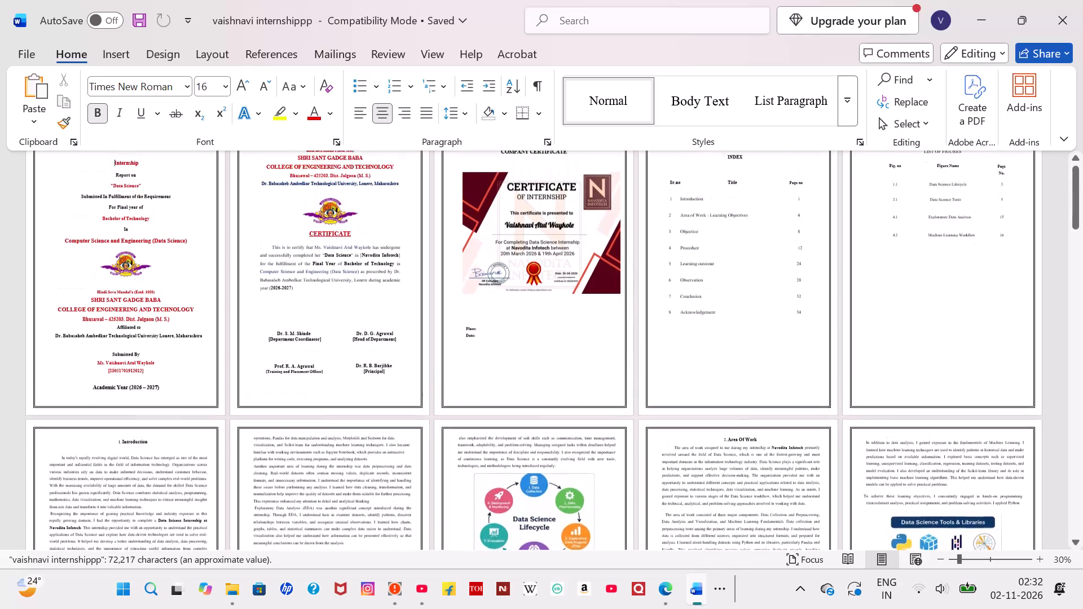
Insert a Next Page section break in front of the Introduction heading.
{"action": "scroll", "coordinate": [180, 306], "scroll_direction": "down", "scroll_amount": 1}
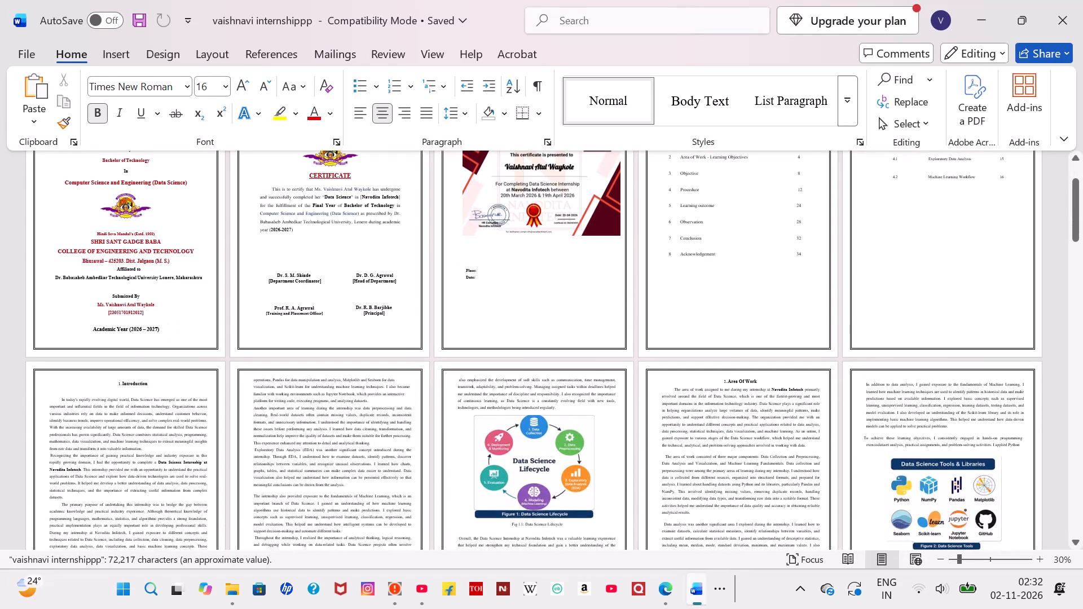
{"action": "left_click", "coordinate": [123, 383]}
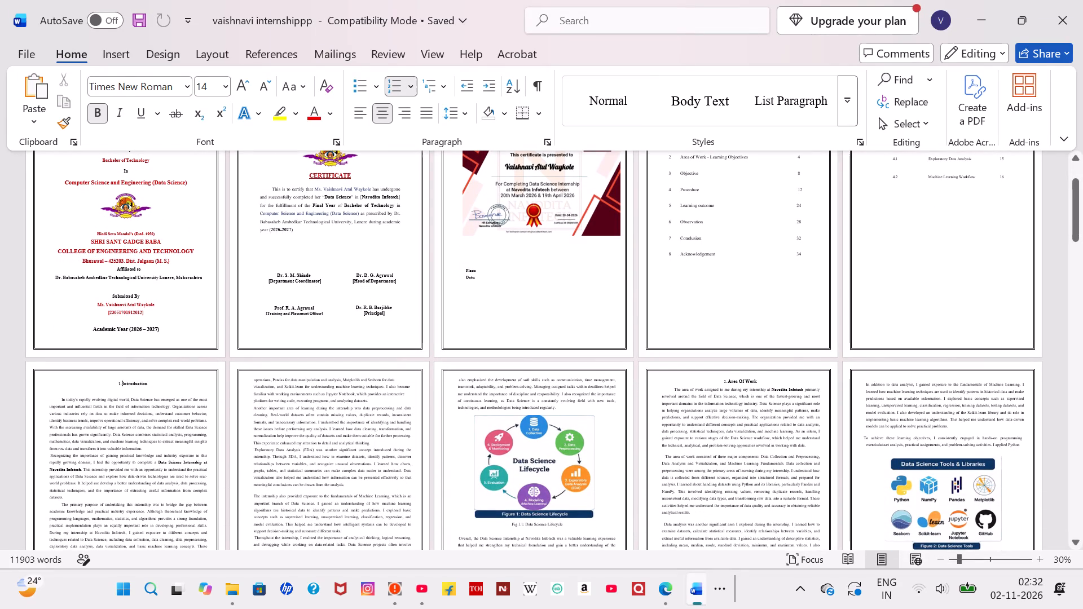
{"action": "left_click", "coordinate": [113, 58]}
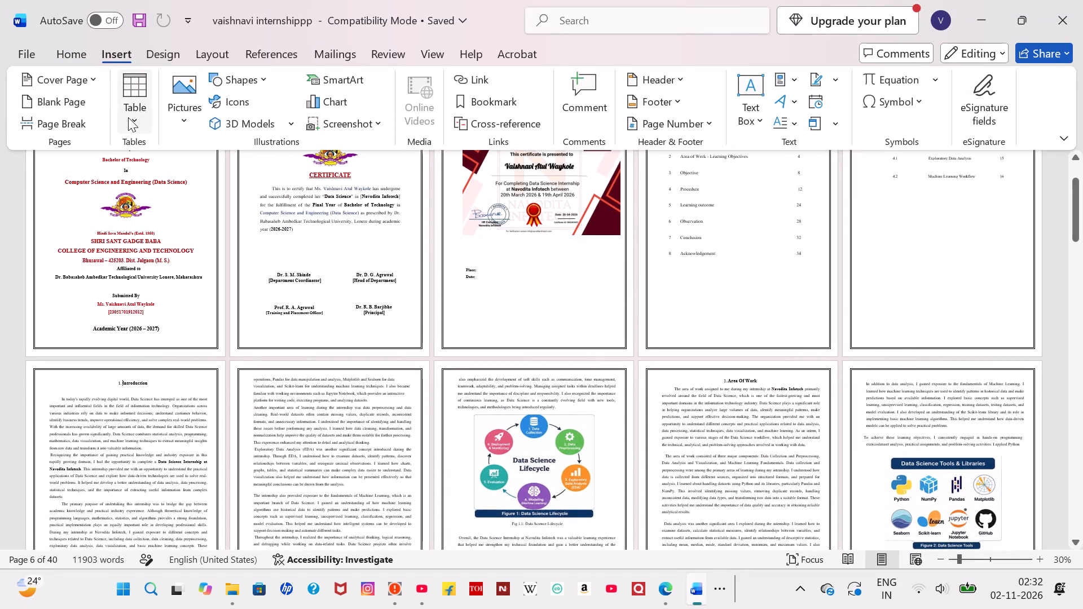
{"action": "left_click", "coordinate": [166, 52]}
{"action": "left_click", "coordinate": [206, 53]}
{"action": "left_click", "coordinate": [217, 78]}
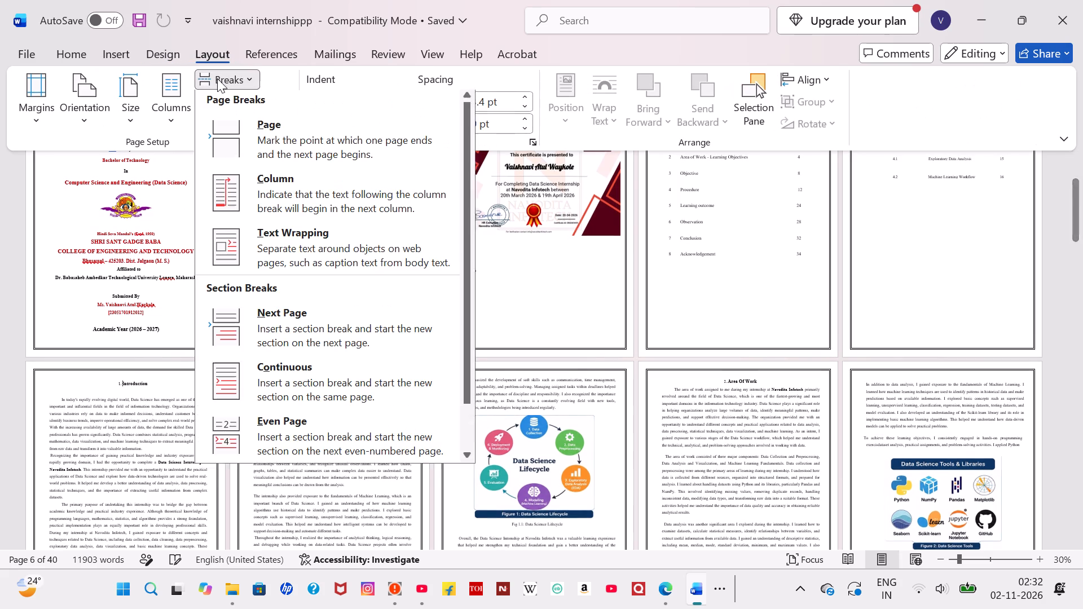
{"action": "left_click", "coordinate": [262, 323]}
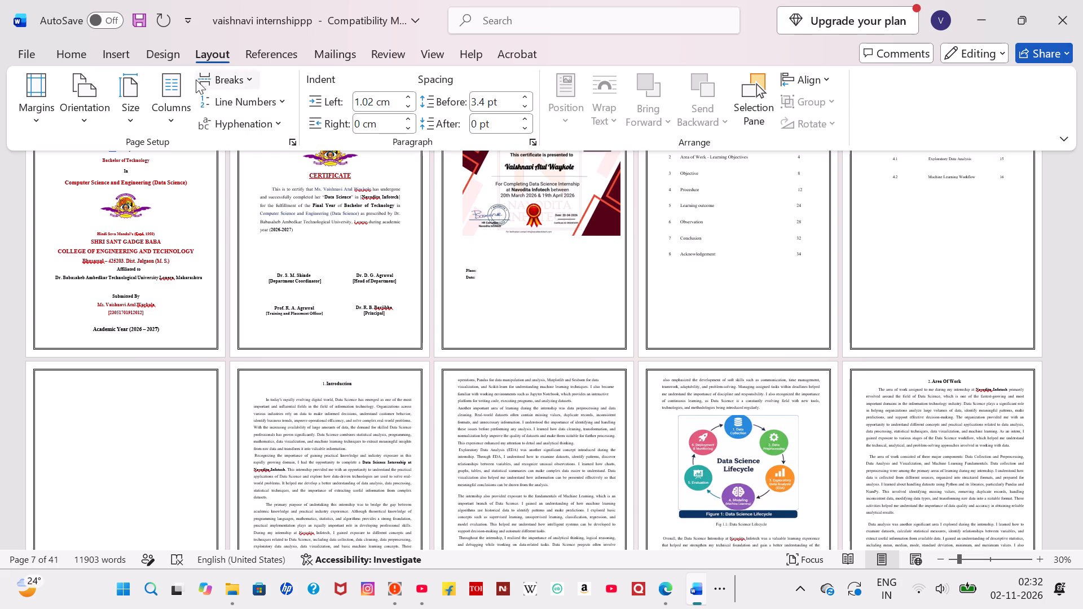
Insert Plain Number 2 page numbers at the bottom of the Introduction page, starting at 1.
{"action": "left_click", "coordinate": [129, 58]}
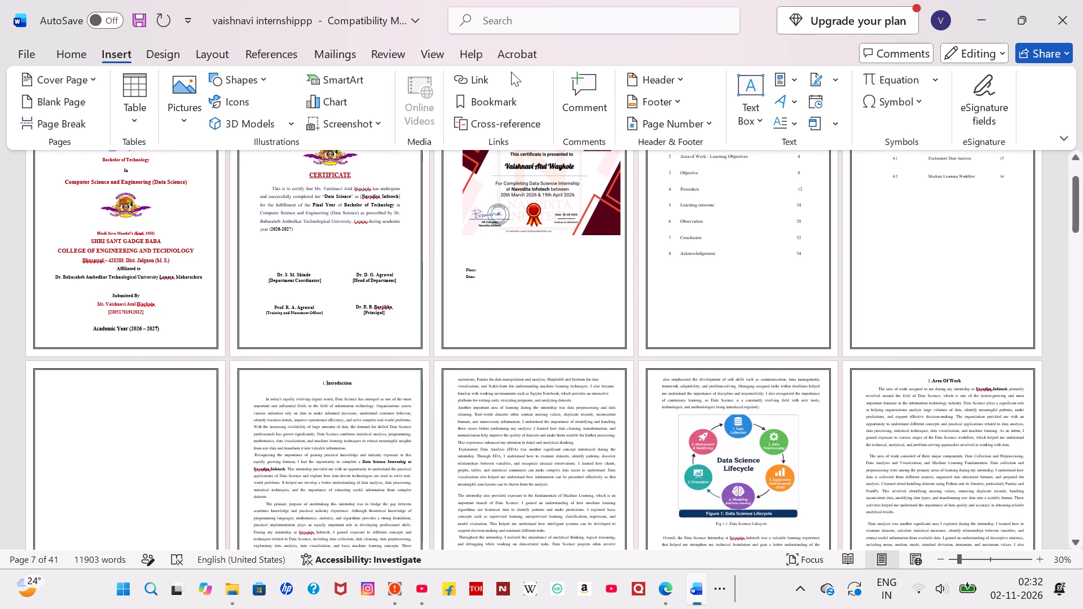
{"action": "left_click", "coordinate": [668, 119]}
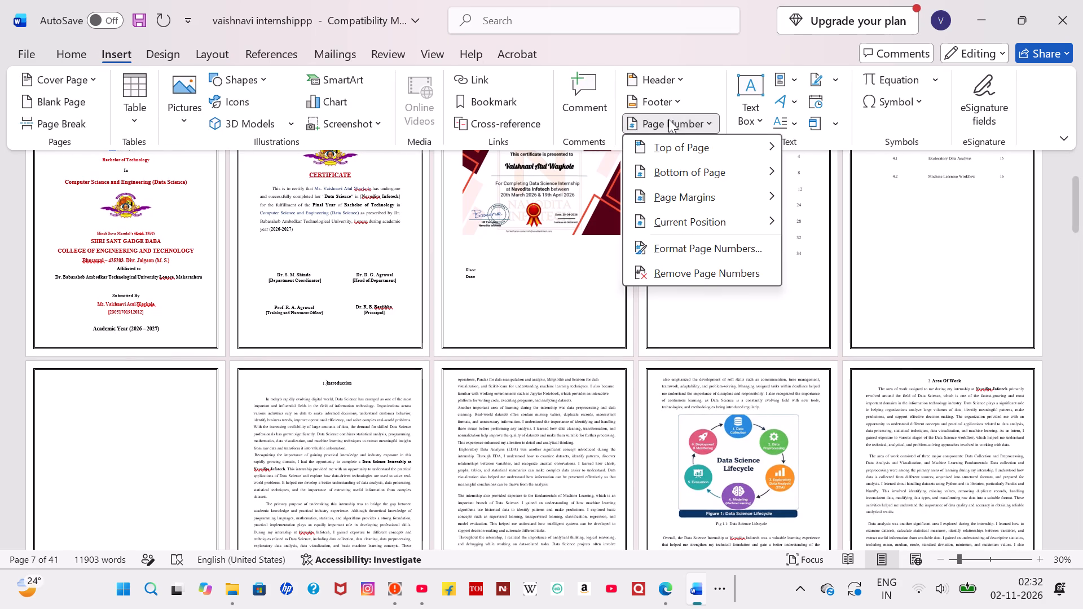
{"action": "left_click", "coordinate": [679, 176]}
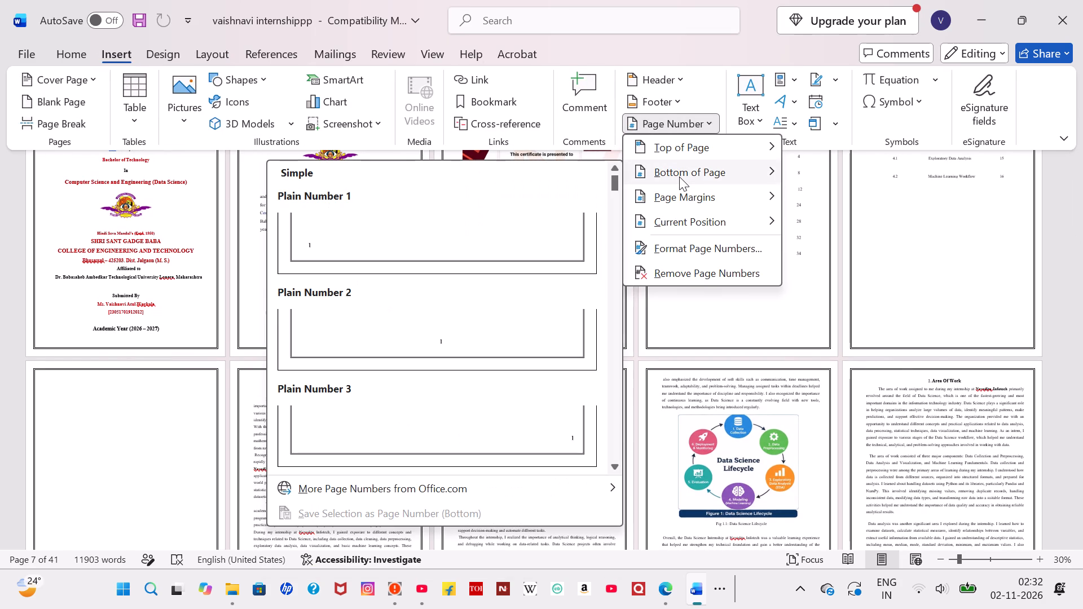
{"action": "left_click", "coordinate": [446, 355]}
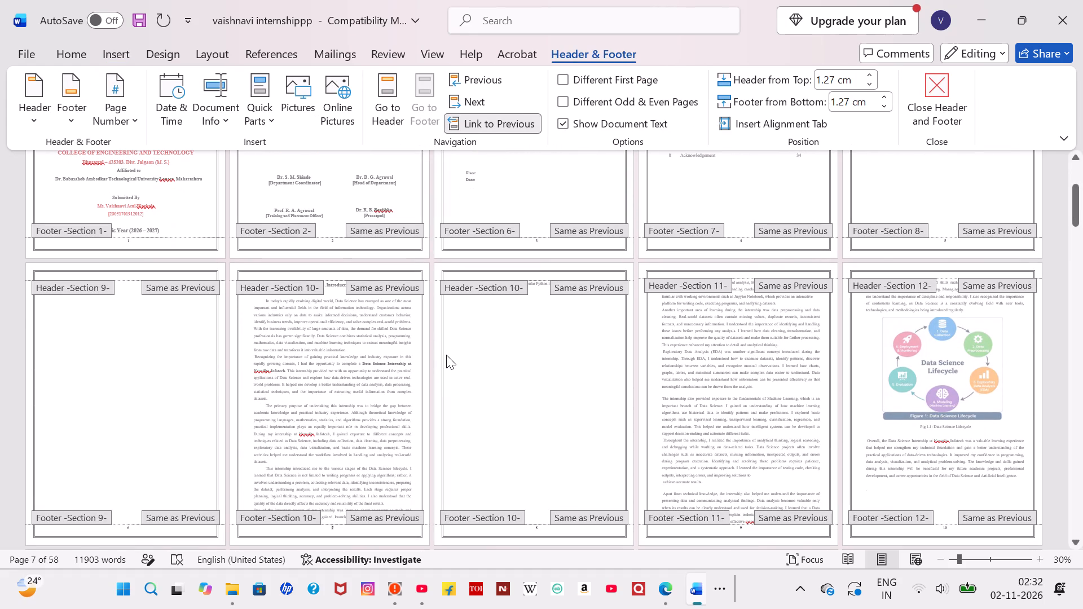
{"action": "left_click", "coordinate": [120, 121]}
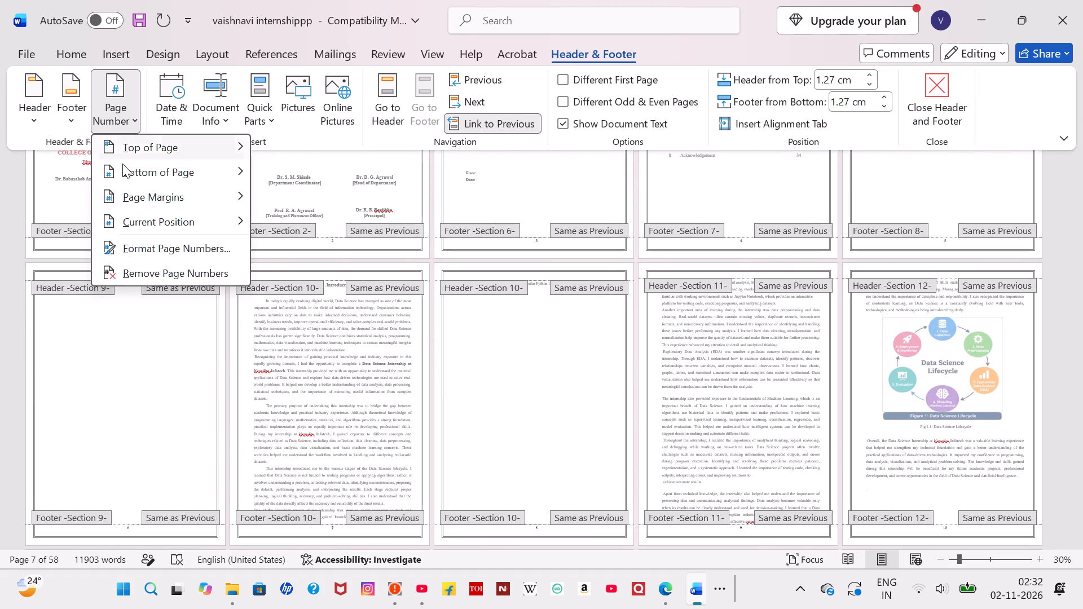
{"action": "left_click", "coordinate": [153, 248]}
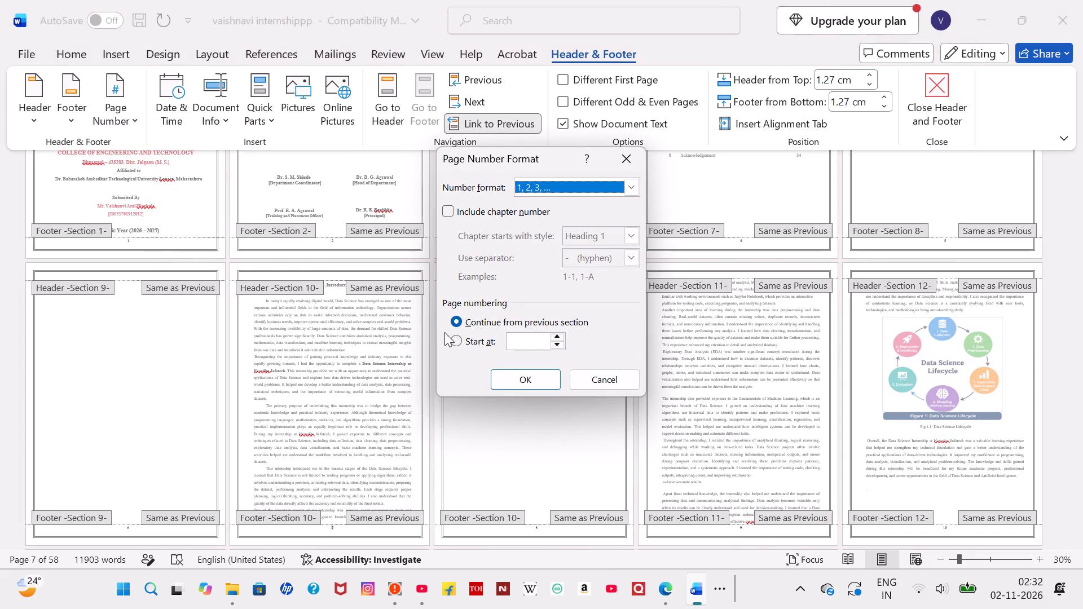
{"action": "left_click", "coordinate": [460, 342]}
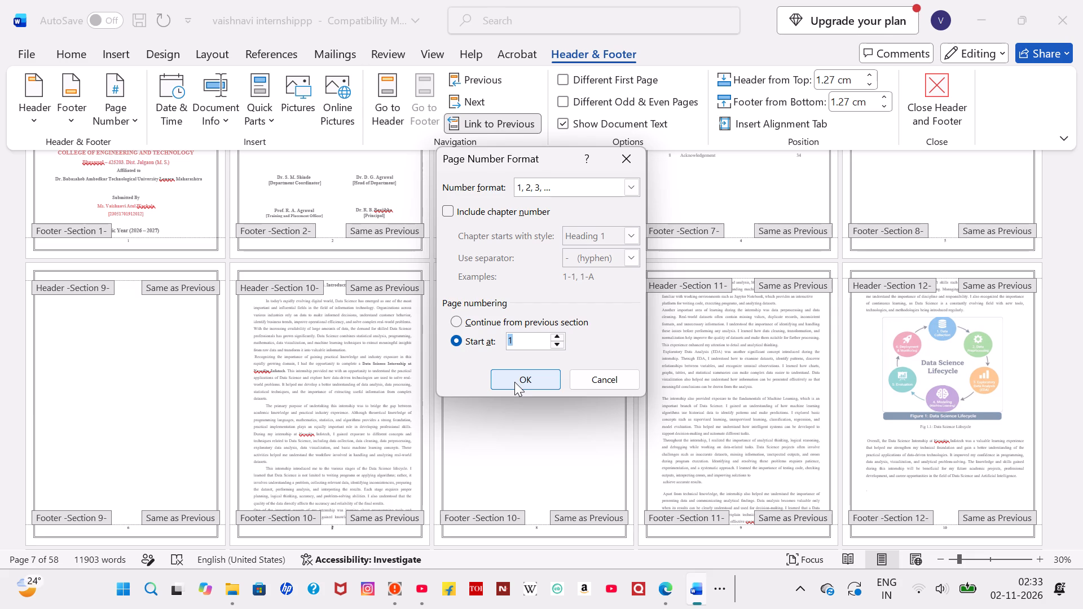
{"action": "left_click", "coordinate": [514, 382]}
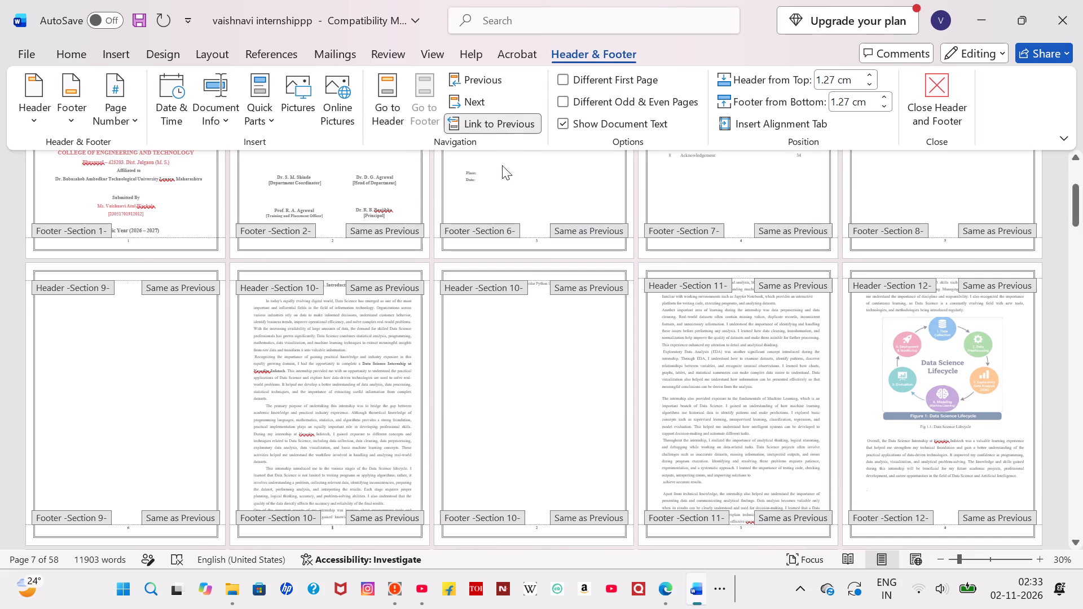
Unlink the Introduction section's footer from the previous section.
{"action": "left_click", "coordinate": [479, 119]}
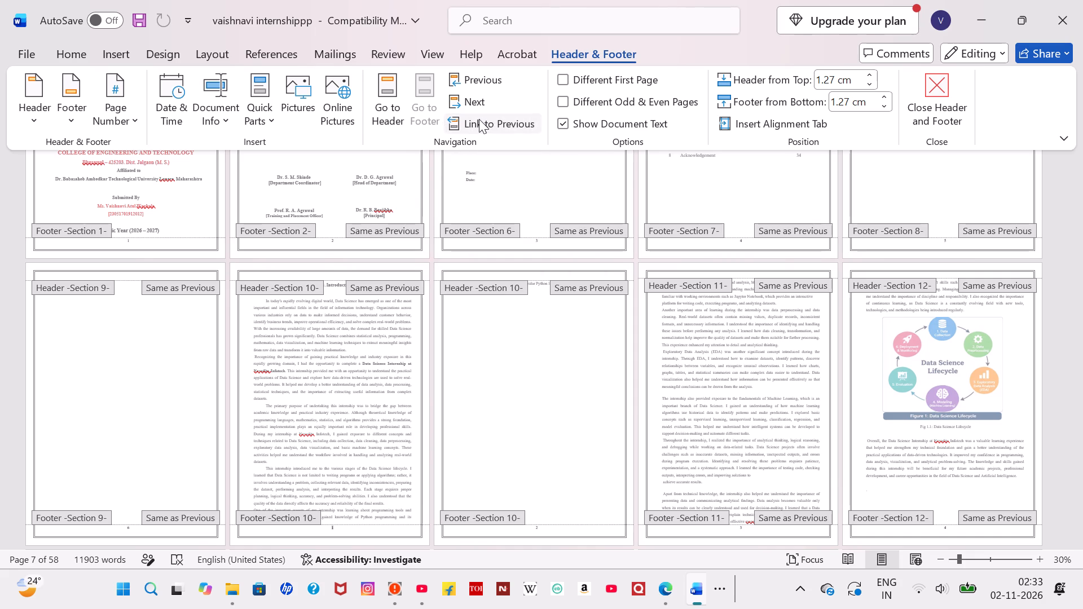
Delete the page number in the cover page's footer, and finish footer editing.
{"action": "left_click", "coordinate": [135, 239]}
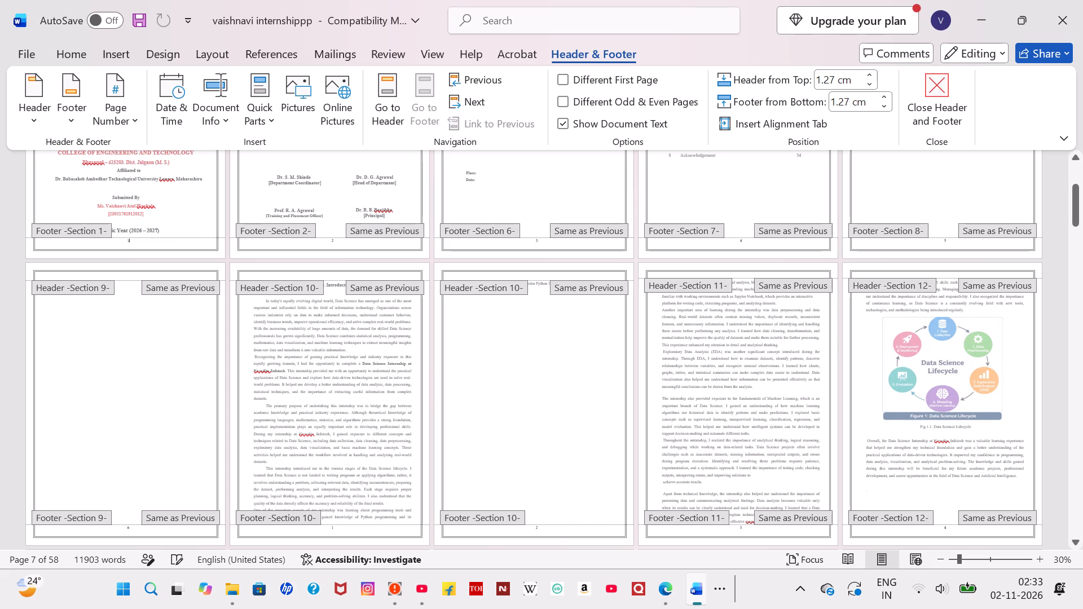
{"action": "key", "text": "BackSpace"}
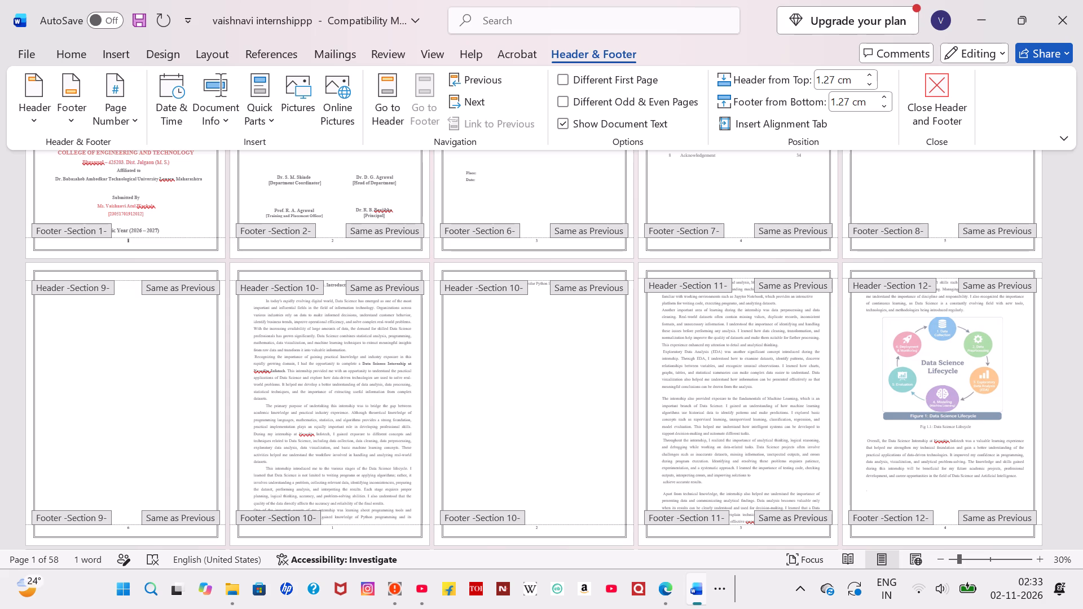
{"action": "key", "text": "BackSpace"}
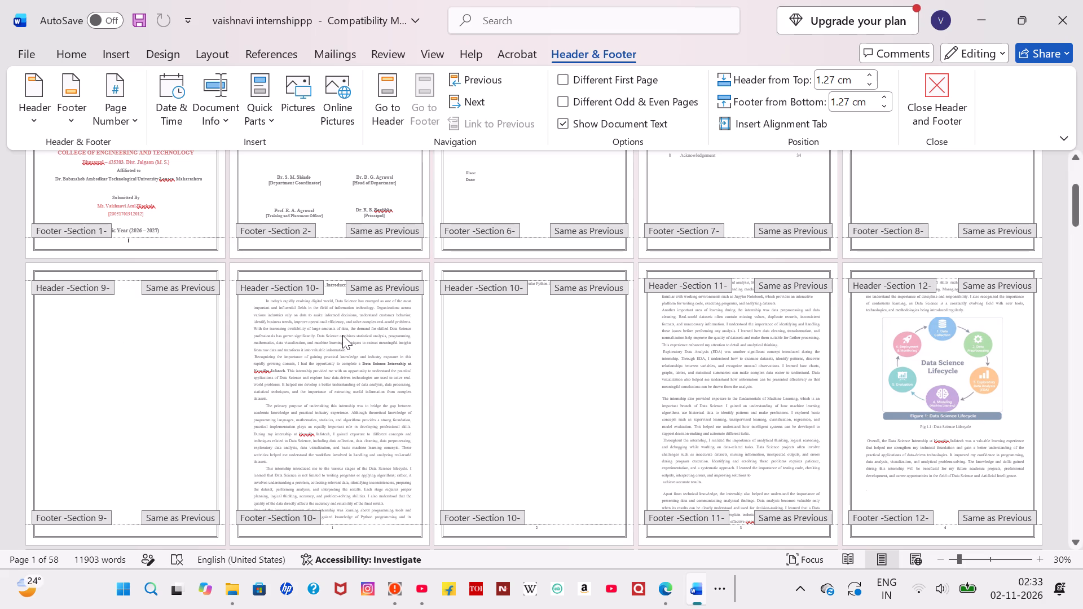
{"action": "scroll", "coordinate": [350, 400], "scroll_direction": "down", "scroll_amount": 1}
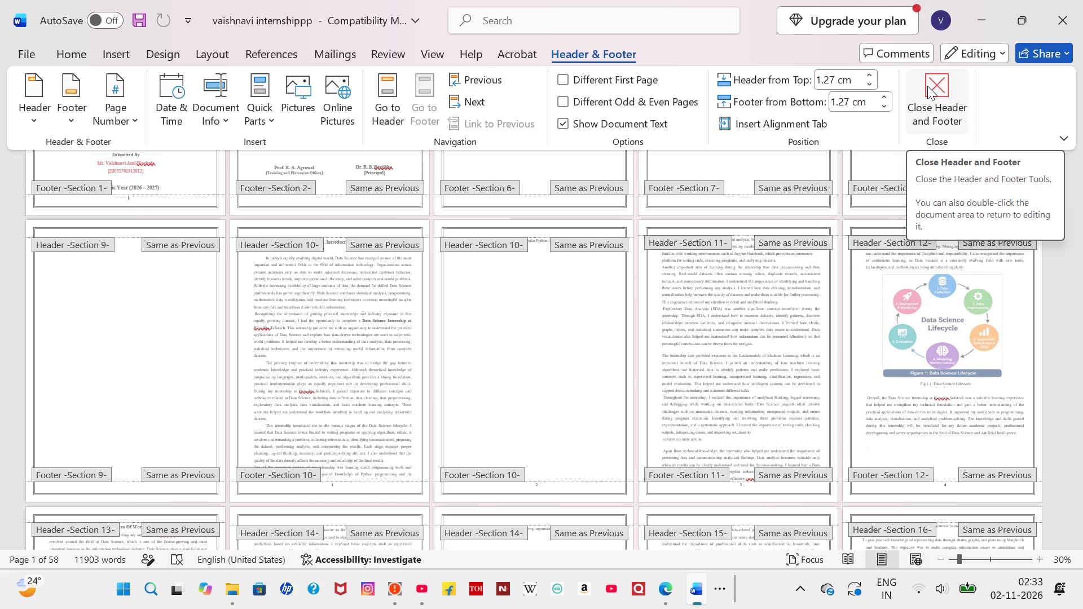
{"action": "left_click", "coordinate": [927, 86]}
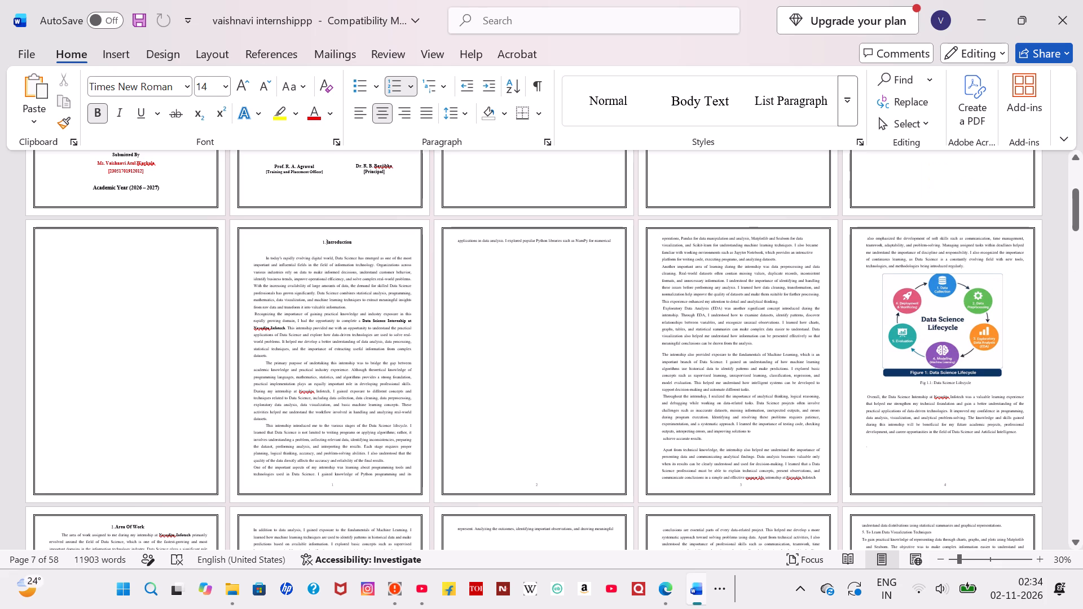
Examine the page numbers and text layout of the Introduction page and the nearly empty page following it.
{"action": "scroll", "coordinate": [338, 351], "scroll_direction": "up", "scroll_amount": 3, "text": "ctrl"}
{"action": "scroll", "coordinate": [338, 351], "scroll_direction": "down", "scroll_amount": 1}
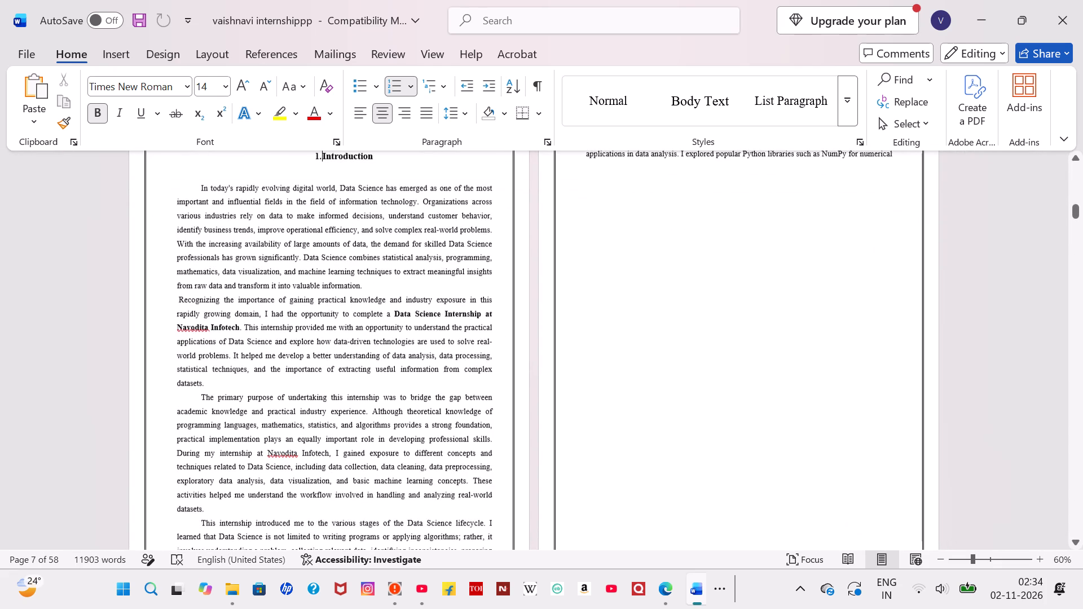
{"action": "scroll", "coordinate": [338, 351], "scroll_direction": "down", "scroll_amount": 3}
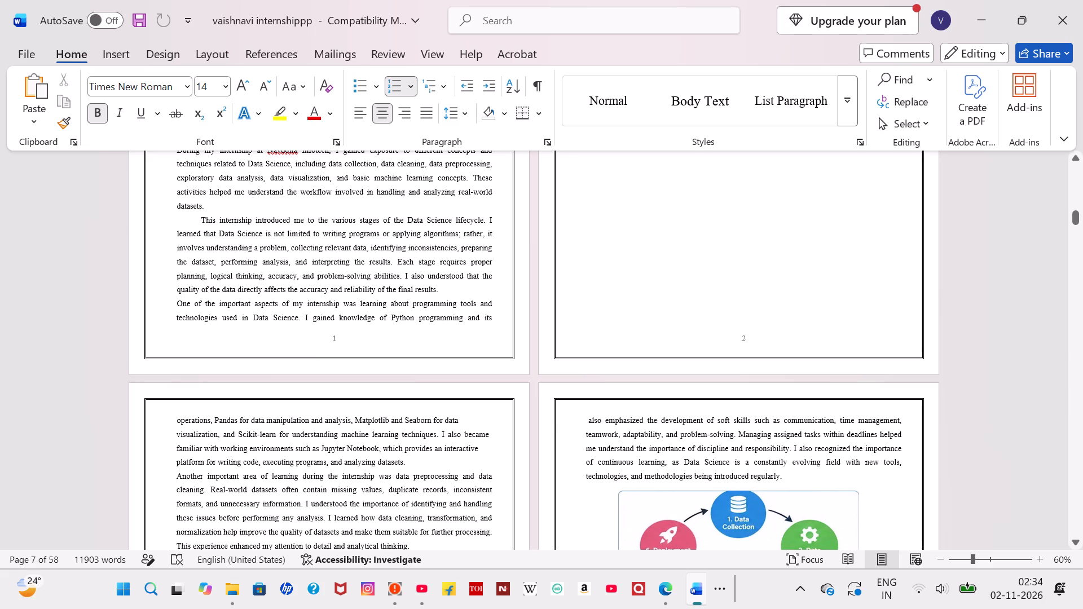
{"action": "scroll", "coordinate": [686, 242], "scroll_direction": "up", "scroll_amount": 3}
{"action": "left_click_drag", "start_coordinate": [624, 255], "coordinate": [727, 409]}
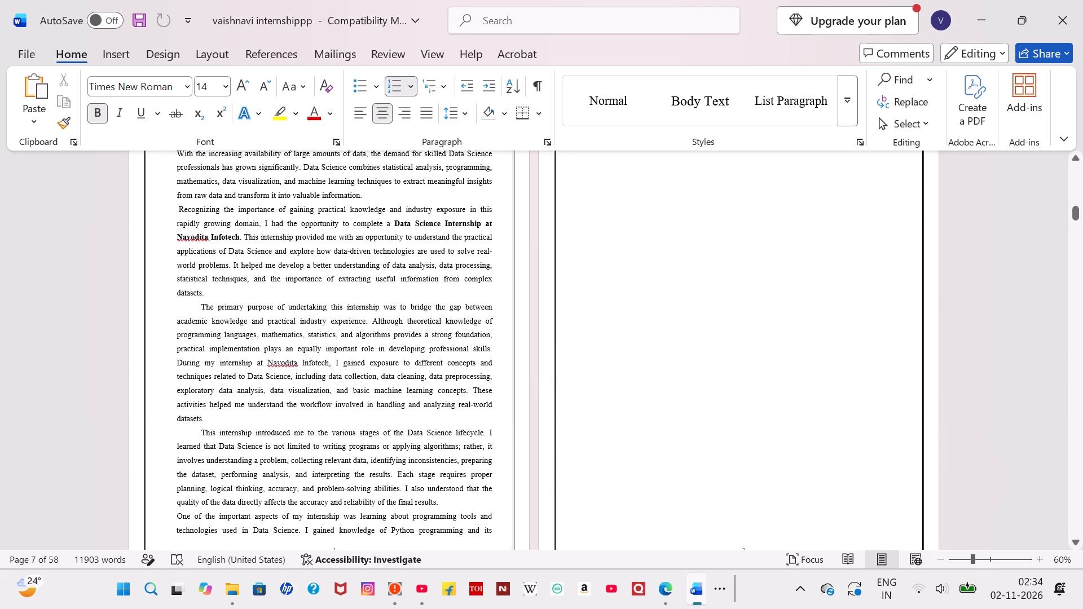
{"action": "left_click_drag", "start_coordinate": [727, 409], "coordinate": [633, 311]}
{"action": "scroll", "coordinate": [633, 311], "scroll_direction": "up", "scroll_amount": 2}
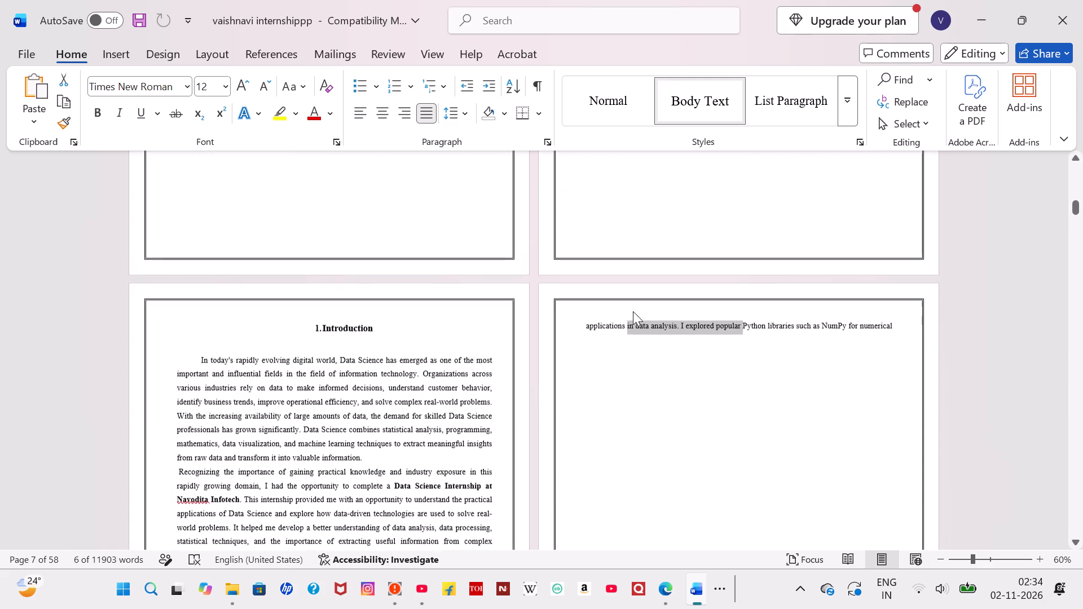
{"action": "left_click", "coordinate": [619, 385]}
{"action": "left_click", "coordinate": [619, 385]}
{"action": "left_click_drag", "start_coordinate": [619, 385], "coordinate": [717, 465]}
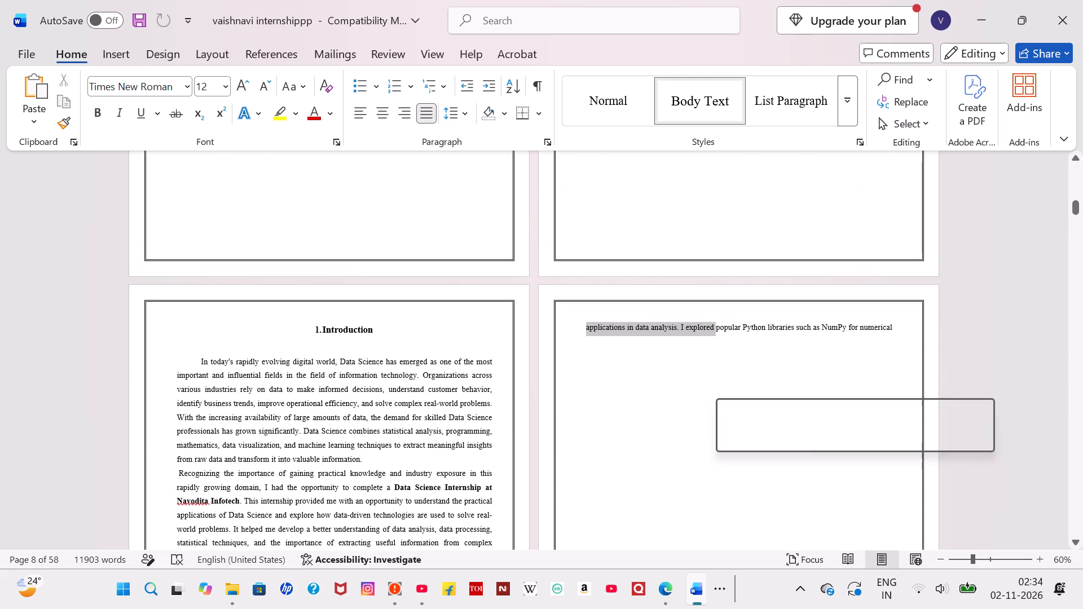
{"action": "left_click", "coordinate": [604, 440]}
{"action": "scroll", "coordinate": [604, 440], "scroll_direction": "down", "scroll_amount": 1}
{"action": "left_click_drag", "start_coordinate": [606, 408], "coordinate": [678, 449]}
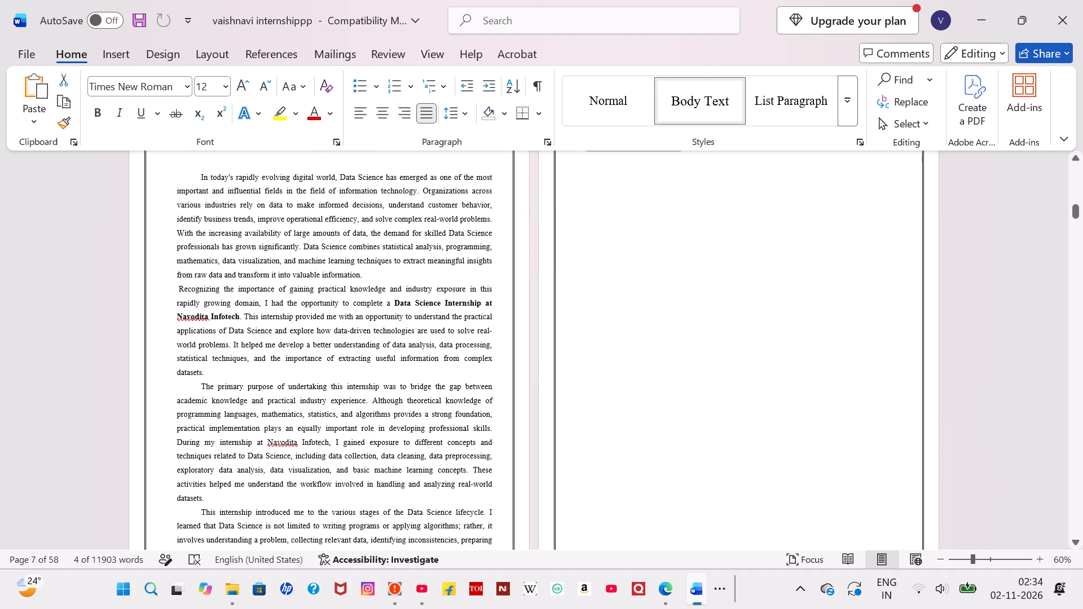
Toggle bold on the Introduction passage from "Data Science Internship" through "data-driven technologies are used".
{"action": "left_click_drag", "start_coordinate": [395, 302], "coordinate": [442, 326]}
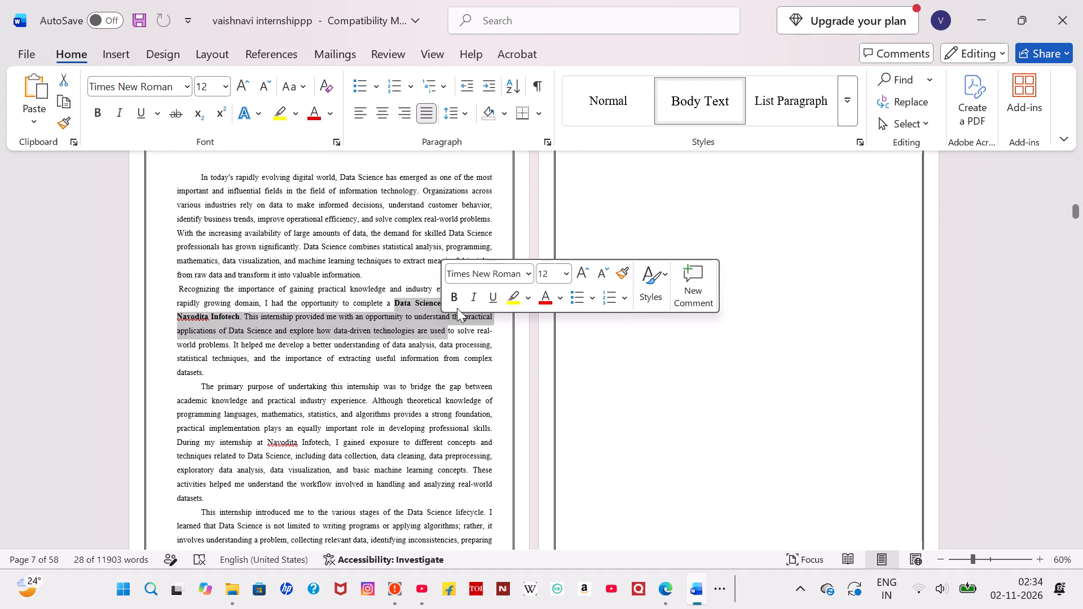
{"action": "left_click", "coordinate": [455, 297]}
{"action": "left_click", "coordinate": [455, 297]}
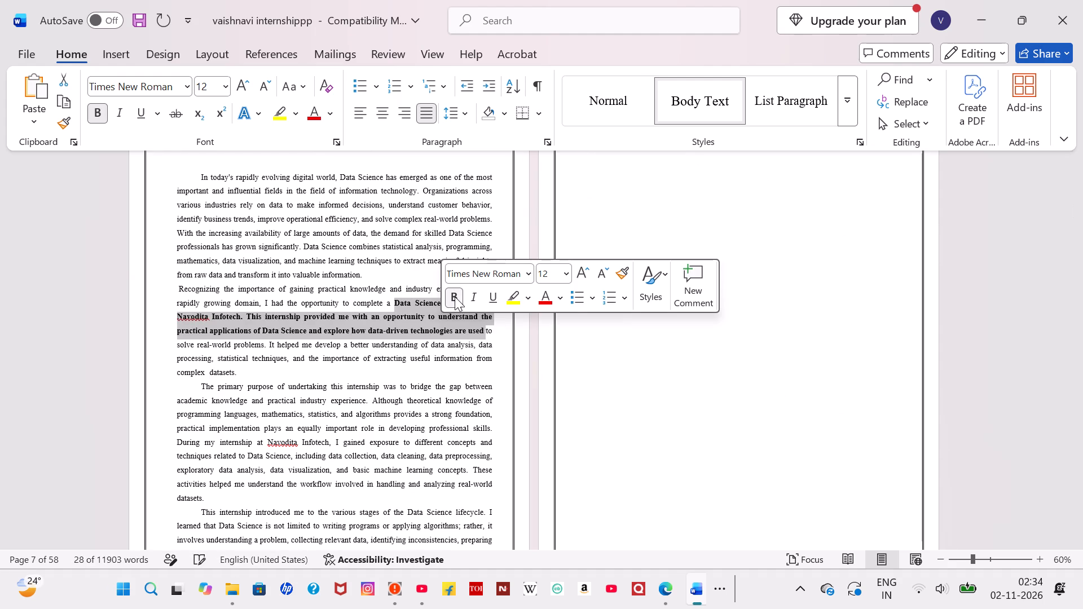
{"action": "left_click", "coordinate": [455, 297]}
Try to pull the text following the Objective chapter's one-line overflow page up onto that page by deleting backward from its start.
{"action": "left_click", "coordinate": [614, 350]}
{"action": "left_click_drag", "start_coordinate": [614, 350], "coordinate": [693, 395]}
{"action": "scroll", "coordinate": [693, 395], "scroll_direction": "down", "scroll_amount": 4, "text": "ctrl"}
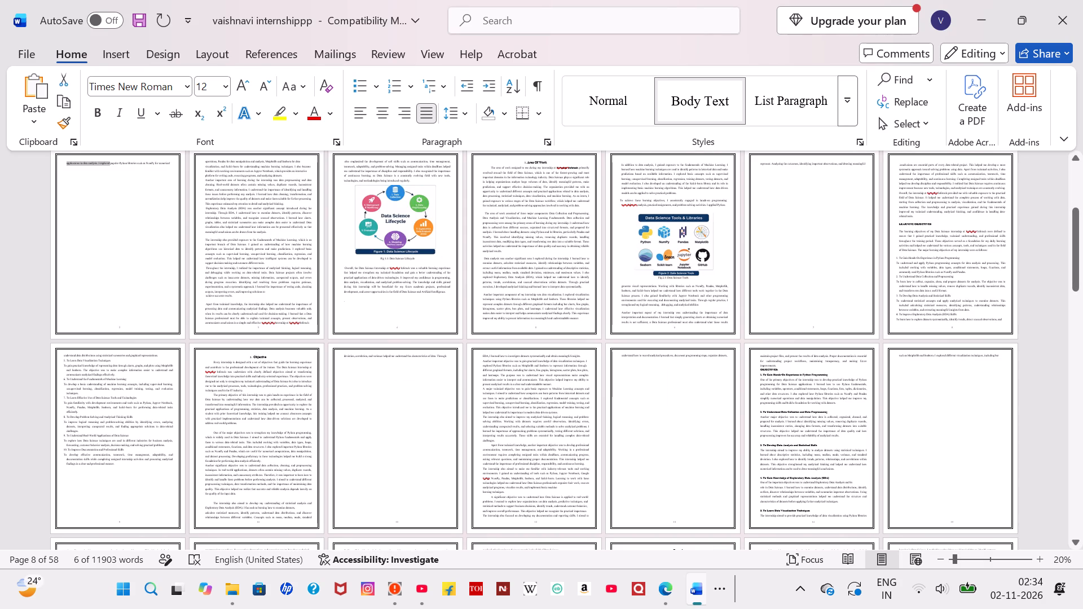
{"action": "left_click_drag", "start_coordinate": [365, 396], "coordinate": [410, 435]}
{"action": "left_click", "coordinate": [381, 422]}
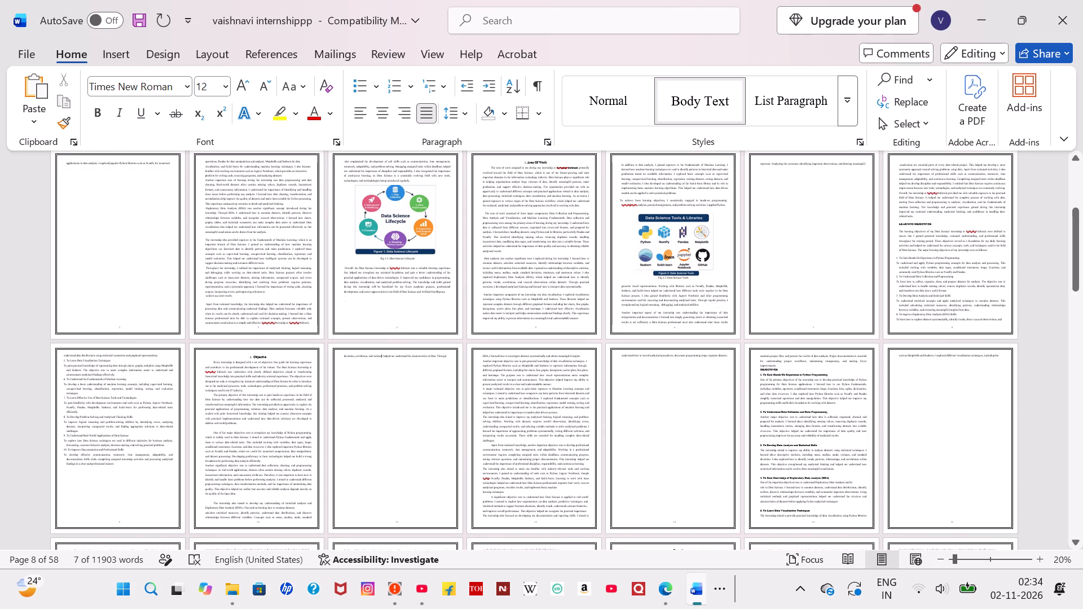
{"action": "left_click", "coordinate": [479, 358]}
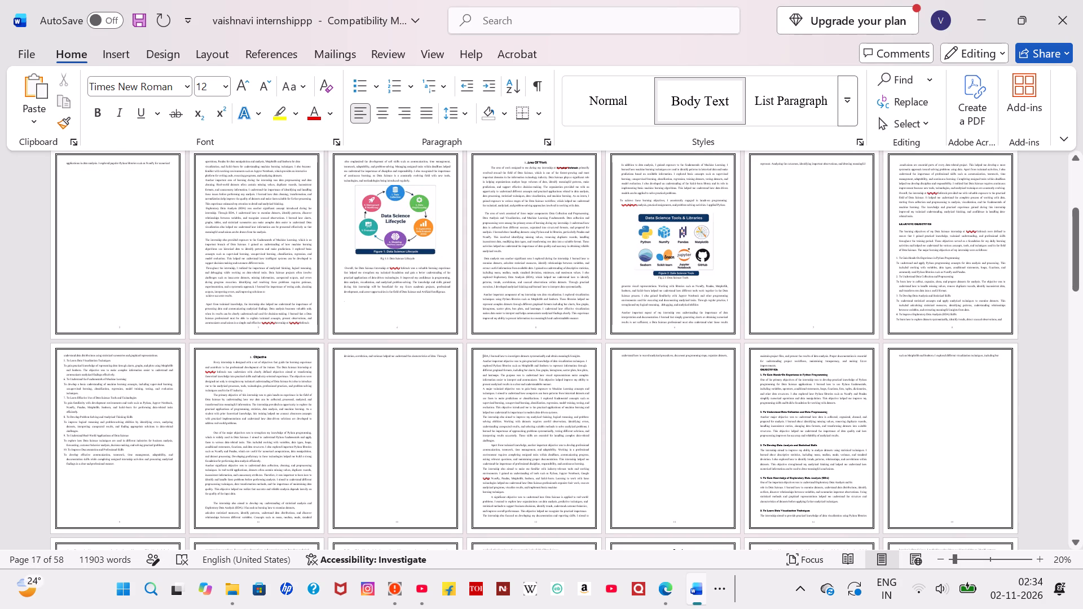
{"action": "key", "text": "BackSpace"}
{"action": "key", "text": "BackSpace"}
{"action": "key", "text": "BackSpace"}
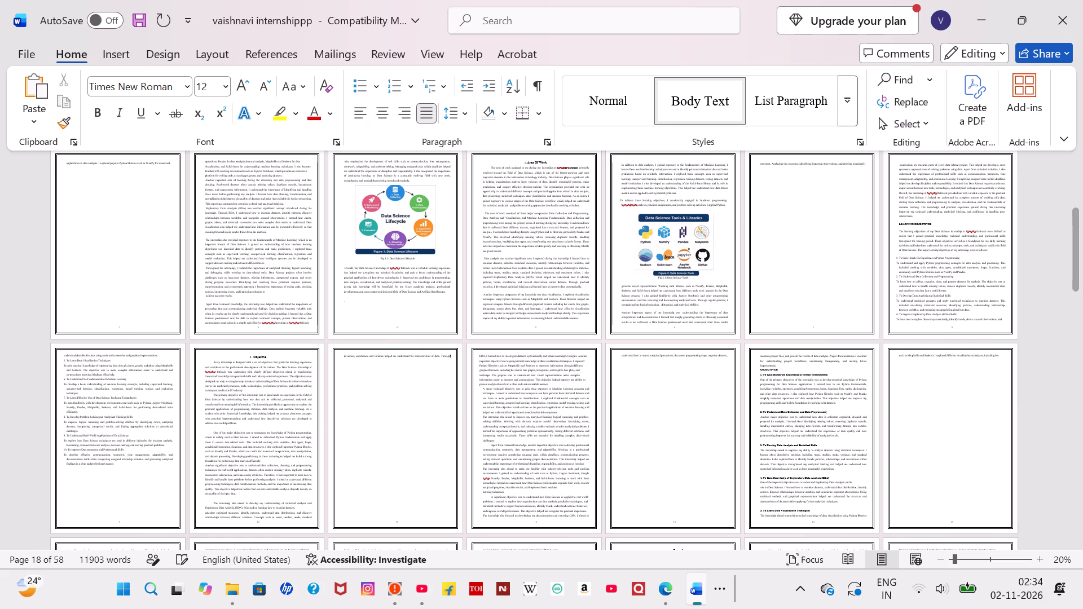
{"action": "key", "text": "BackSpace"}
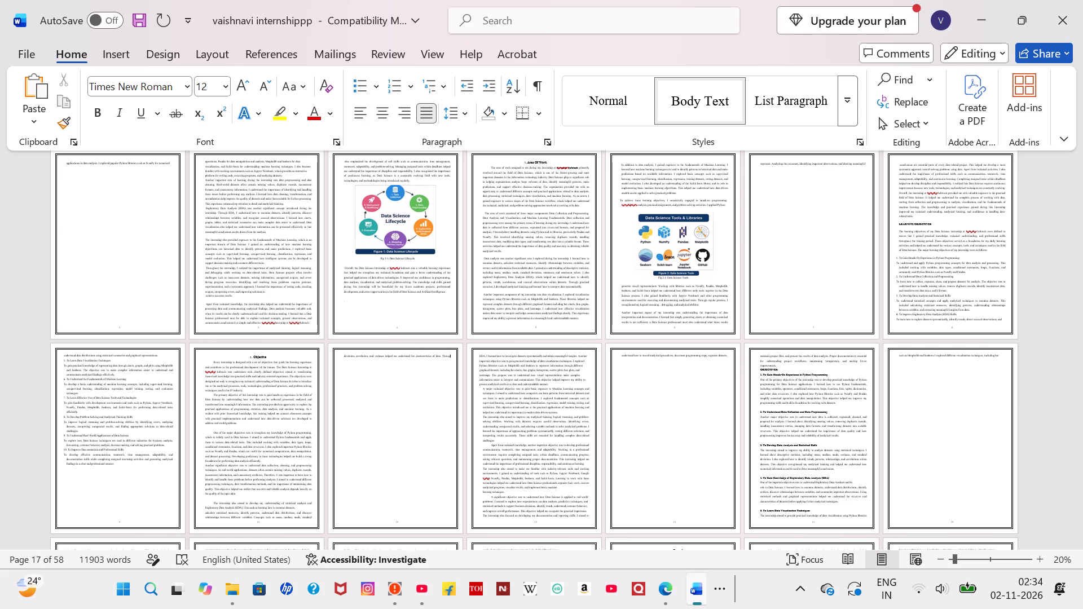
Save the internship report.
{"action": "left_click", "coordinate": [143, 20]}
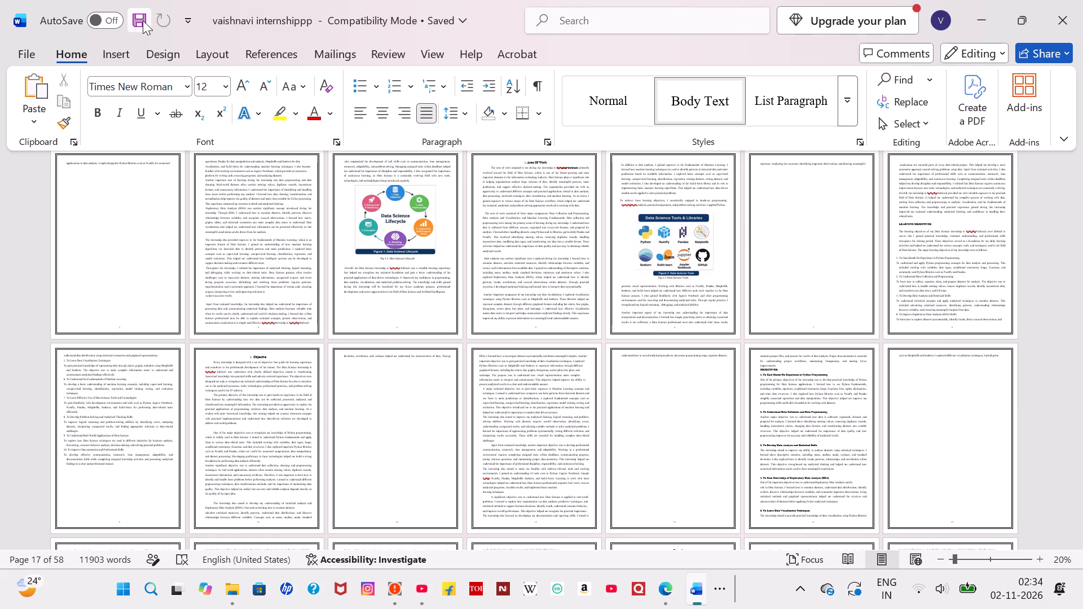
Add the Undo command to the Quick Access Toolbar.
{"action": "left_click", "coordinate": [187, 18]}
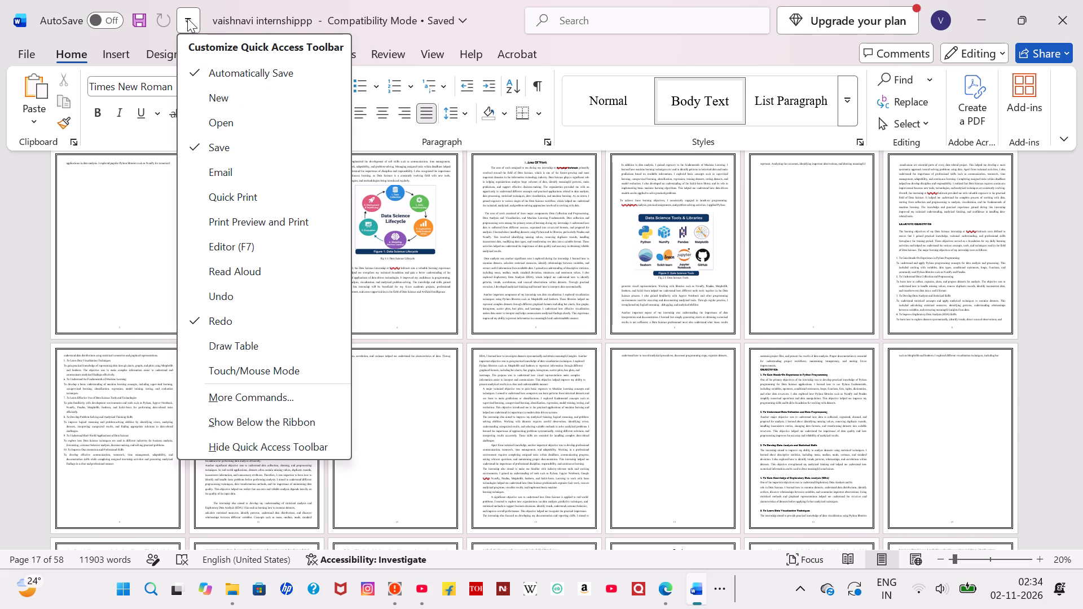
{"action": "left_click", "coordinate": [248, 289]}
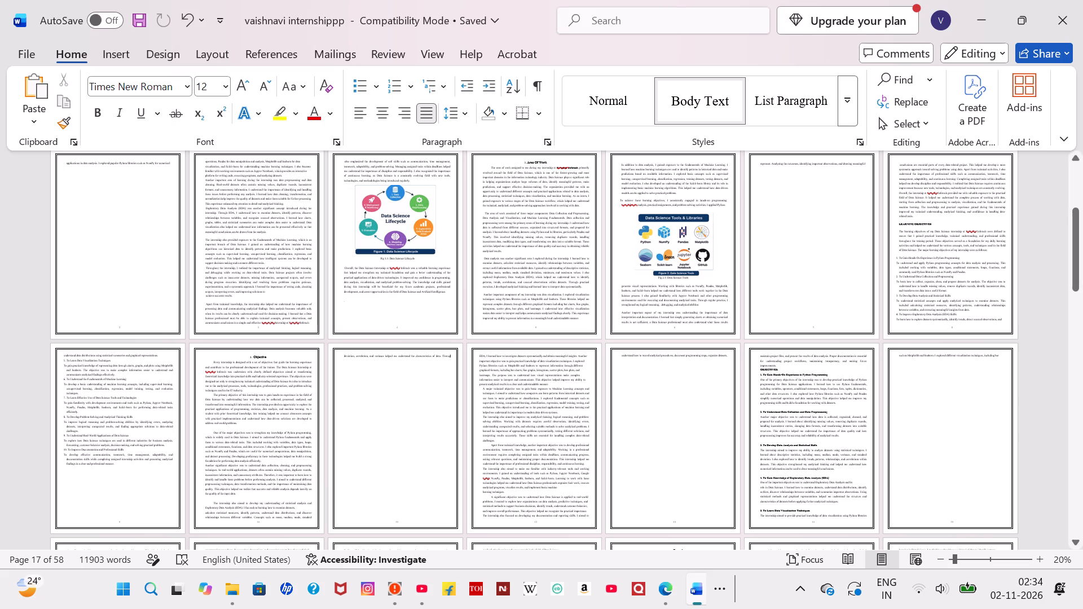
Undo the last deletions at the end of the Objective chapter's one-line overflow page.
{"action": "scroll", "coordinate": [332, 384], "scroll_direction": "up", "scroll_amount": 2, "text": "ctrl"}
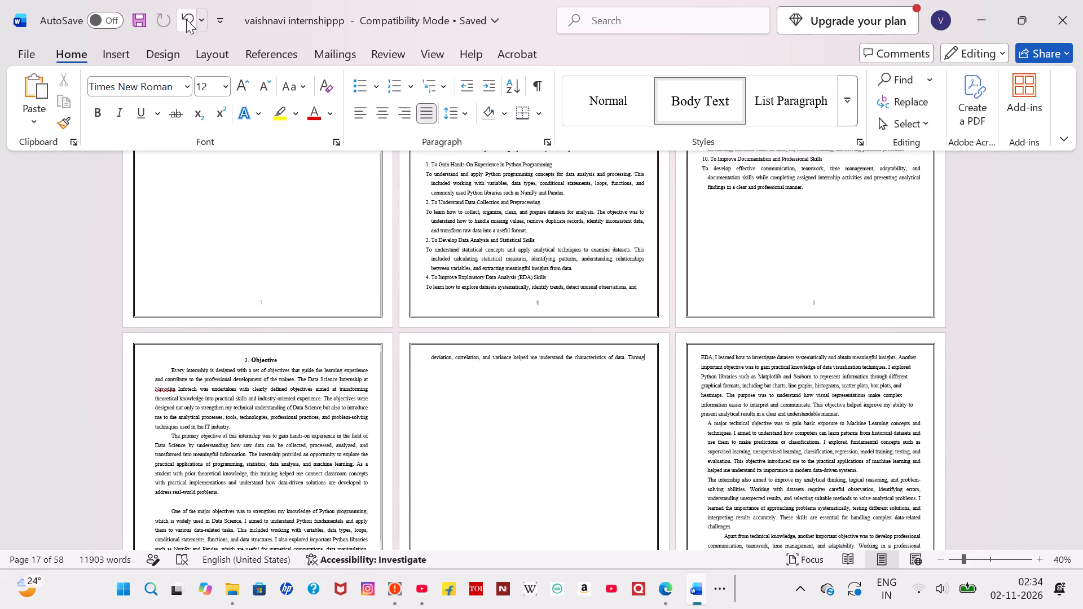
{"action": "left_click", "coordinate": [187, 19]}
{"action": "left_click", "coordinate": [187, 19]}
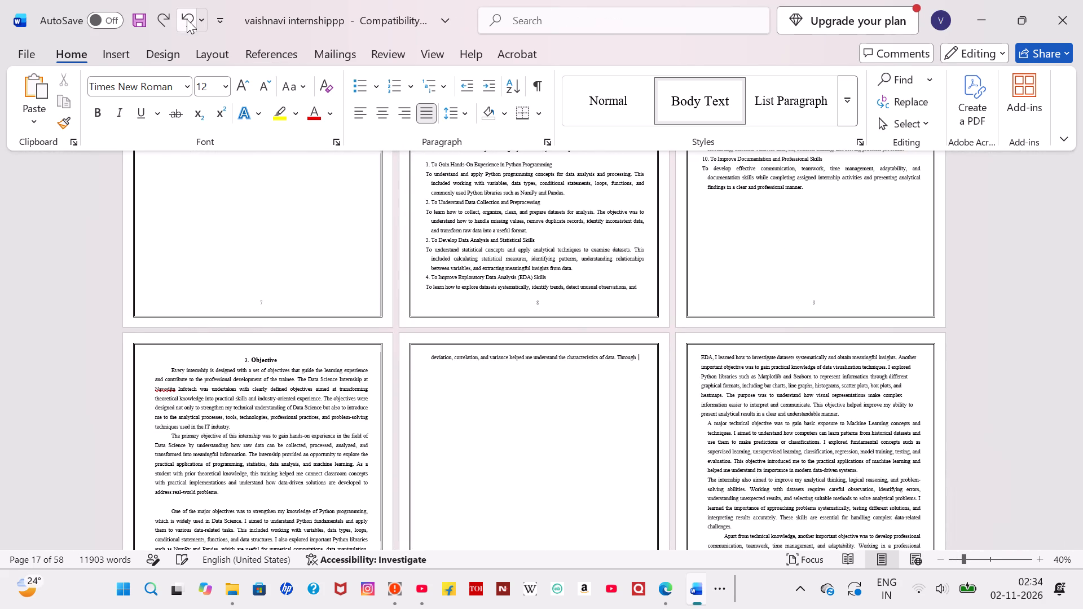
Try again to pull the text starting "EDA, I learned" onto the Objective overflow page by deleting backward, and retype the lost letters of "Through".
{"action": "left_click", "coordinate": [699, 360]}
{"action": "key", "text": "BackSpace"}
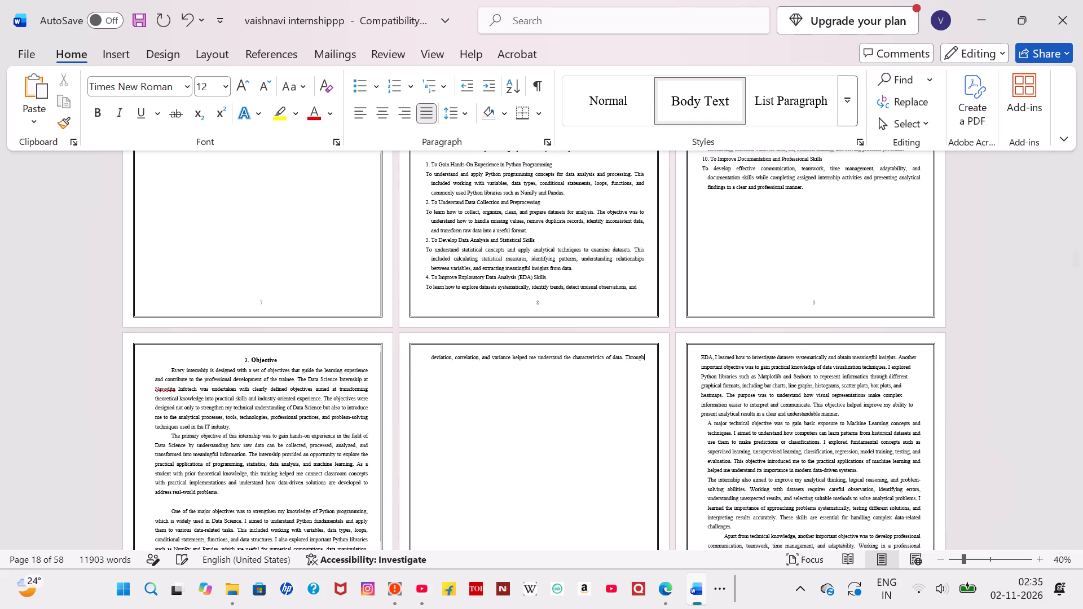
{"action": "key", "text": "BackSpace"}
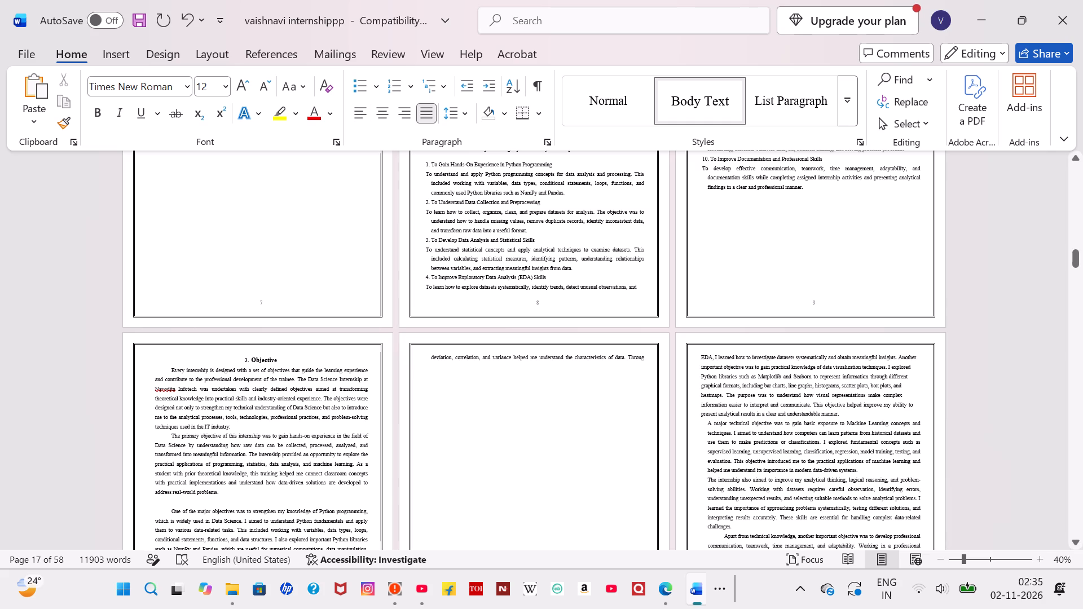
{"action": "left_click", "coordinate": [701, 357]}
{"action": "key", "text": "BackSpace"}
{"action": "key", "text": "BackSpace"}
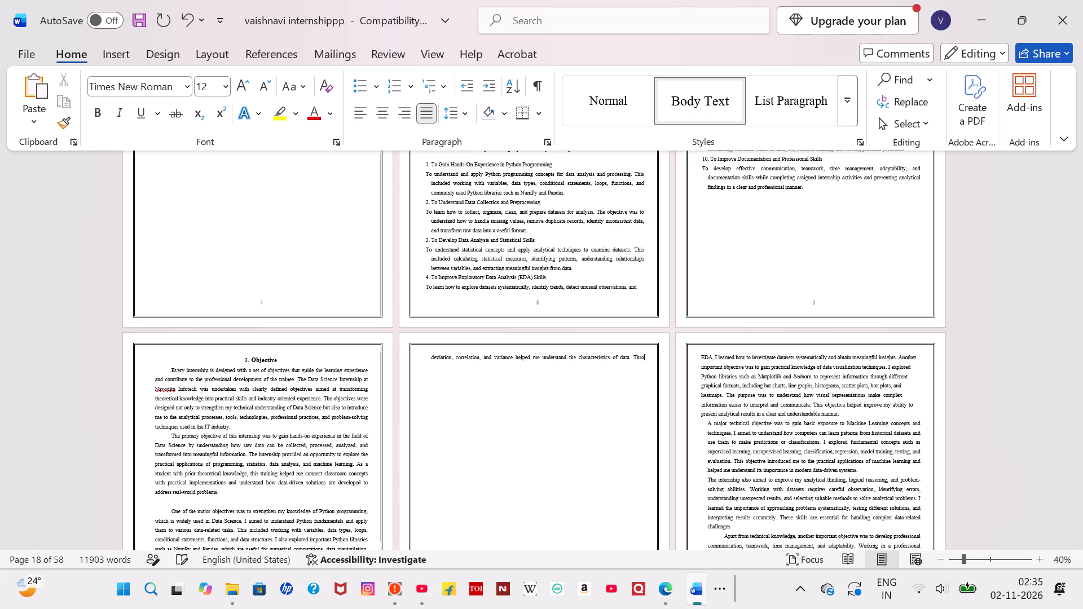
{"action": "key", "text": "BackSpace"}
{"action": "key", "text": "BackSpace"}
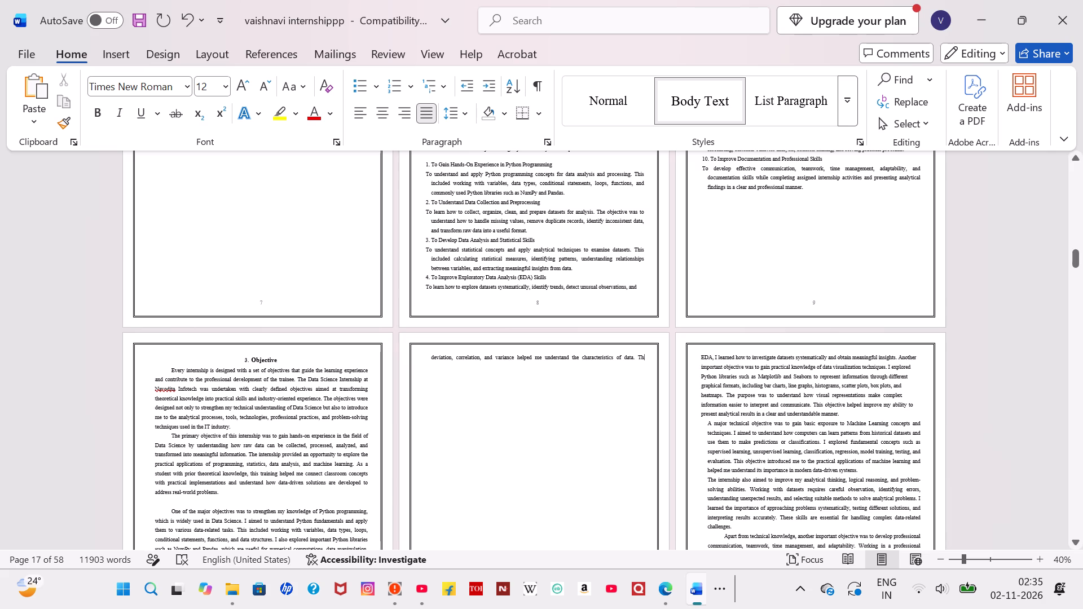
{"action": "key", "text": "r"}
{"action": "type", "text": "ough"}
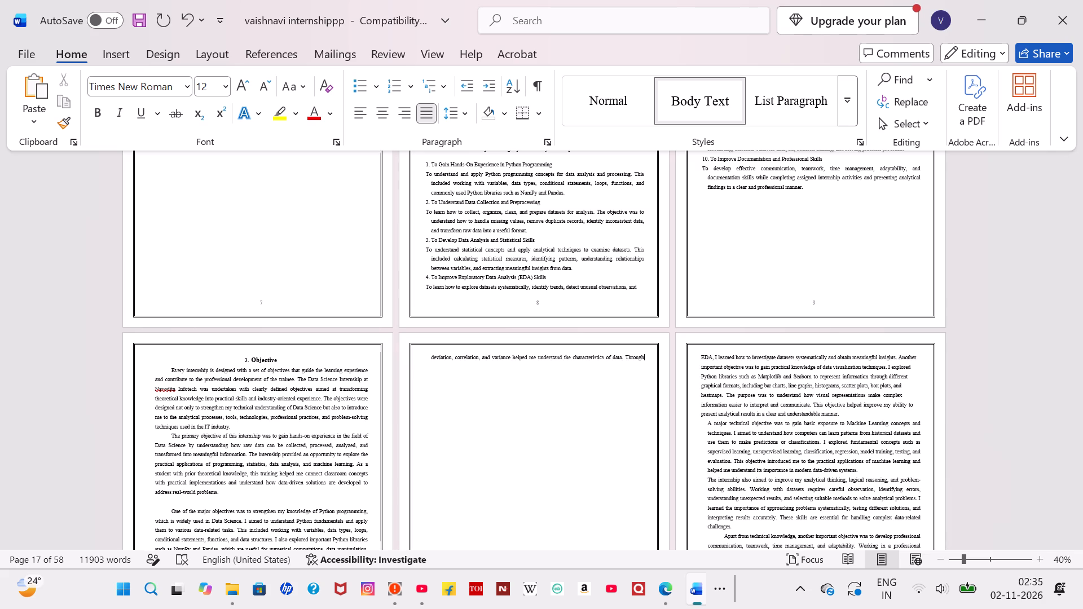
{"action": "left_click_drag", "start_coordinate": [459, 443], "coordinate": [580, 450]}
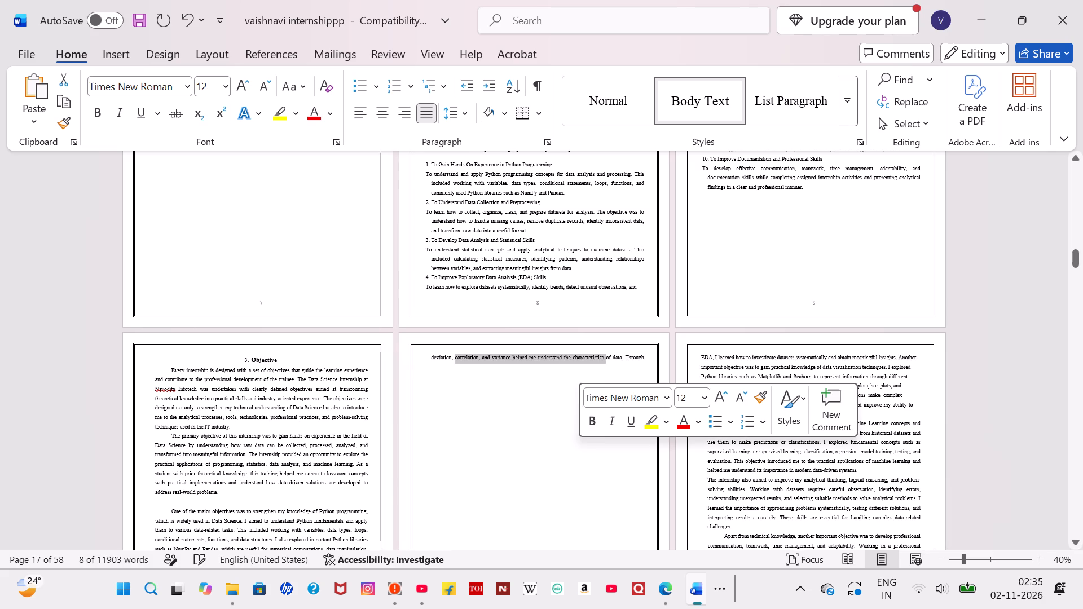
Undo the remaining edits on the Objective overflow page and the bold changes to the Introduction passage, and clear the selection.
{"action": "scroll", "coordinate": [580, 450], "scroll_direction": "down", "scroll_amount": 3}
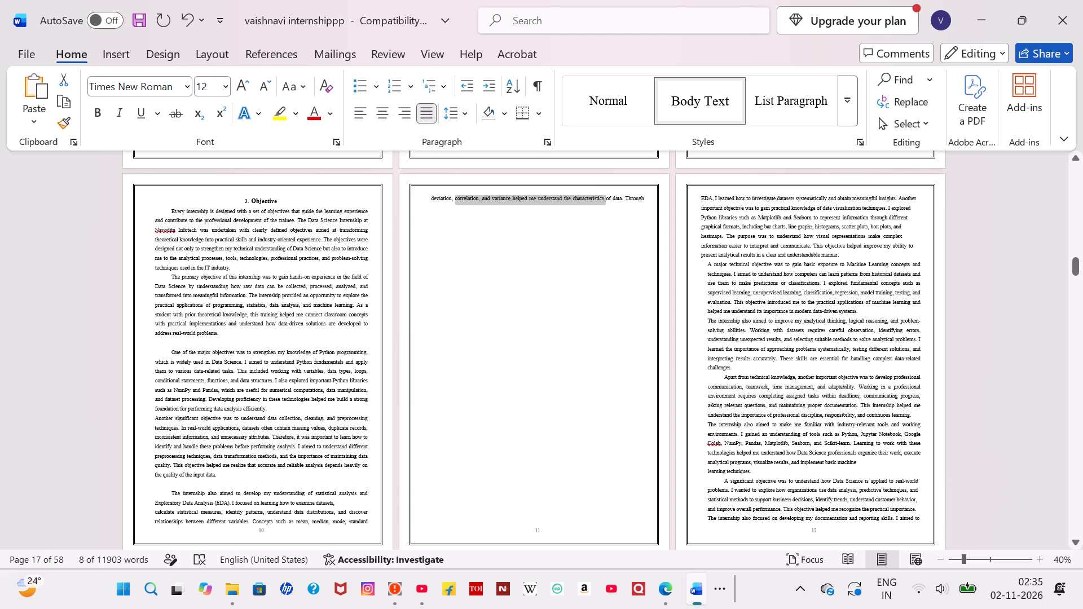
{"action": "triple_click", "coordinate": [184, 15]}
{"action": "triple_click", "coordinate": [184, 15]}
{"action": "triple_click", "coordinate": [184, 15]}
{"action": "left_click", "coordinate": [184, 15]}
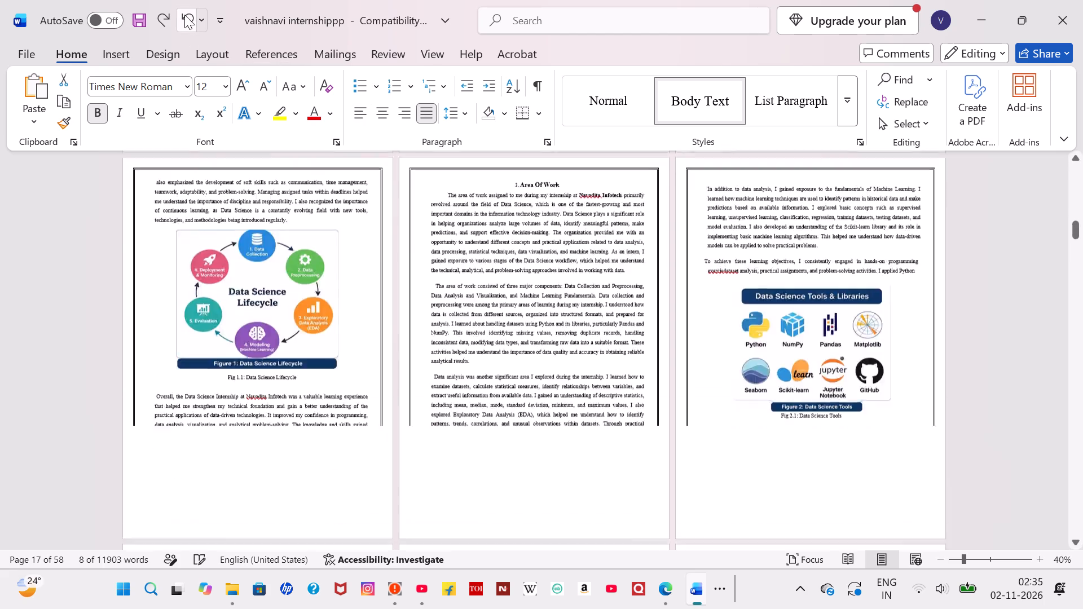
{"action": "left_click", "coordinate": [184, 15]}
{"action": "scroll", "coordinate": [243, 293], "scroll_direction": "up", "scroll_amount": 2}
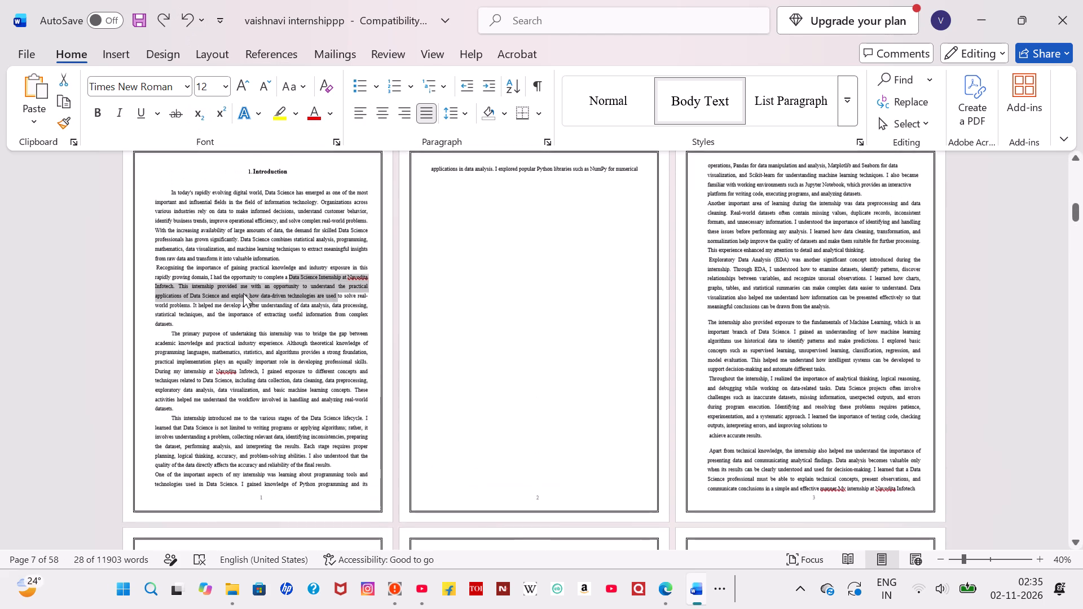
{"action": "scroll", "coordinate": [243, 293], "scroll_direction": "up", "scroll_amount": 1}
{"action": "left_click", "coordinate": [321, 314]}
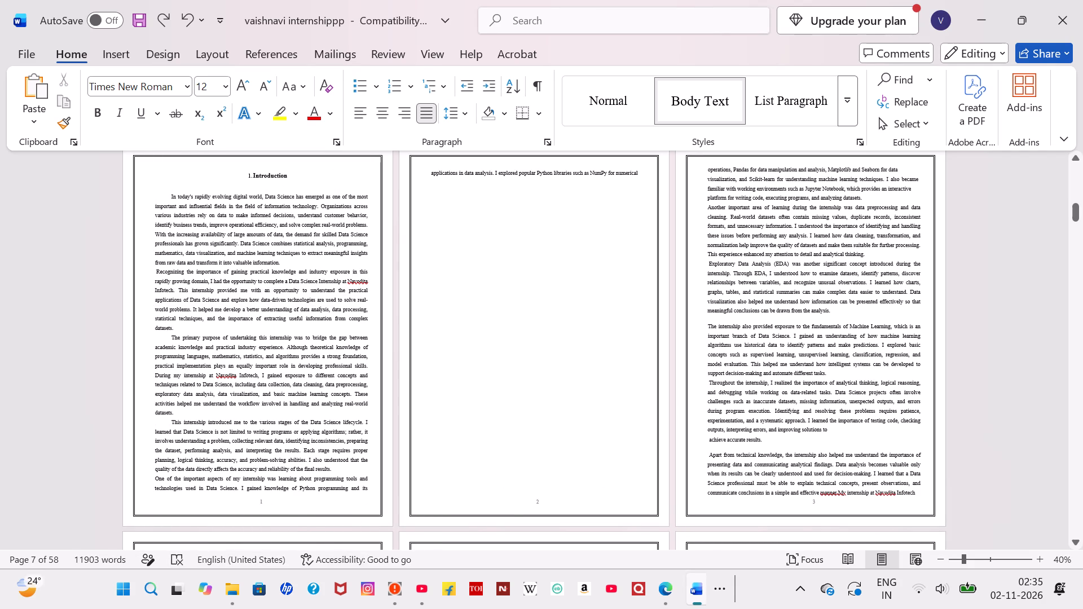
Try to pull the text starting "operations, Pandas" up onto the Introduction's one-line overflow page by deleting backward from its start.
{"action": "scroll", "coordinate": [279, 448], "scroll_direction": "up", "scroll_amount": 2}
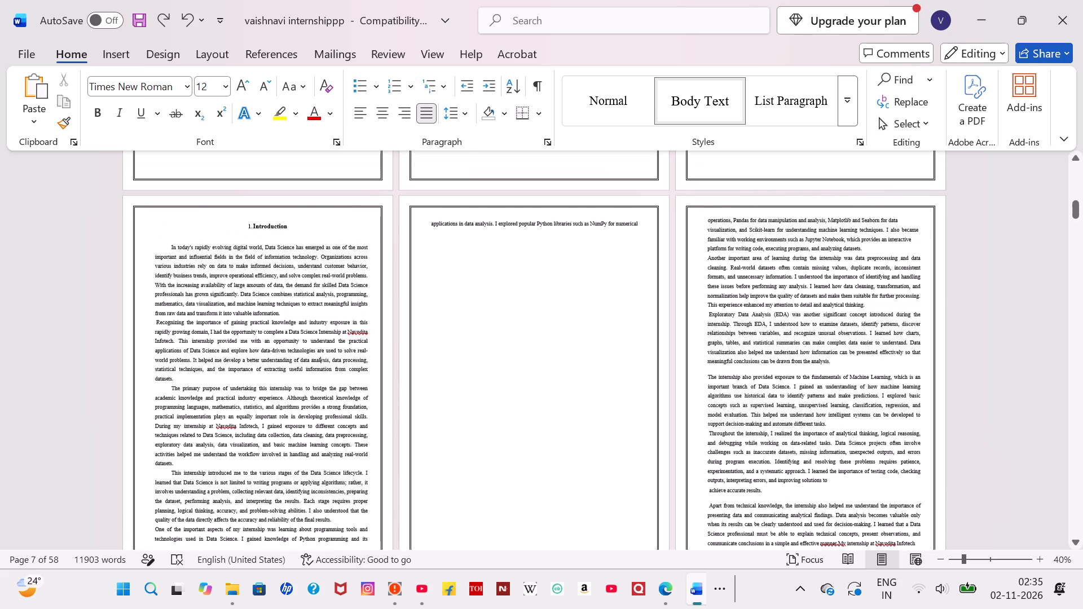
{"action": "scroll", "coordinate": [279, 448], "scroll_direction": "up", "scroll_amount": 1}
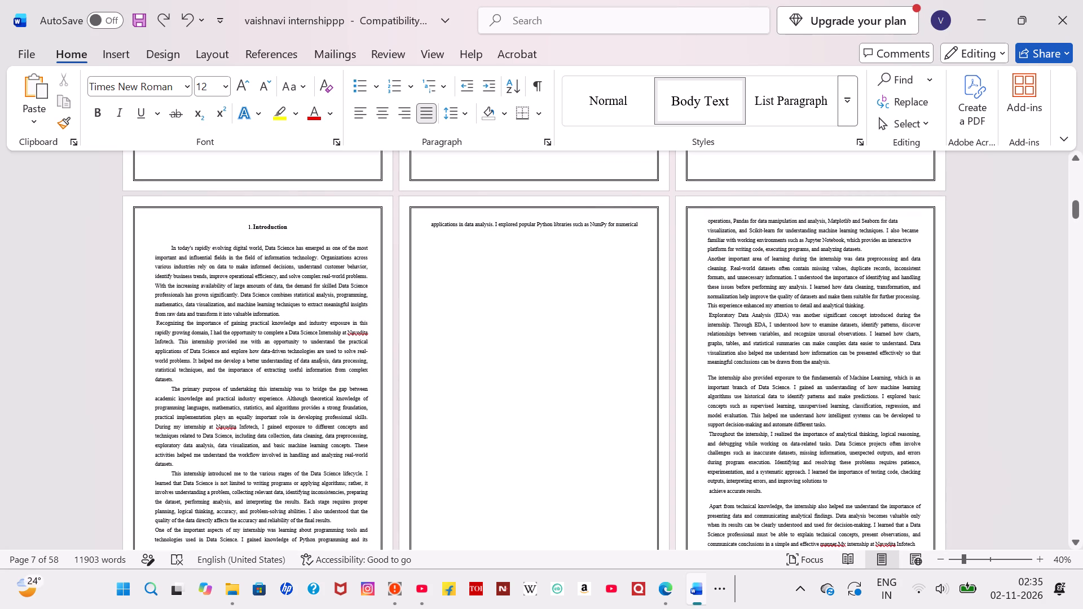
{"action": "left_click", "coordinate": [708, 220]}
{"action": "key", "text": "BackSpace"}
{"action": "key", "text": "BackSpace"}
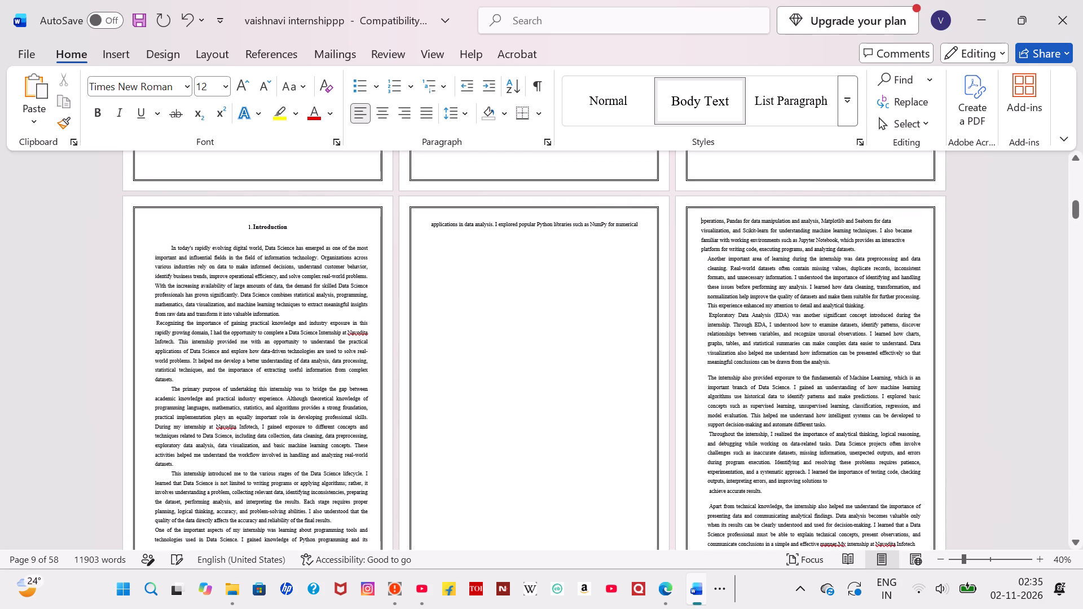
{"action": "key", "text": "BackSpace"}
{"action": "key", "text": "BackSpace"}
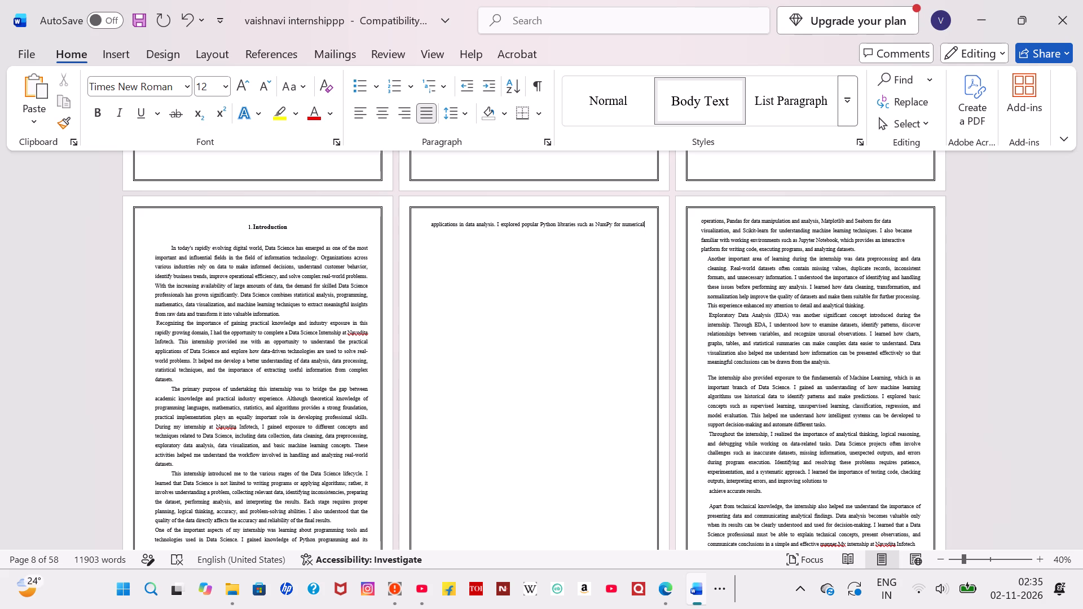
Examine how the pages flow from the Introduction chapter to the Area of Work chapter.
{"action": "scroll", "coordinate": [708, 220], "scroll_direction": "down", "scroll_amount": 1}
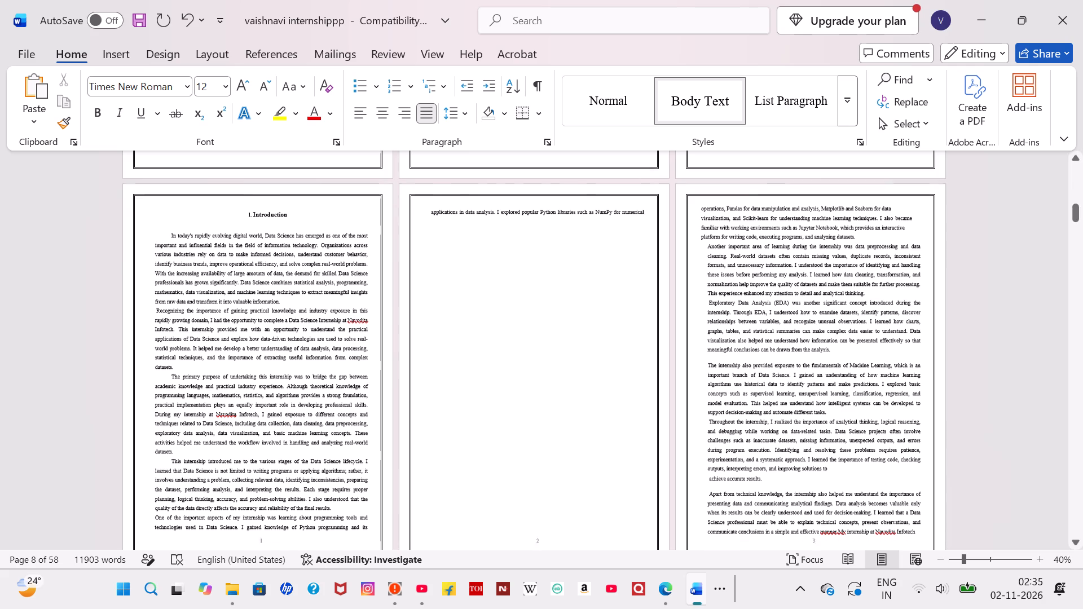
{"action": "scroll", "coordinate": [708, 220], "scroll_direction": "down", "scroll_amount": 3}
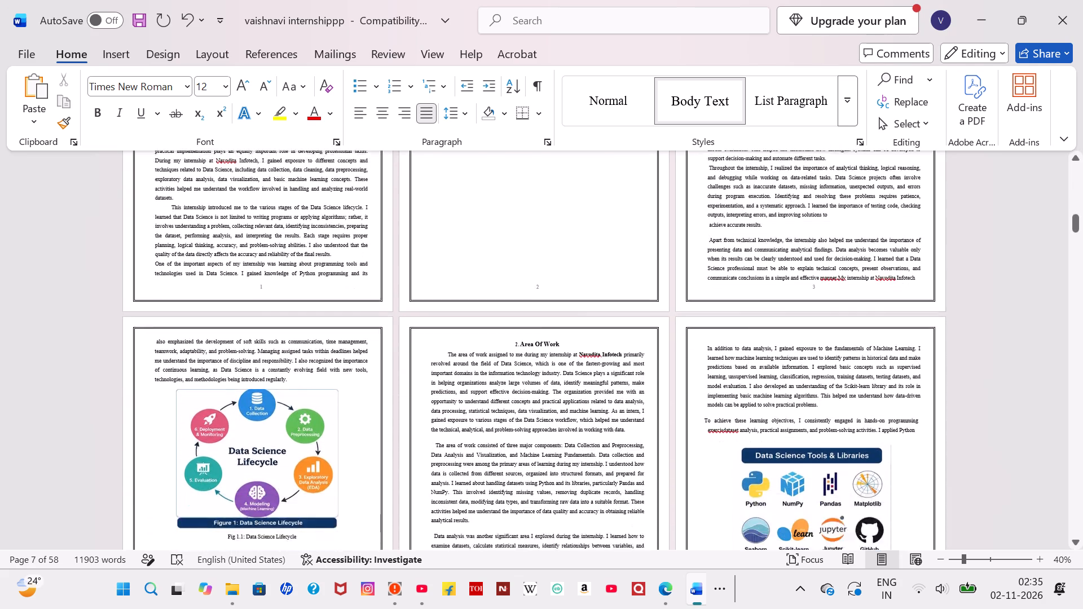
{"action": "scroll", "coordinate": [708, 220], "scroll_direction": "down", "scroll_amount": 1}
{"action": "scroll", "coordinate": [708, 220], "scroll_direction": "up", "scroll_amount": 2}
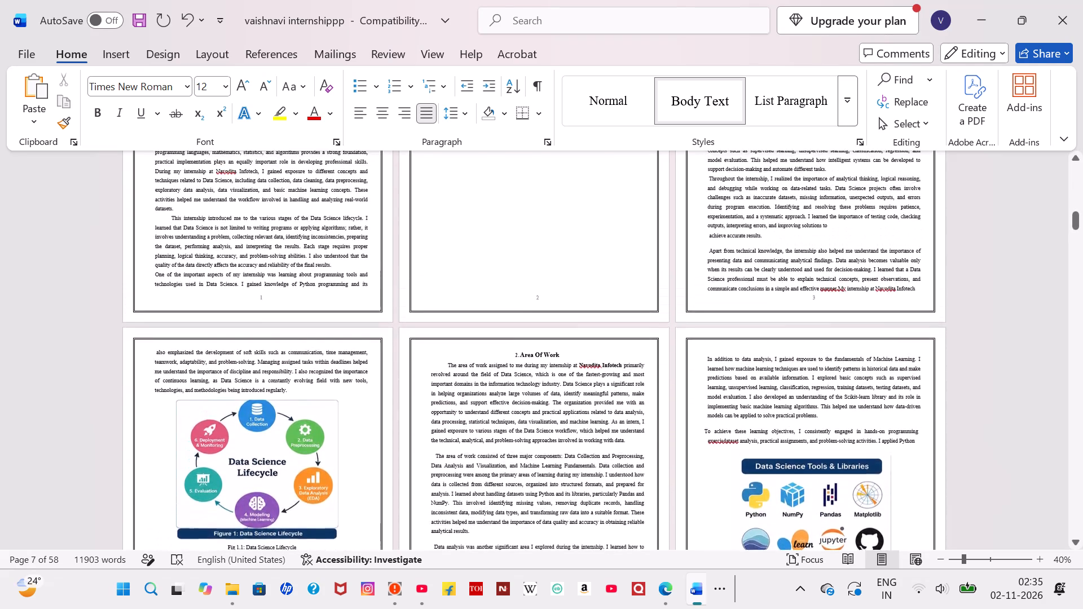
{"action": "scroll", "coordinate": [708, 220], "scroll_direction": "up", "scroll_amount": 4}
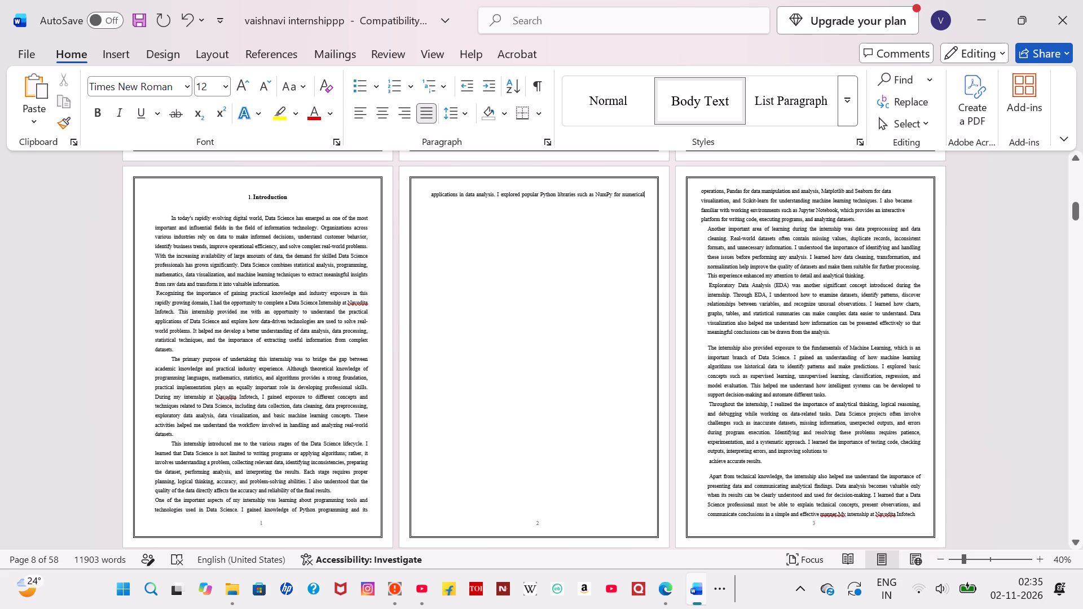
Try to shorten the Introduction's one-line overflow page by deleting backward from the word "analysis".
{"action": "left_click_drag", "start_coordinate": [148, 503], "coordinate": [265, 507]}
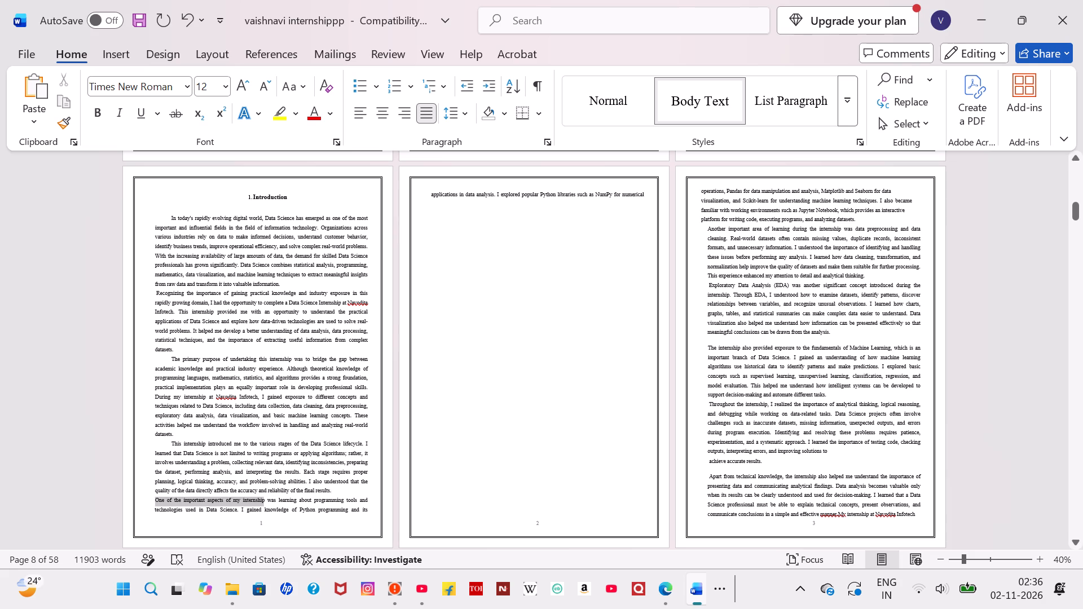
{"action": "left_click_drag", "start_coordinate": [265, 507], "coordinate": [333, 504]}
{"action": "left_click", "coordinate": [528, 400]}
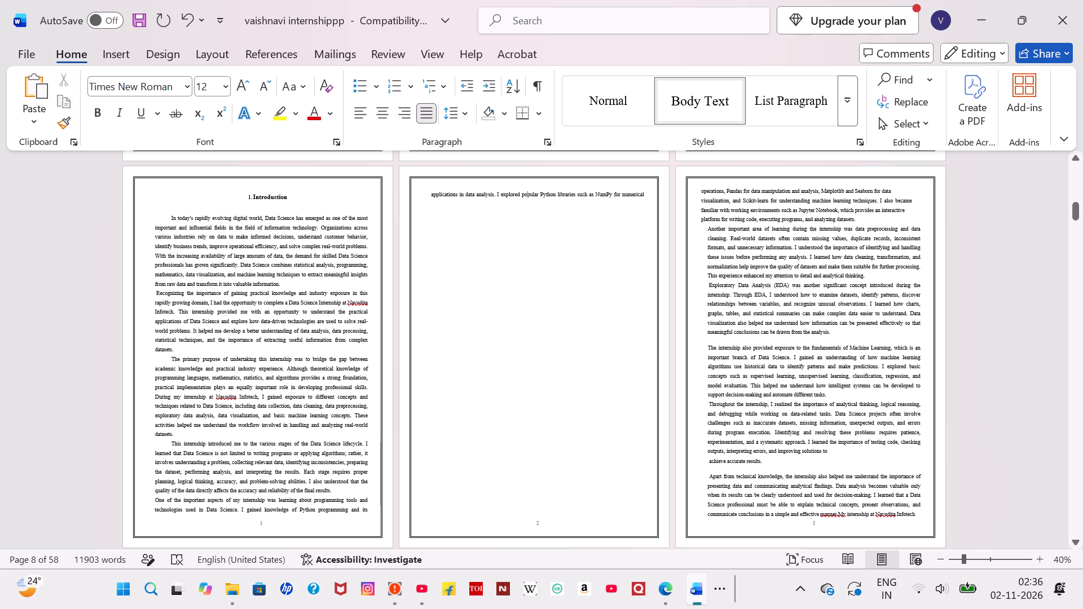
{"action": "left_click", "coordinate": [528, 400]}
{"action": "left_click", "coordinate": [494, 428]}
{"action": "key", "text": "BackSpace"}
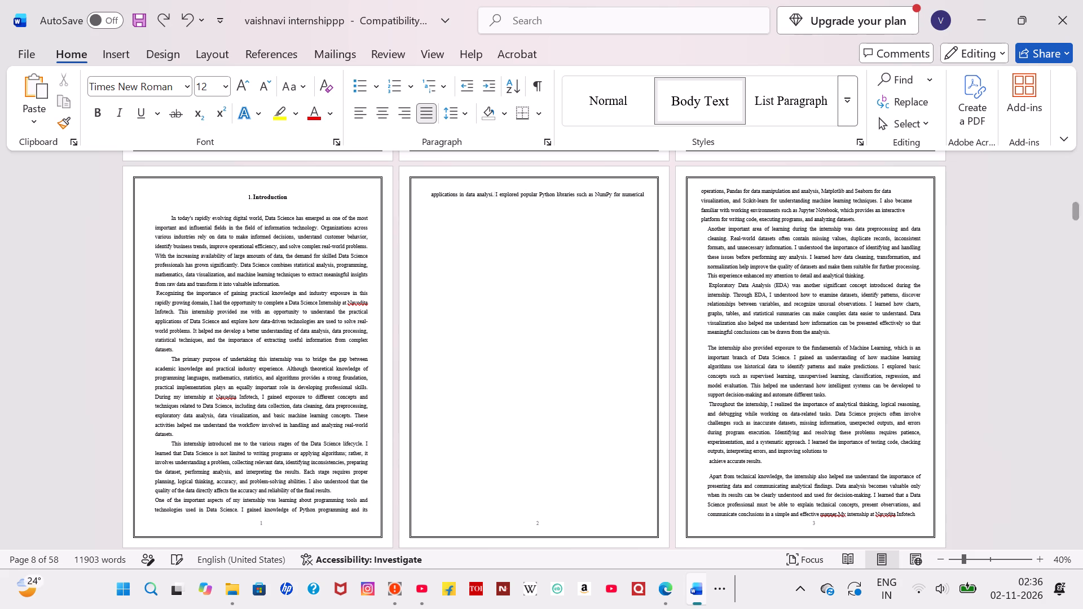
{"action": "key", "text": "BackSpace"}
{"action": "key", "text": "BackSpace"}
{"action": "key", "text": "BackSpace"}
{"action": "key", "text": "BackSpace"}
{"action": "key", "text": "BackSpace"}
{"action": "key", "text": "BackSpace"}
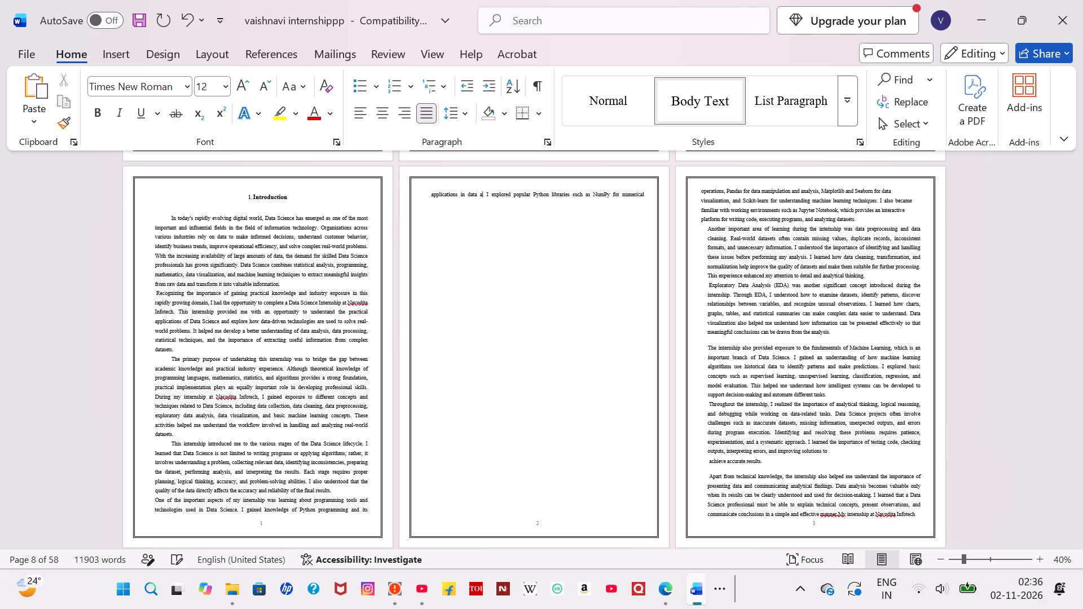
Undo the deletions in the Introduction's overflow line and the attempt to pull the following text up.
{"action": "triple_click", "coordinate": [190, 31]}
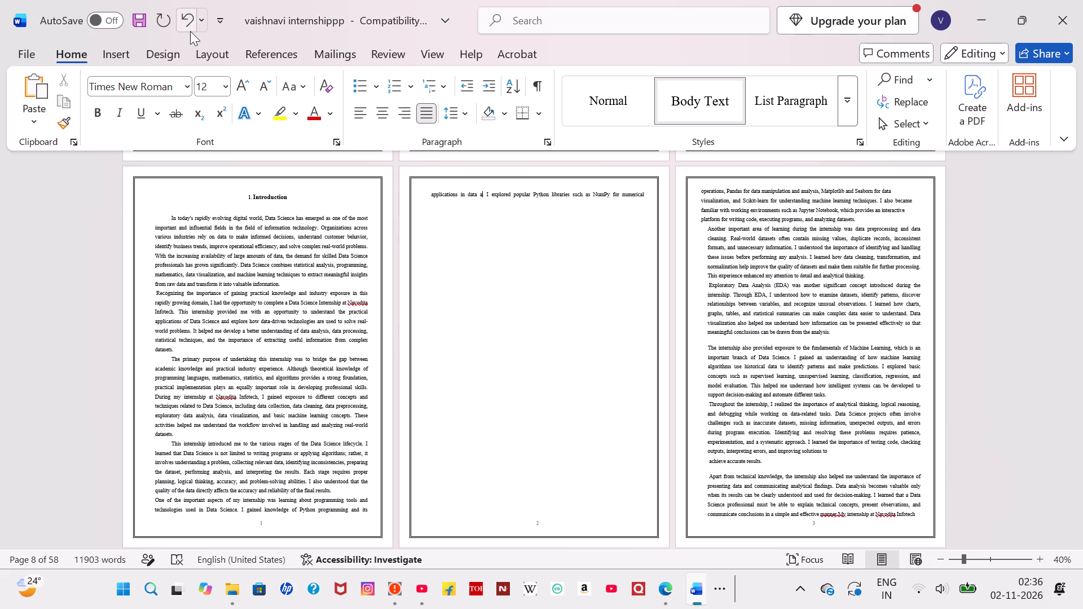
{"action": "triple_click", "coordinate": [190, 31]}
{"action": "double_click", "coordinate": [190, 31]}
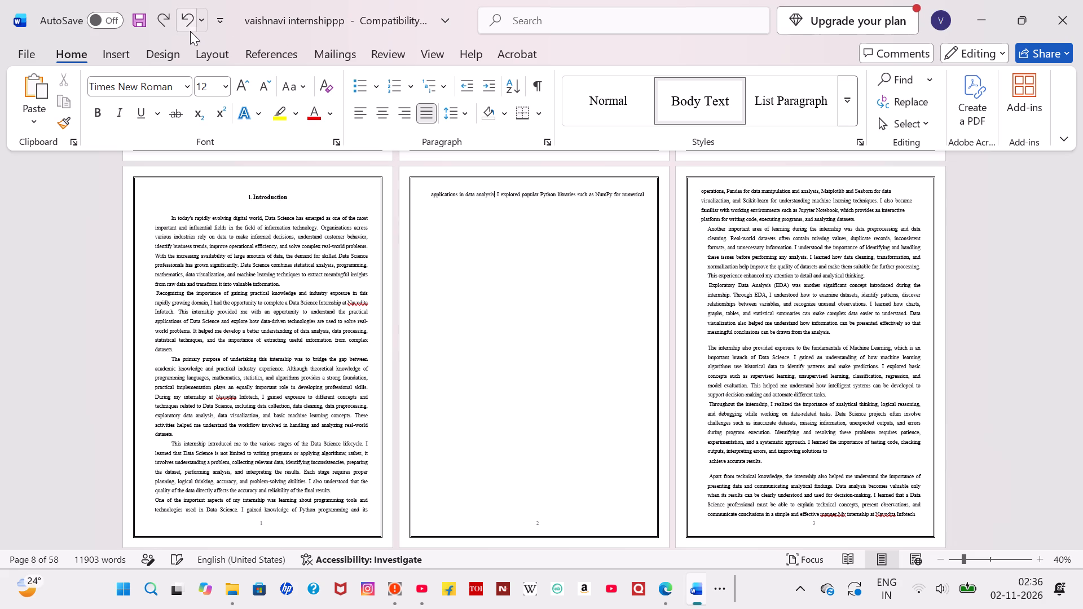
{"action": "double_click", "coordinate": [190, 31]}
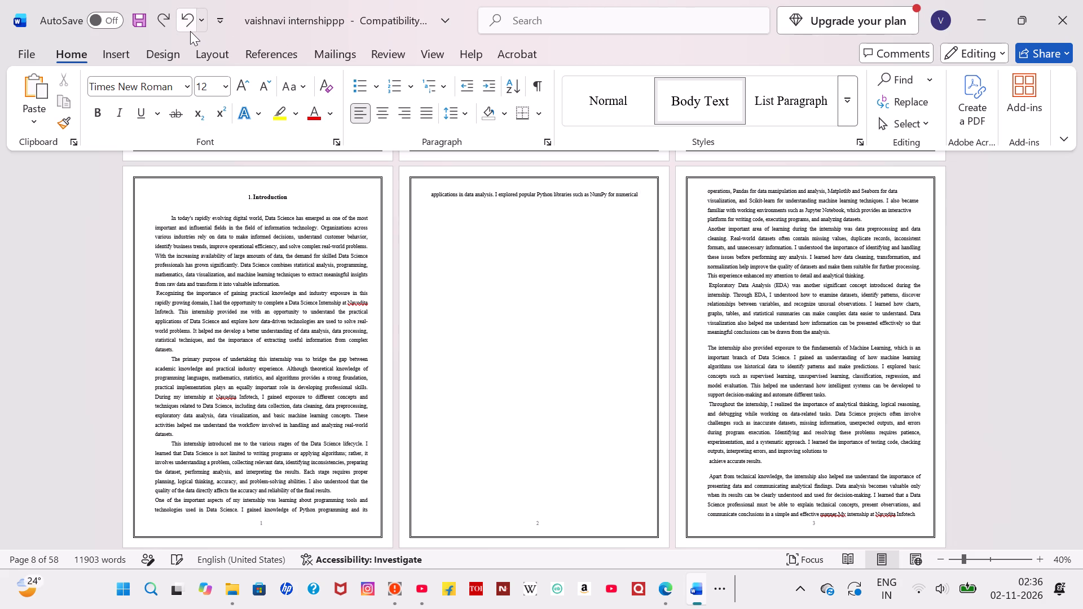
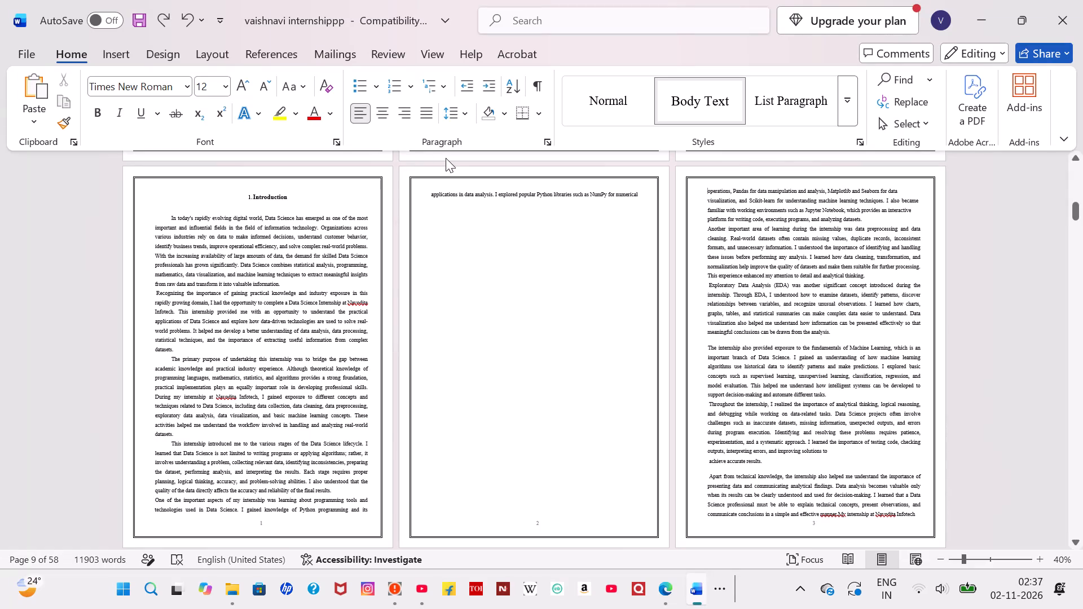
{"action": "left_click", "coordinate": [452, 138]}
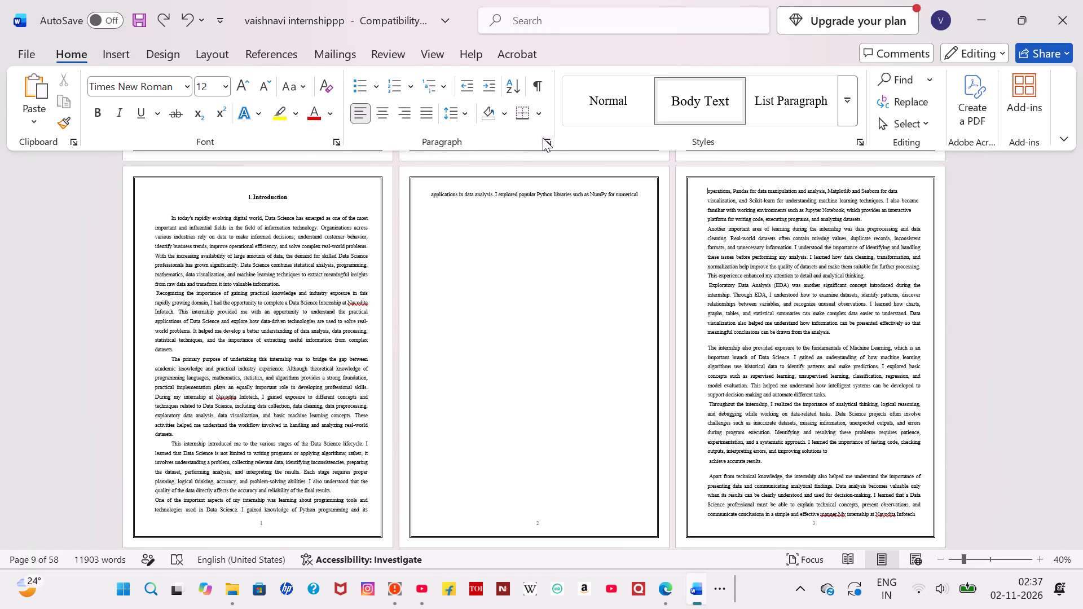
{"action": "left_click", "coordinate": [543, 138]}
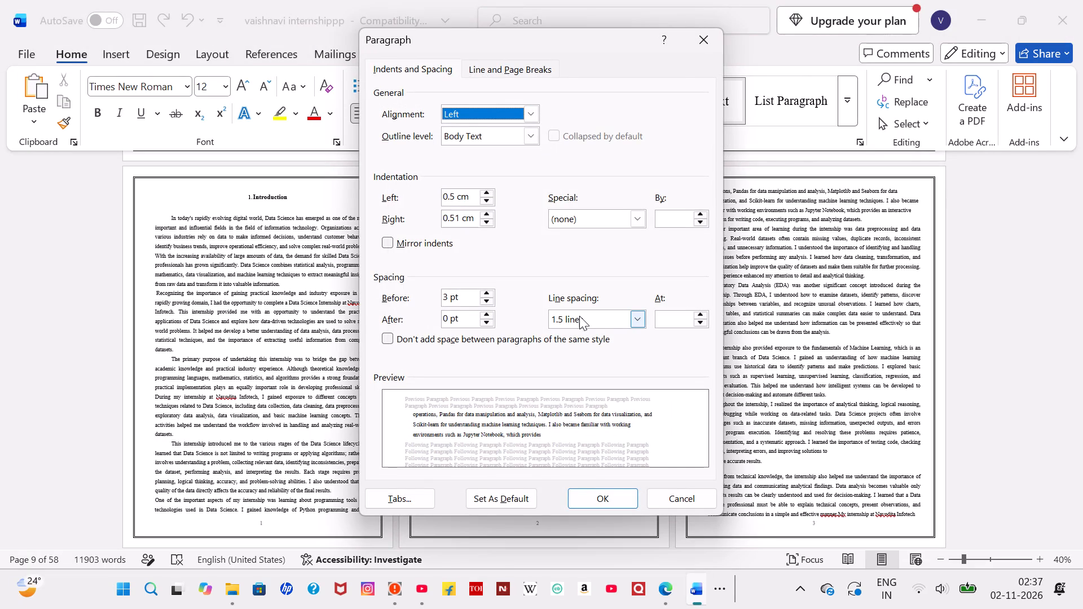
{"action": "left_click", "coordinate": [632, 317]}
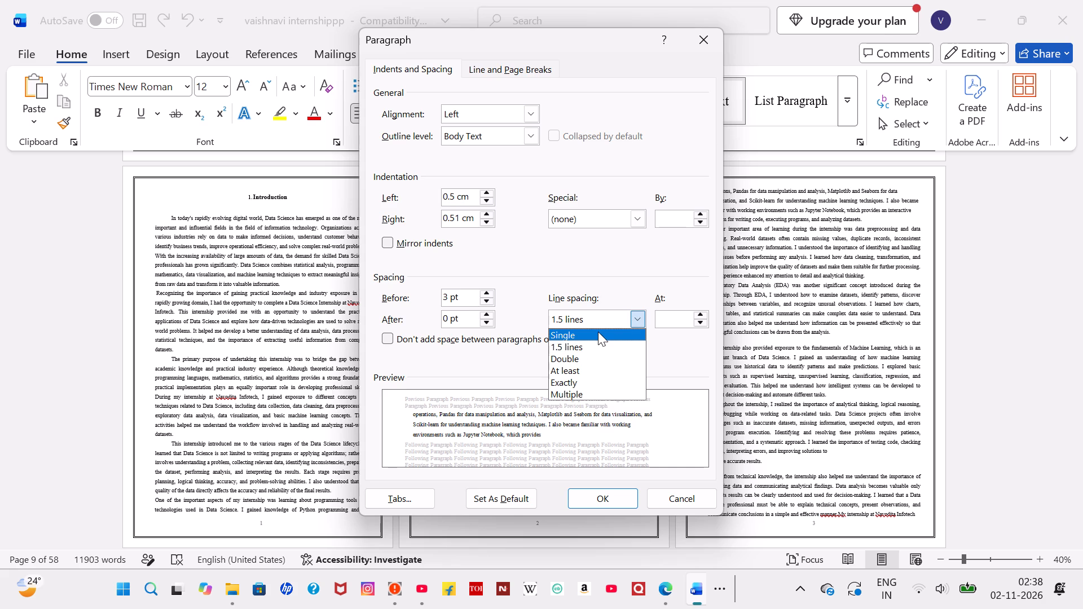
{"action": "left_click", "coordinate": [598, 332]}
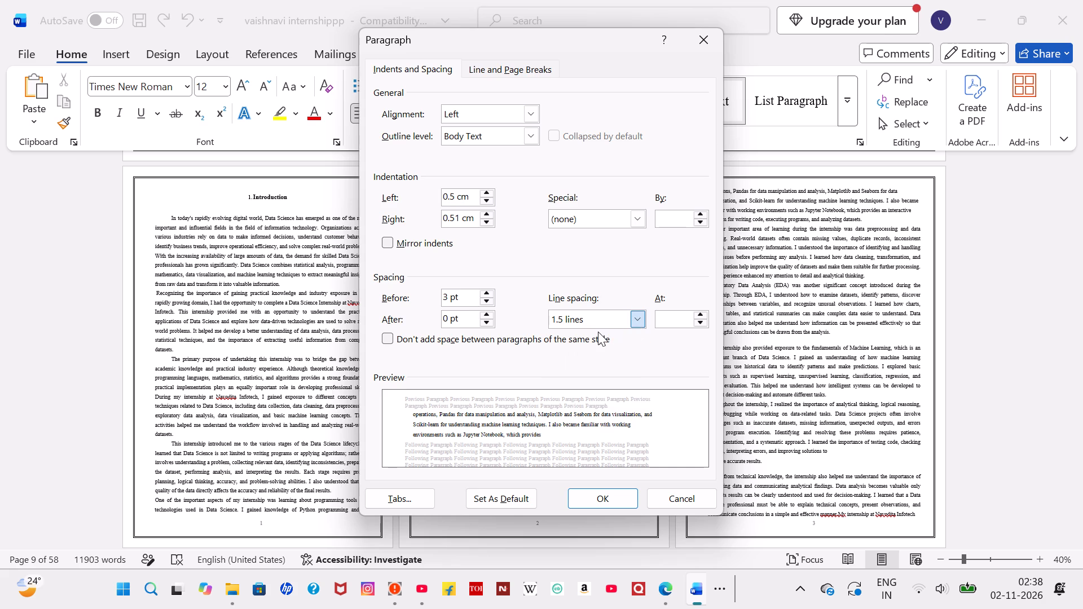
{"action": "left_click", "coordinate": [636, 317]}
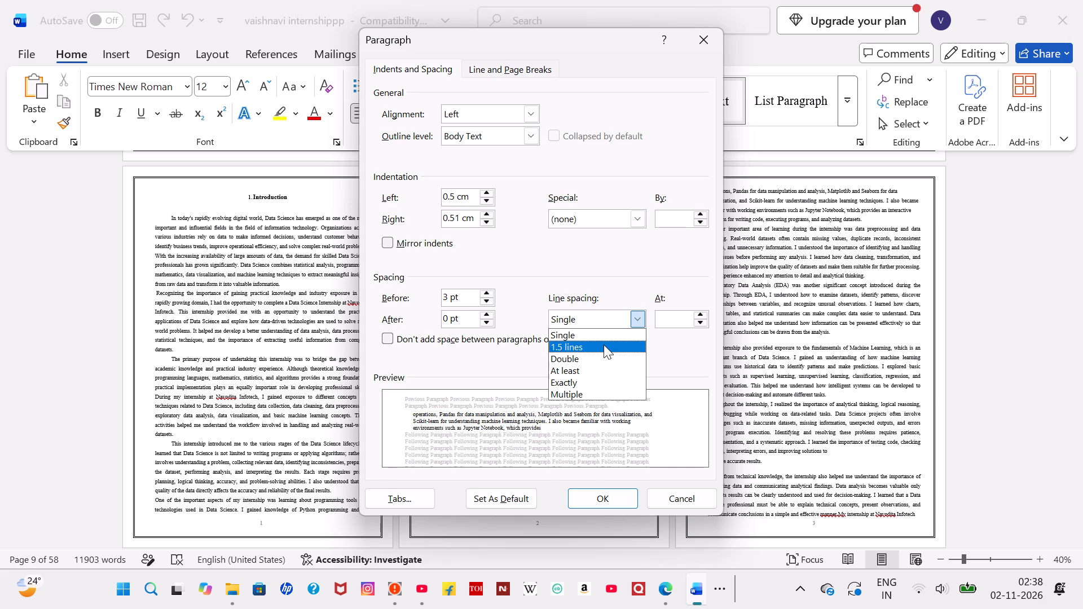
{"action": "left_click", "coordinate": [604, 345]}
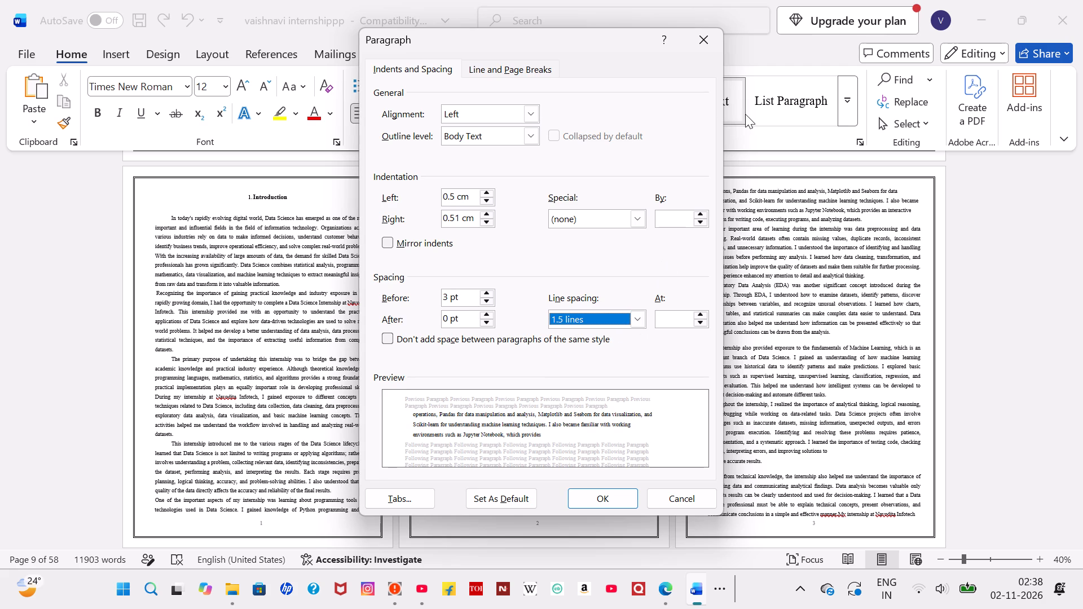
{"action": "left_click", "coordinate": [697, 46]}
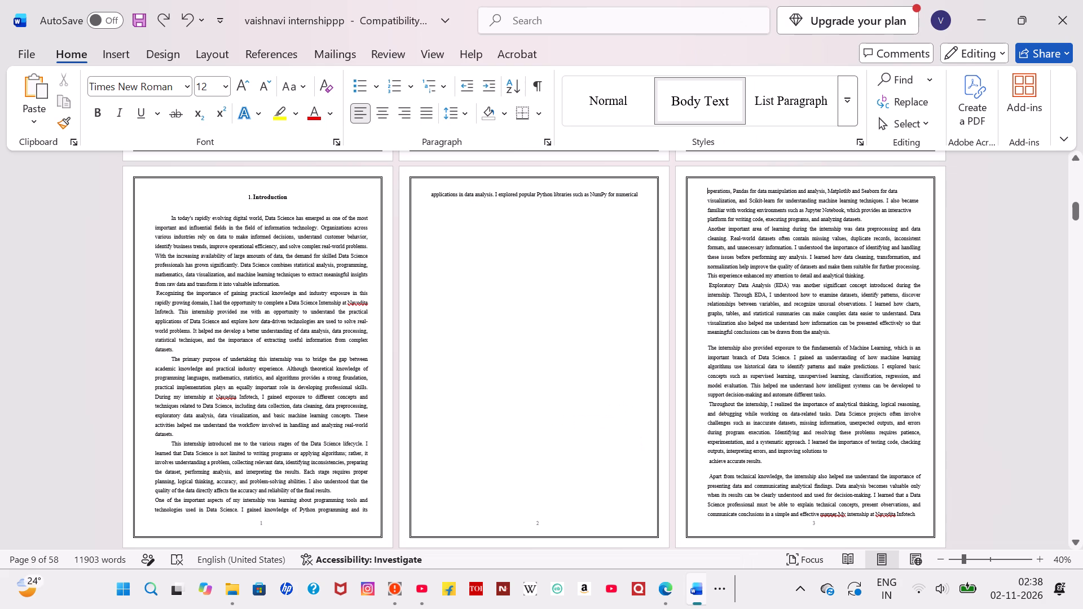
Check the line and page break settings of the paragraph on the Introduction's one-line overflow page.
{"action": "left_click", "coordinate": [431, 198]}
{"action": "left_click", "coordinate": [541, 141]}
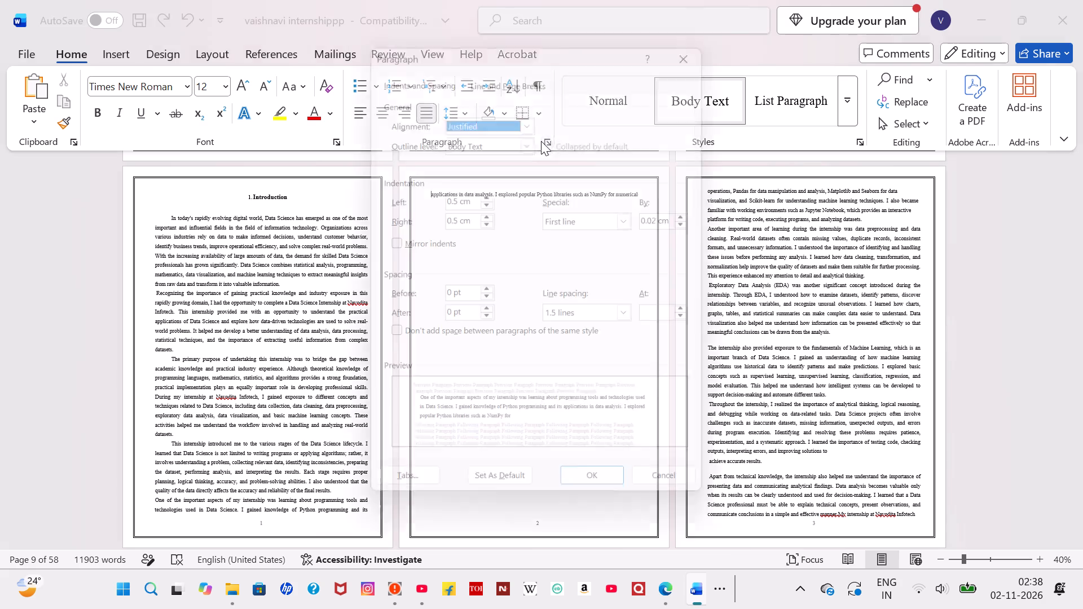
{"action": "left_click", "coordinate": [540, 61]}
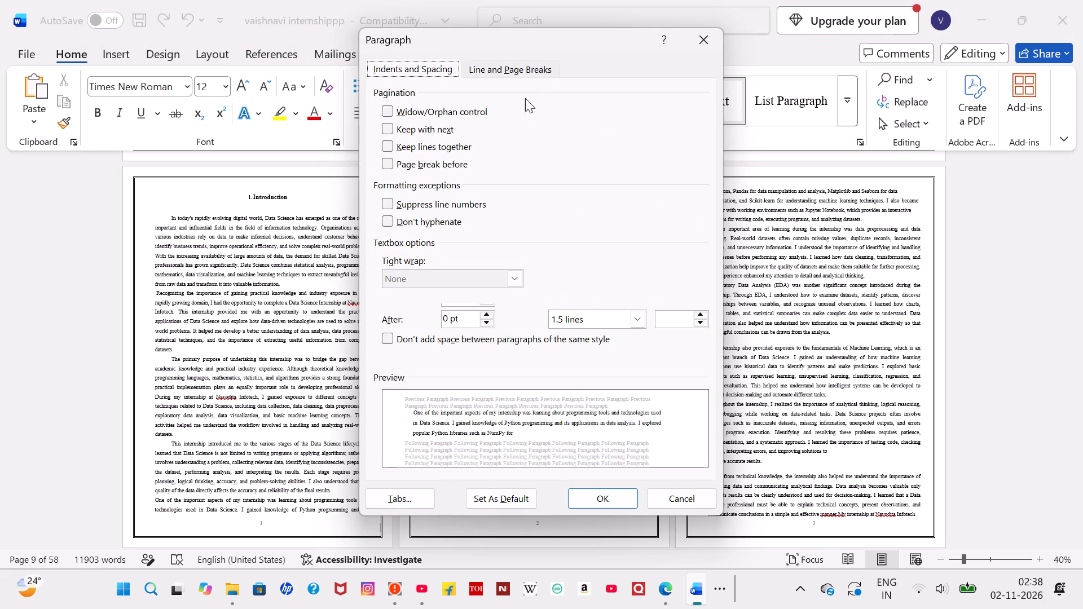
{"action": "left_click", "coordinate": [698, 43]}
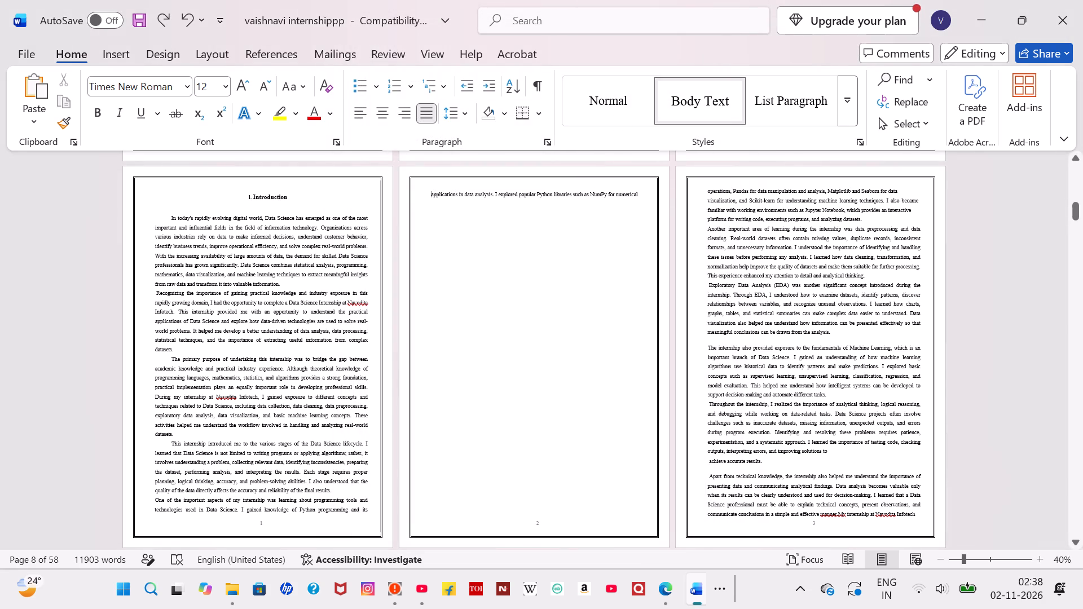
Examine the pages from the end of the Introduction through Area of Work and Learning Objectives for one-line overflow pages.
{"action": "left_click_drag", "start_coordinate": [699, 189], "coordinate": [747, 608]}
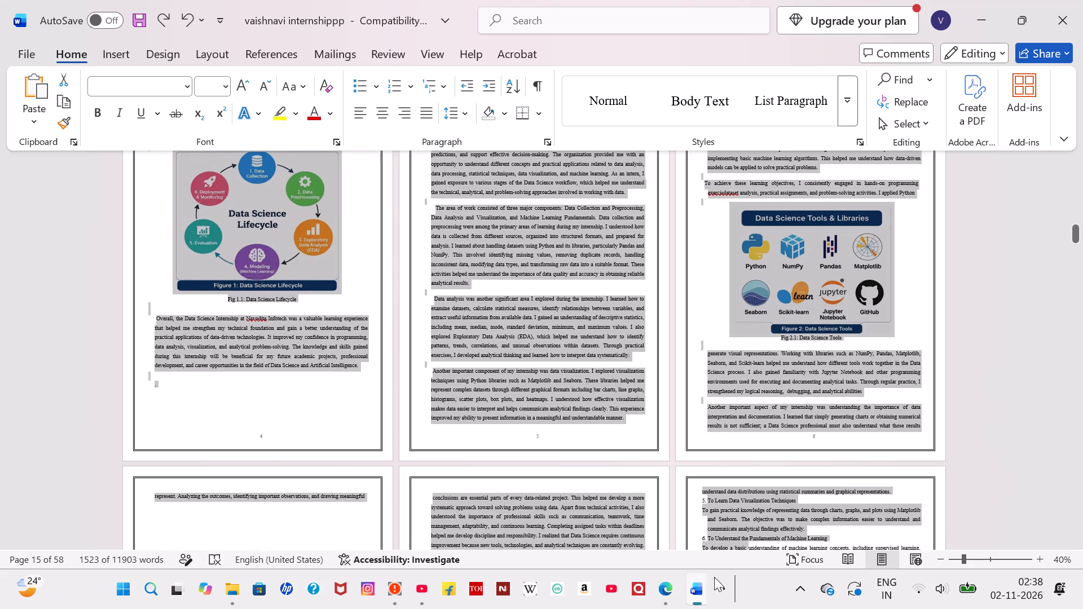
{"action": "left_click", "coordinate": [442, 364]}
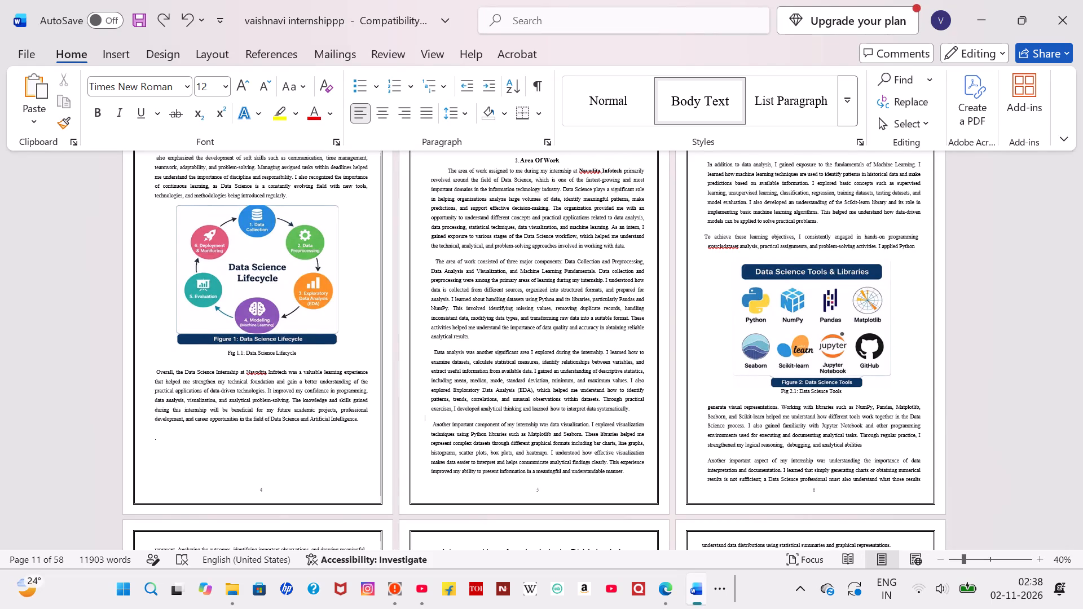
{"action": "scroll", "coordinate": [442, 364], "scroll_direction": "down", "scroll_amount": 4}
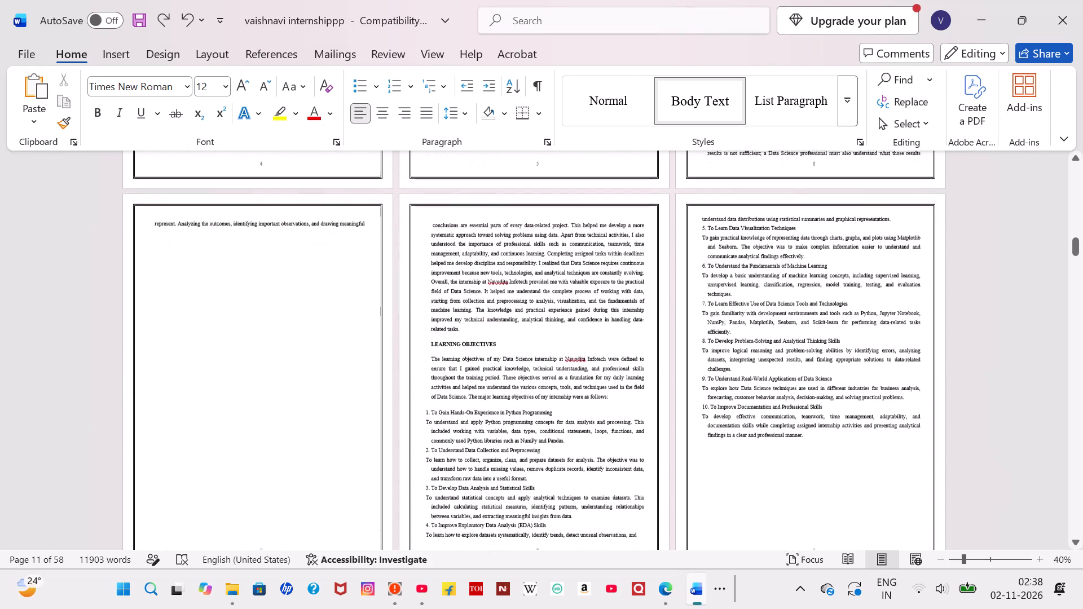
{"action": "scroll", "coordinate": [442, 364], "scroll_direction": "down", "scroll_amount": 1}
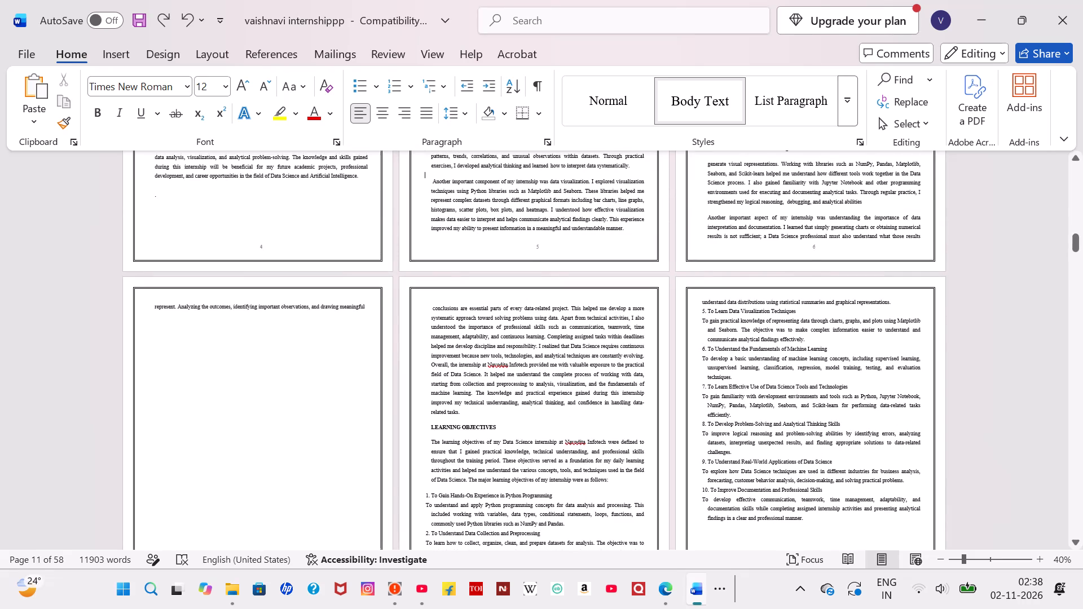
{"action": "scroll", "coordinate": [442, 364], "scroll_direction": "down", "scroll_amount": 1}
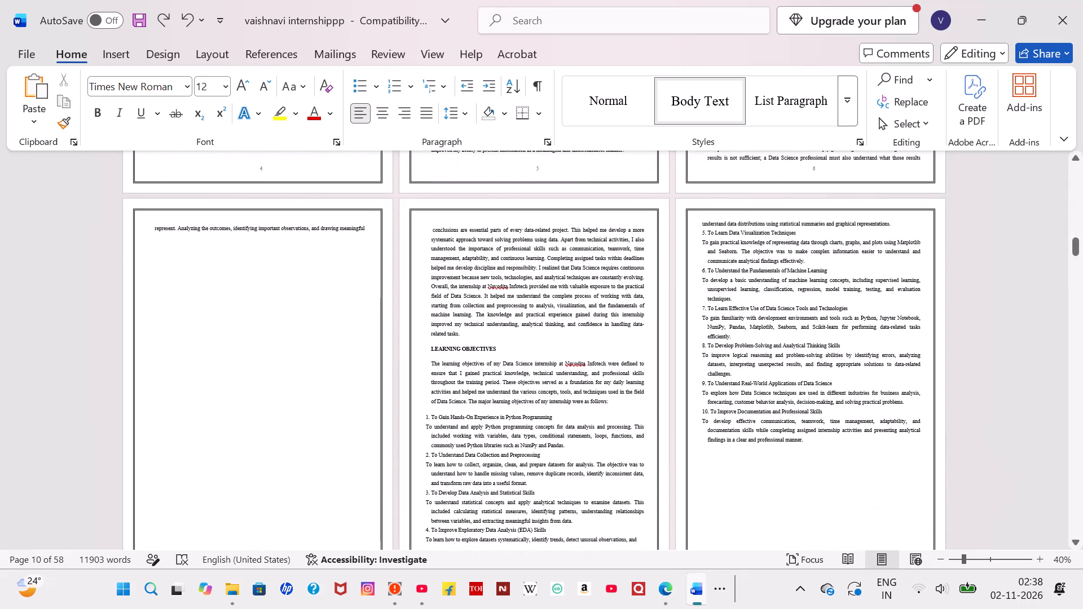
{"action": "scroll", "coordinate": [442, 364], "scroll_direction": "down", "scroll_amount": 1}
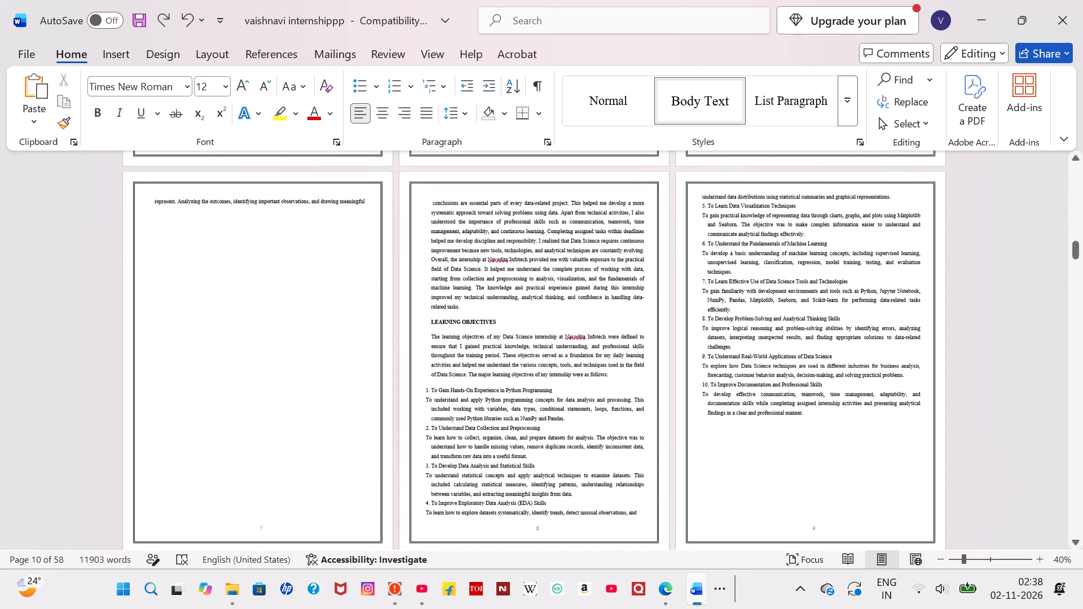
{"action": "scroll", "coordinate": [442, 364], "scroll_direction": "down", "scroll_amount": 1}
{"action": "scroll", "coordinate": [442, 364], "scroll_direction": "up", "scroll_amount": 1}
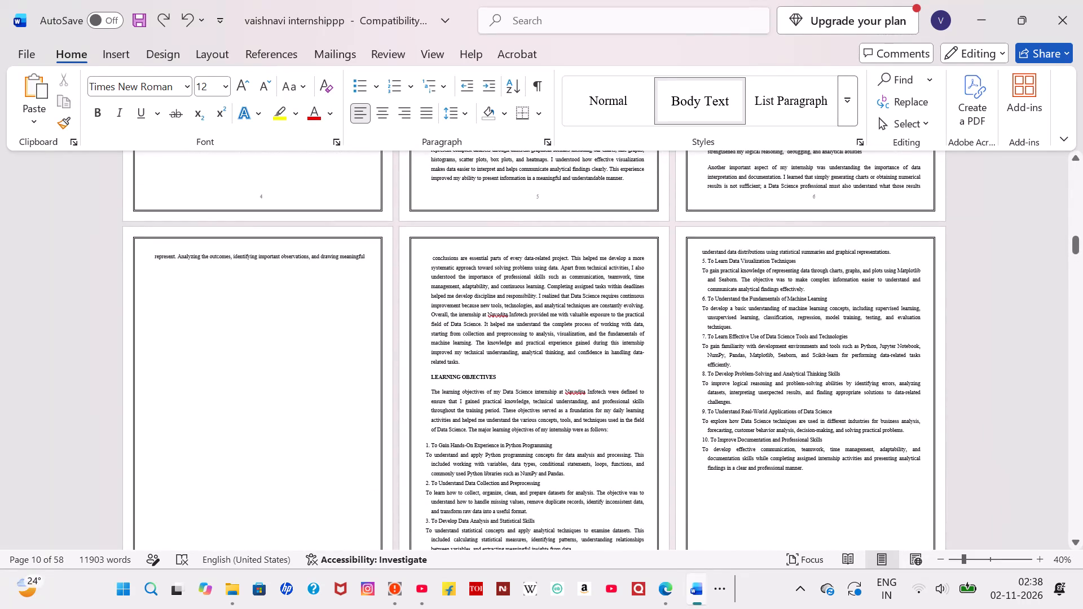
{"action": "scroll", "coordinate": [425, 256], "scroll_direction": "down", "scroll_amount": 1}
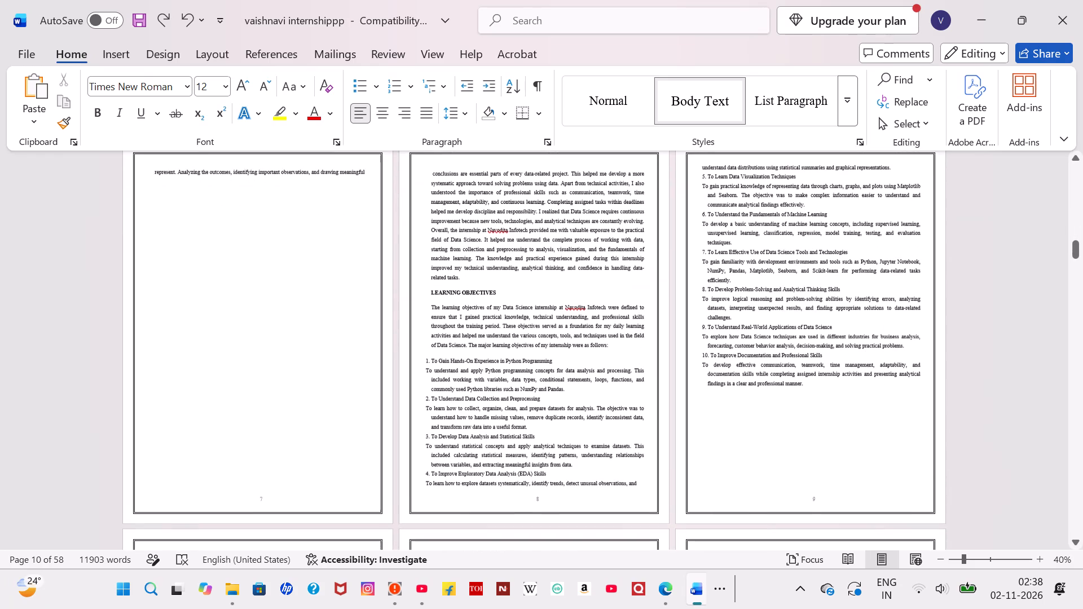
Check the line spacing of the overflow line starting "represent. Analyzing the outcomes" in the Area of Work chapter.
{"action": "left_click", "coordinate": [281, 362]}
{"action": "left_click", "coordinate": [281, 362]}
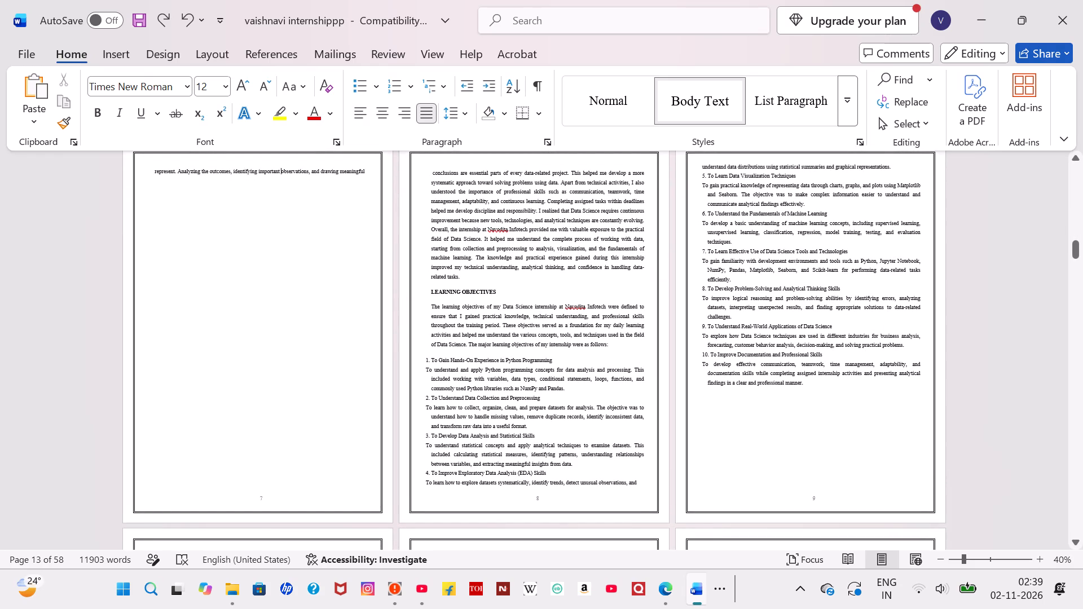
{"action": "left_click", "coordinate": [463, 111]}
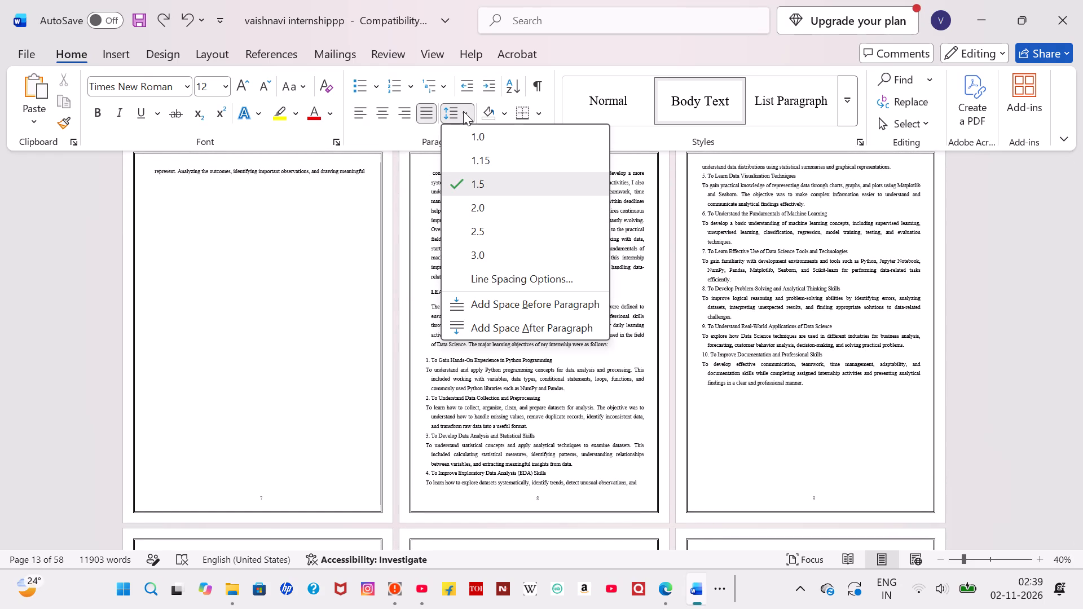
{"action": "left_click_drag", "start_coordinate": [242, 404], "coordinate": [317, 368]}
{"action": "left_click_drag", "start_coordinate": [317, 368], "coordinate": [249, 353]}
{"action": "left_click", "coordinate": [272, 379]}
Examine the remaining pages from the Objective chapter through the Conclusion for one-line overflow pages.
{"action": "scroll", "coordinate": [272, 379], "scroll_direction": "up", "scroll_amount": 1}
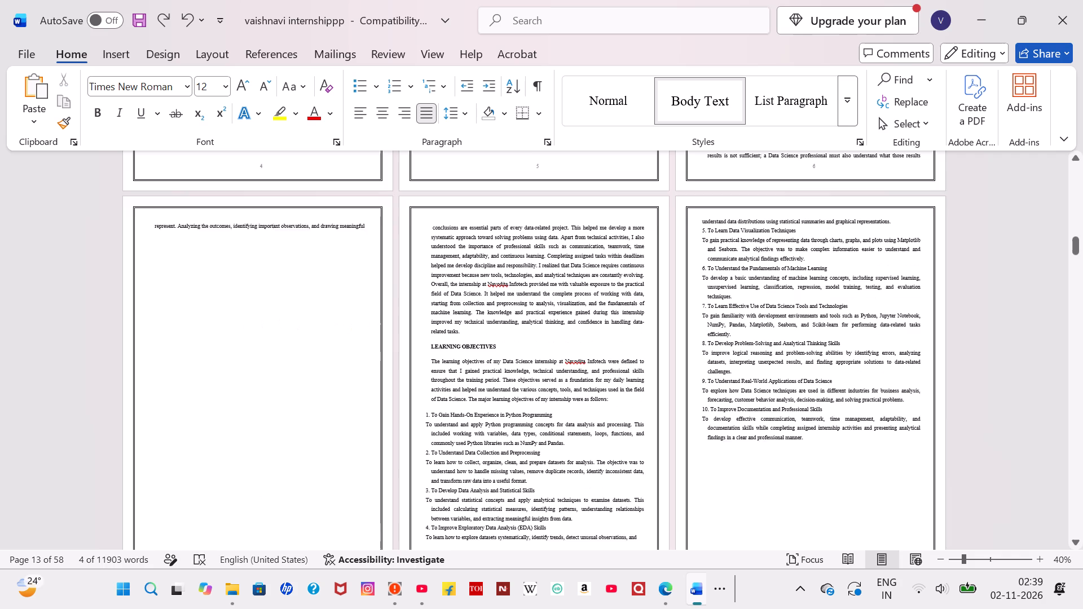
{"action": "scroll", "coordinate": [272, 379], "scroll_direction": "up", "scroll_amount": 1}
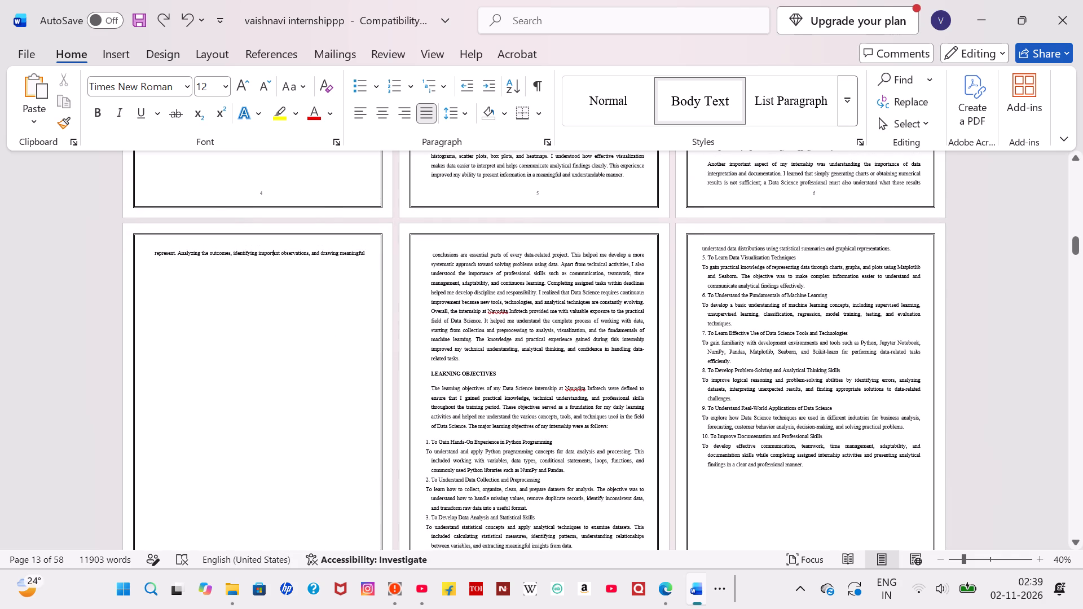
{"action": "scroll", "coordinate": [272, 379], "scroll_direction": "up", "scroll_amount": 1}
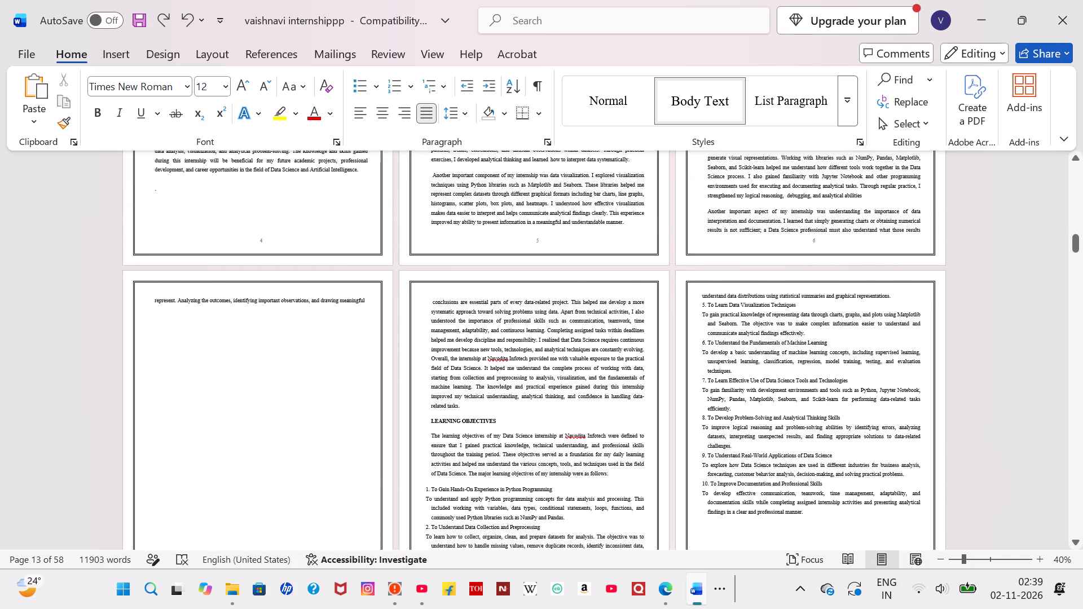
{"action": "scroll", "coordinate": [703, 270], "scroll_direction": "down", "scroll_amount": 6}
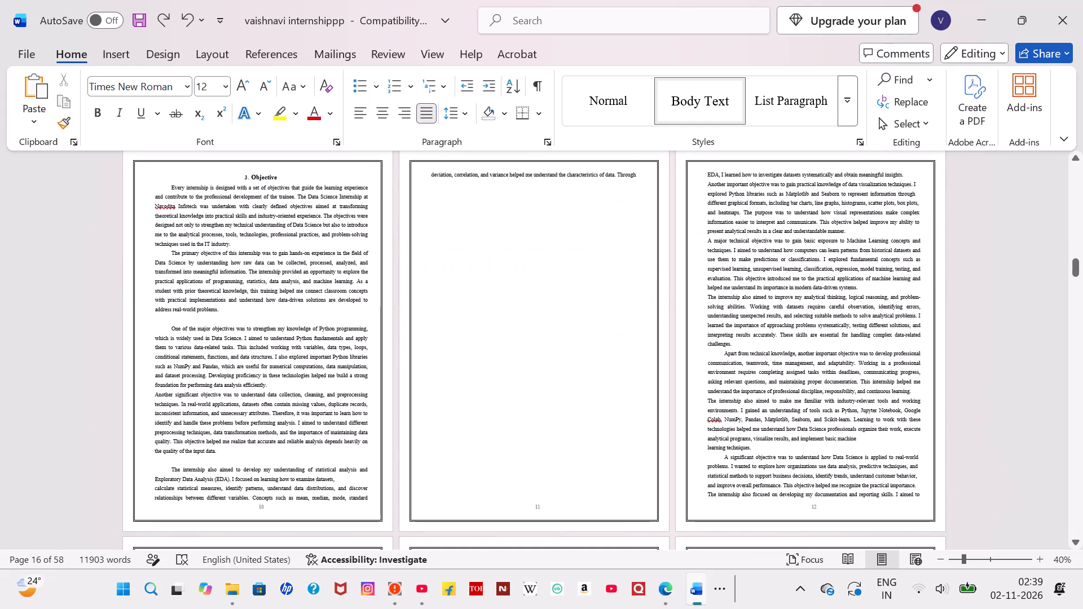
{"action": "scroll", "coordinate": [703, 270], "scroll_direction": "down", "scroll_amount": 4}
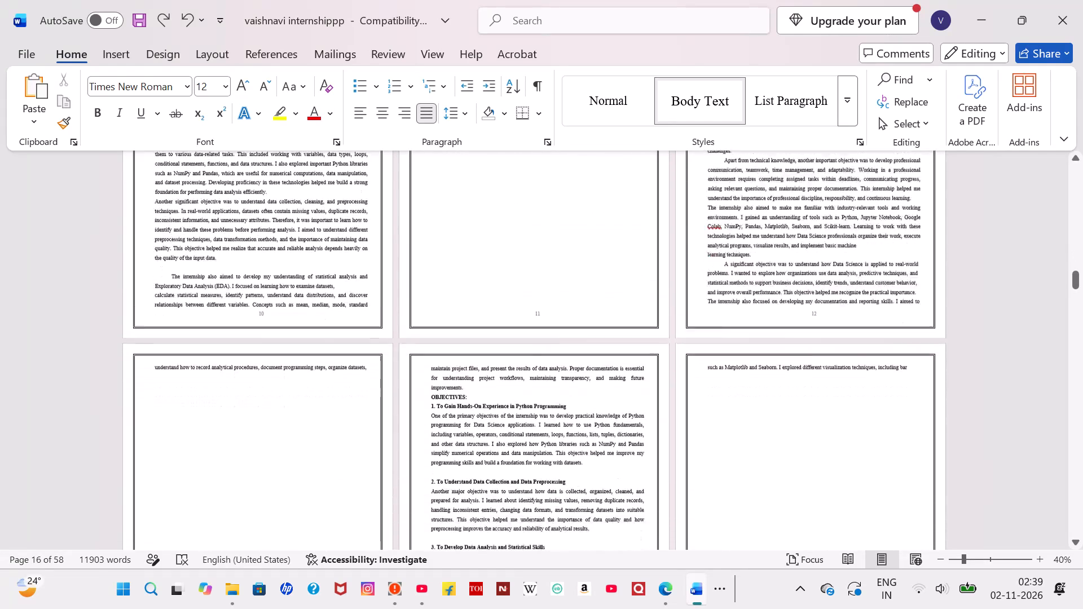
{"action": "scroll", "coordinate": [703, 270], "scroll_direction": "down", "scroll_amount": 3}
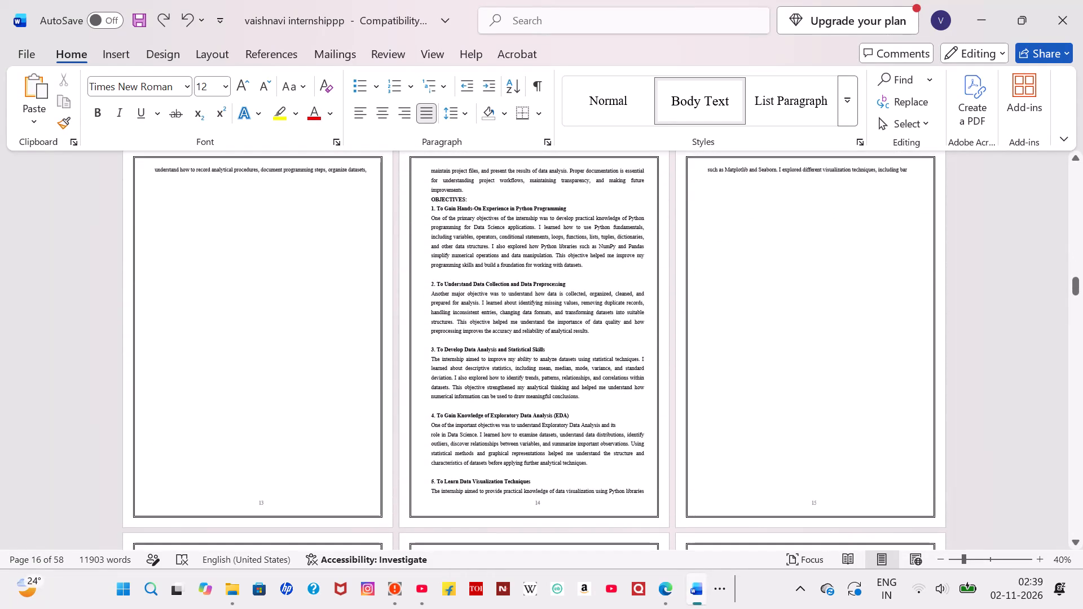
{"action": "scroll", "coordinate": [703, 270], "scroll_direction": "down", "scroll_amount": 5}
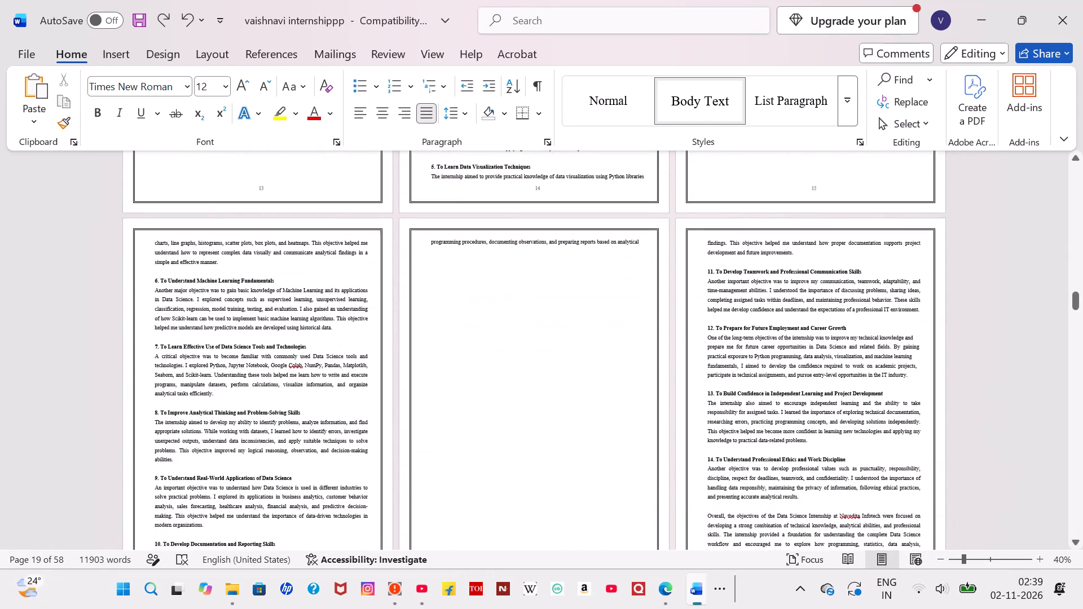
{"action": "scroll", "coordinate": [703, 270], "scroll_direction": "down", "scroll_amount": 5}
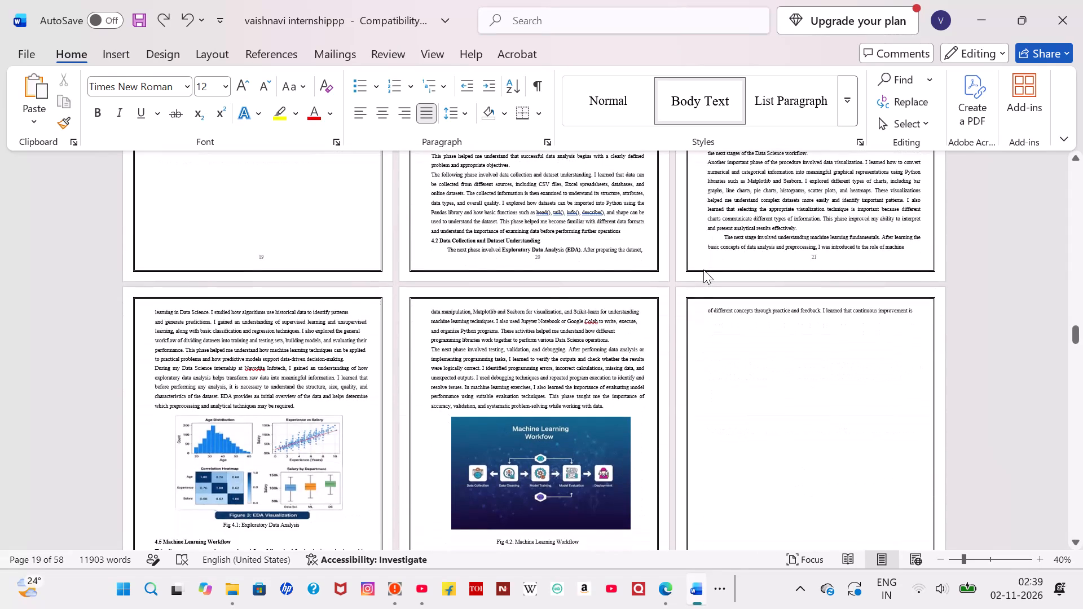
{"action": "scroll", "coordinate": [703, 270], "scroll_direction": "down", "scroll_amount": 8}
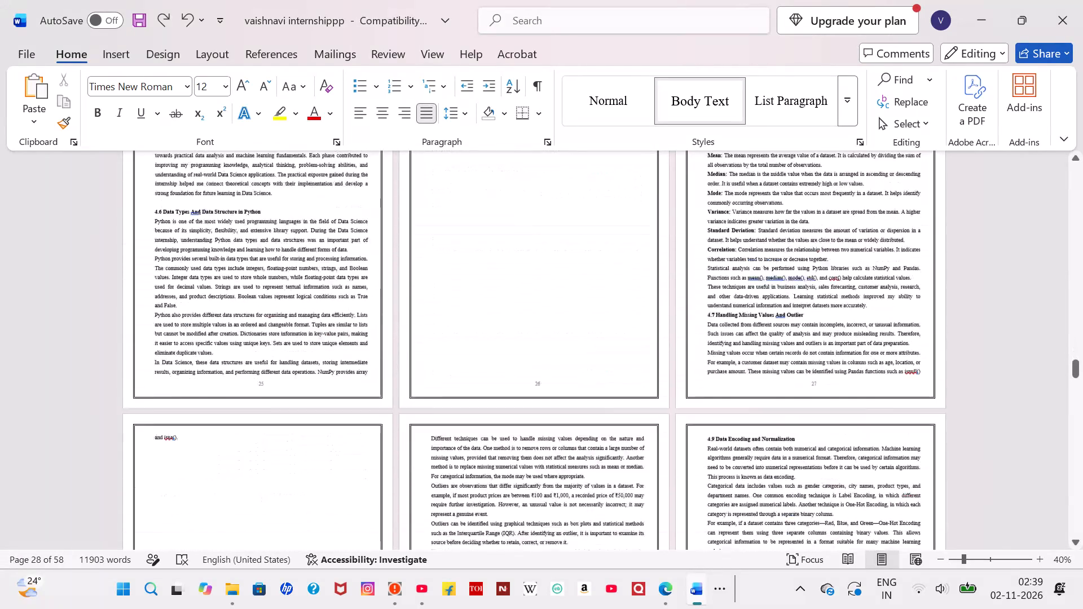
{"action": "scroll", "coordinate": [703, 270], "scroll_direction": "down", "scroll_amount": 16}
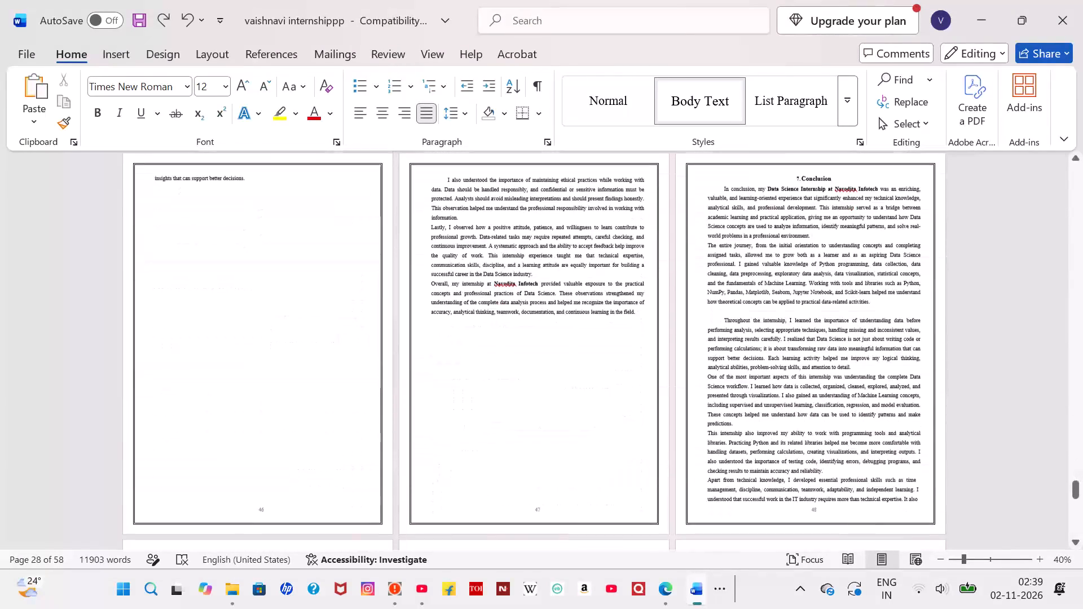
{"action": "scroll", "coordinate": [703, 270], "scroll_direction": "down", "scroll_amount": 6}
{"action": "scroll", "coordinate": [703, 270], "scroll_direction": "up", "scroll_amount": 7}
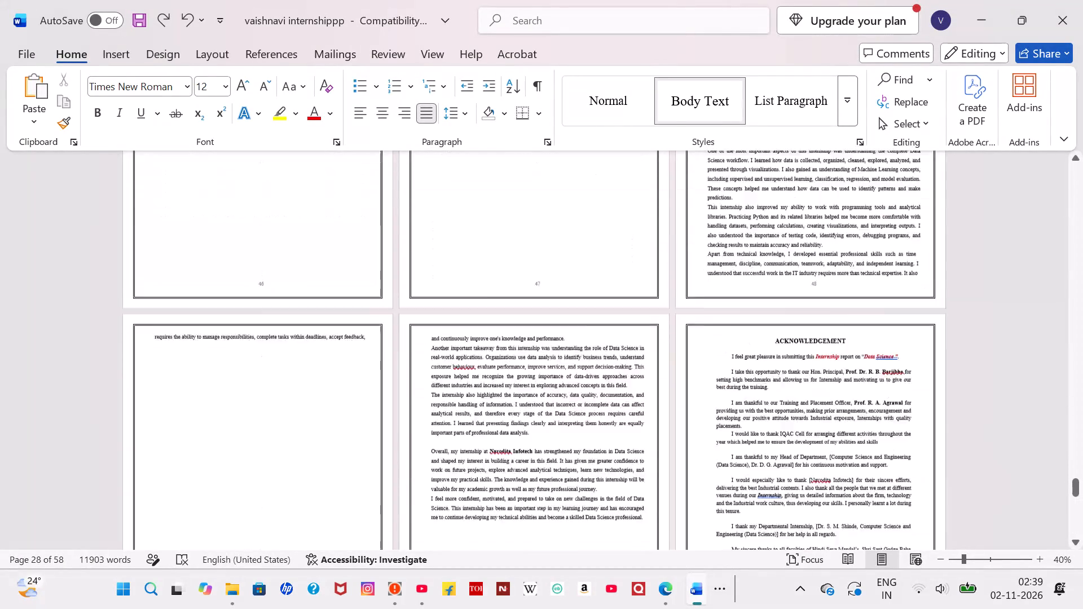
{"action": "scroll", "coordinate": [703, 270], "scroll_direction": "up", "scroll_amount": 5}
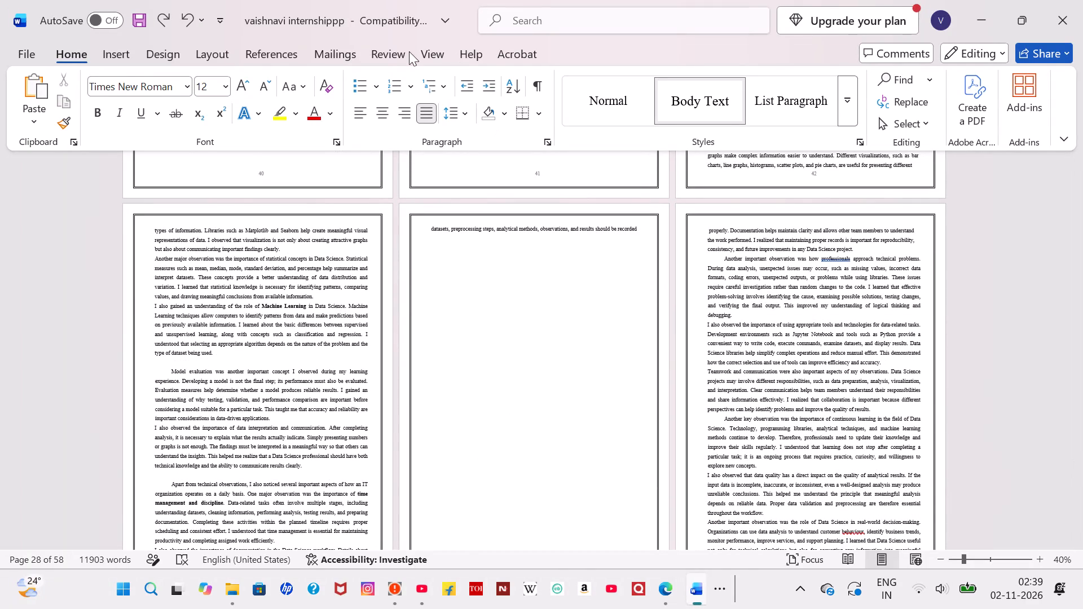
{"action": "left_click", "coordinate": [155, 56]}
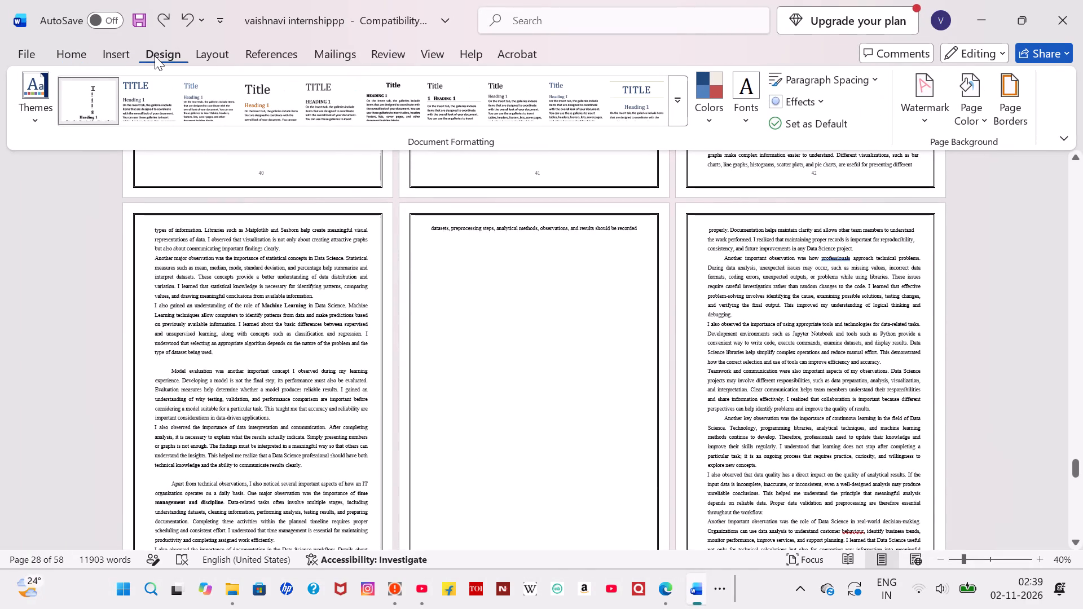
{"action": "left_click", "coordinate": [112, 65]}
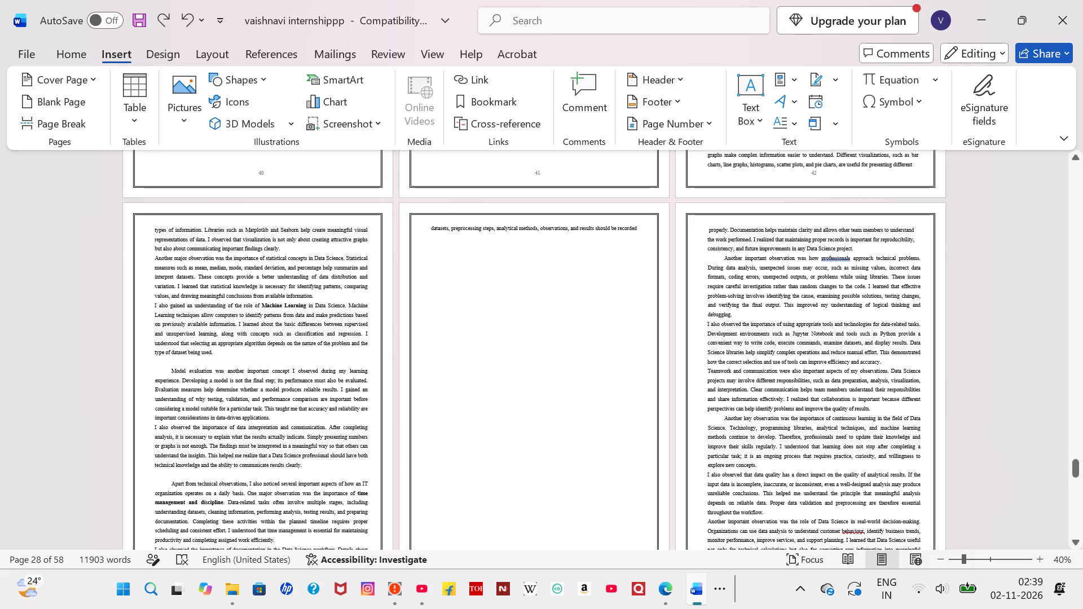
Delete the one-line overflow text "datasets, preprocessing steps ... should be recorded" before "properly", back to "Det" in the documentation sentence.
{"action": "scroll", "coordinate": [386, 390], "scroll_direction": "up", "scroll_amount": 1}
{"action": "left_click", "coordinate": [700, 303]}
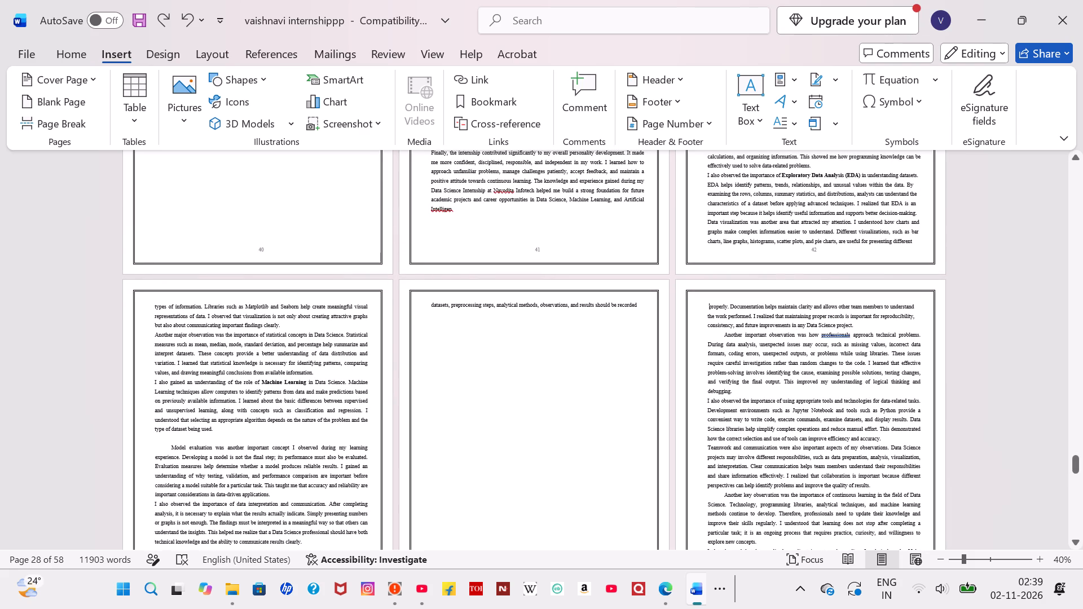
{"action": "key", "text": "BackSpace"}
{"action": "key", "text": "BackSpace"}
{"action": "key", "text": "BackSpace"}
{"action": "key", "text": "BackSpace"}
{"action": "key", "text": "BackSpace"}
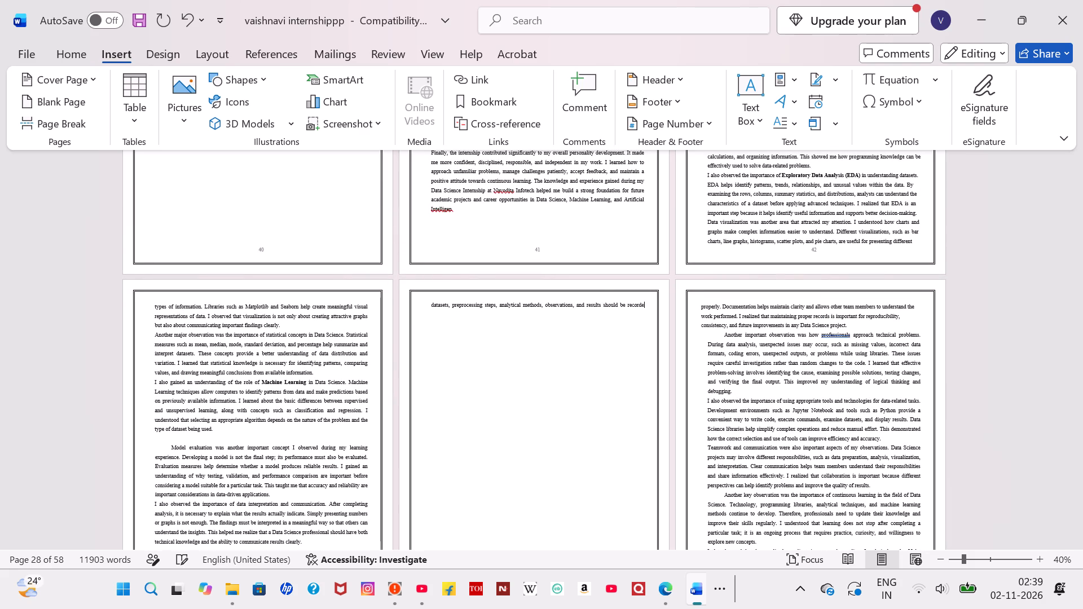
{"action": "key", "text": "BackSpace"}
{"action": "key", "text": "BackSpace"}
{"action": "key", "text": "BackSpace"}
{"action": "key", "text": "BackSpace"}
{"action": "key", "text": "BackSpace"}
{"action": "key", "text": "BackSpace"}
{"action": "key", "text": "BackSpace"}
{"action": "key", "text": "BackSpace"}
{"action": "key", "text": "BackSpace"}
{"action": "key", "text": "BackSpace"}
{"action": "key", "text": "BackSpace"}
{"action": "key", "text": "BackSpace"}
{"action": "key", "text": "BackSpace"}
{"action": "key", "text": "BackSpace"}
{"action": "key", "text": "BackSpace"}
{"action": "key", "text": "BackSpace"}
{"action": "key", "text": "BackSpace"}
{"action": "key", "text": "BackSpace"}
{"action": "key", "text": "BackSpace"}
{"action": "key", "text": "BackSpace"}
{"action": "key", "text": "BackSpace"}
{"action": "key", "text": "BackSpace"}
{"action": "key", "text": "BackSpace"}
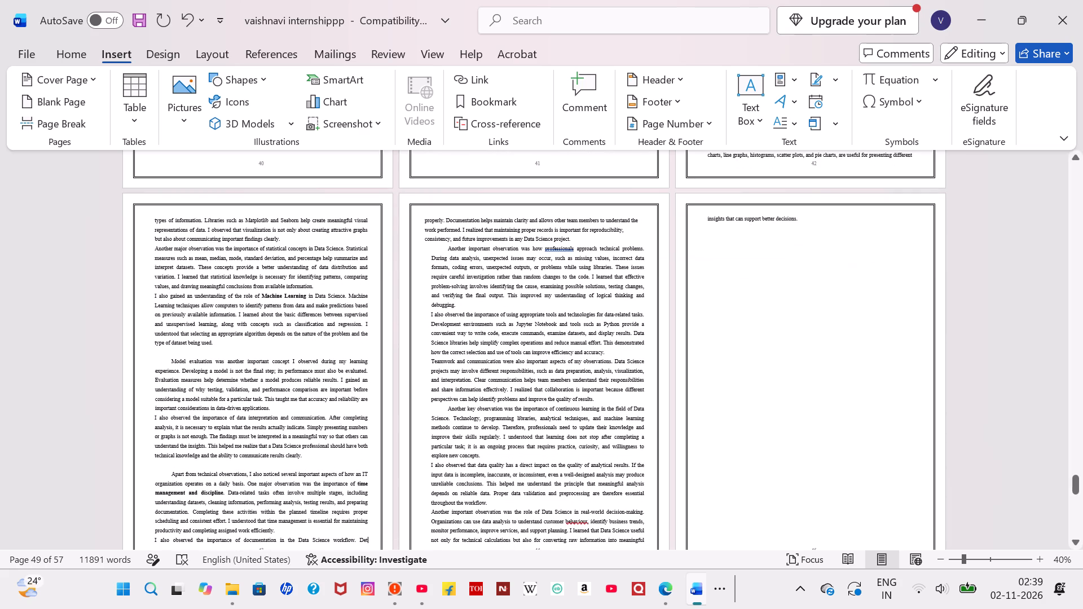
Undo the latest deletions until the documentation sentence reads "Details about datasets, preprocessing st" again.
{"action": "scroll", "coordinate": [700, 303], "scroll_direction": "down", "scroll_amount": 3}
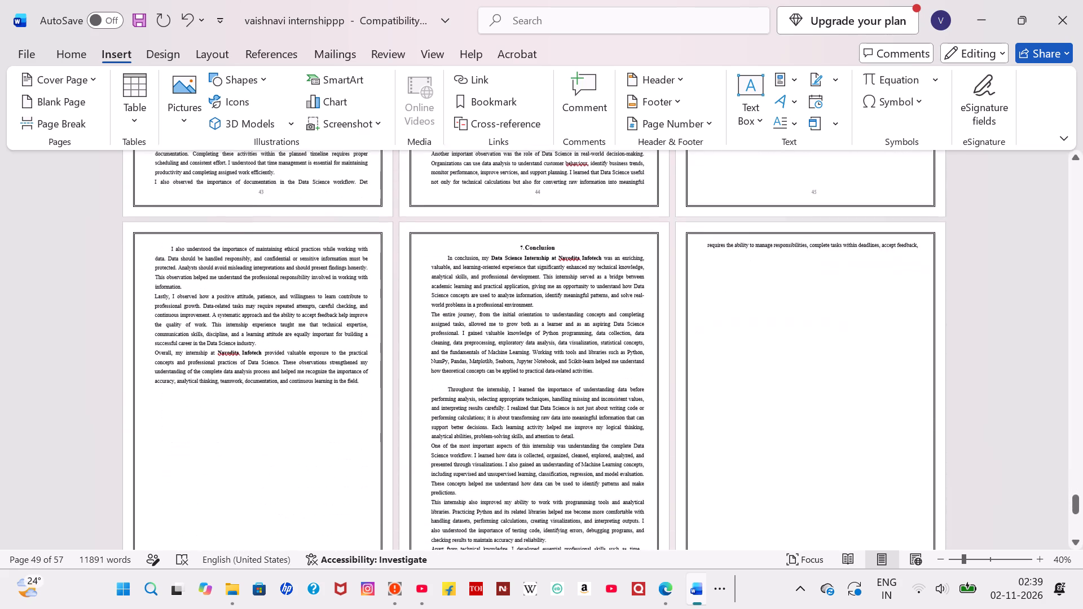
{"action": "scroll", "coordinate": [700, 303], "scroll_direction": "up", "scroll_amount": 1}
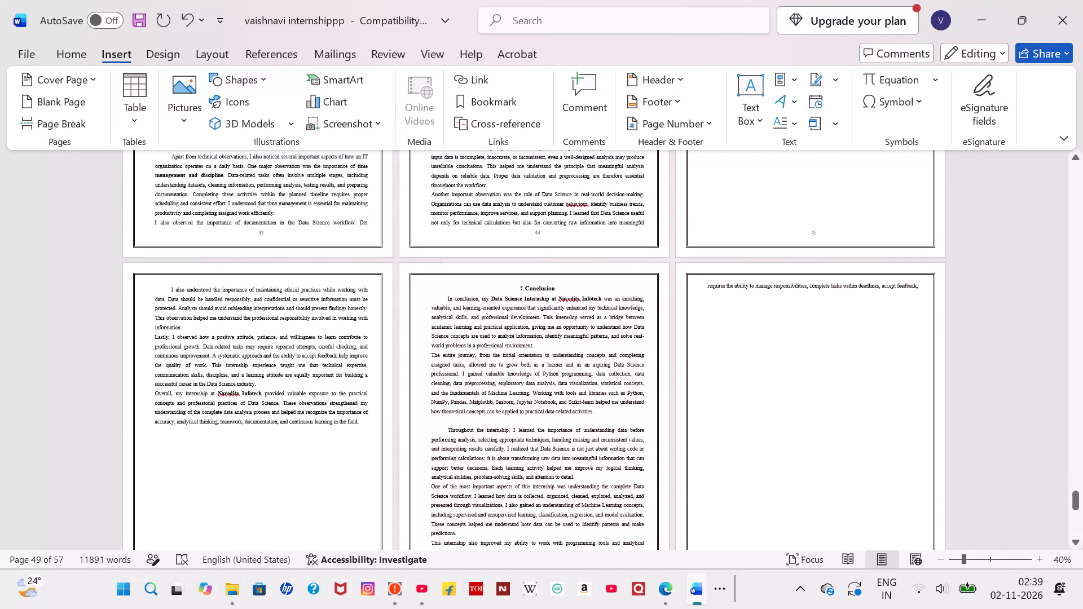
{"action": "scroll", "coordinate": [700, 303], "scroll_direction": "up", "scroll_amount": 4}
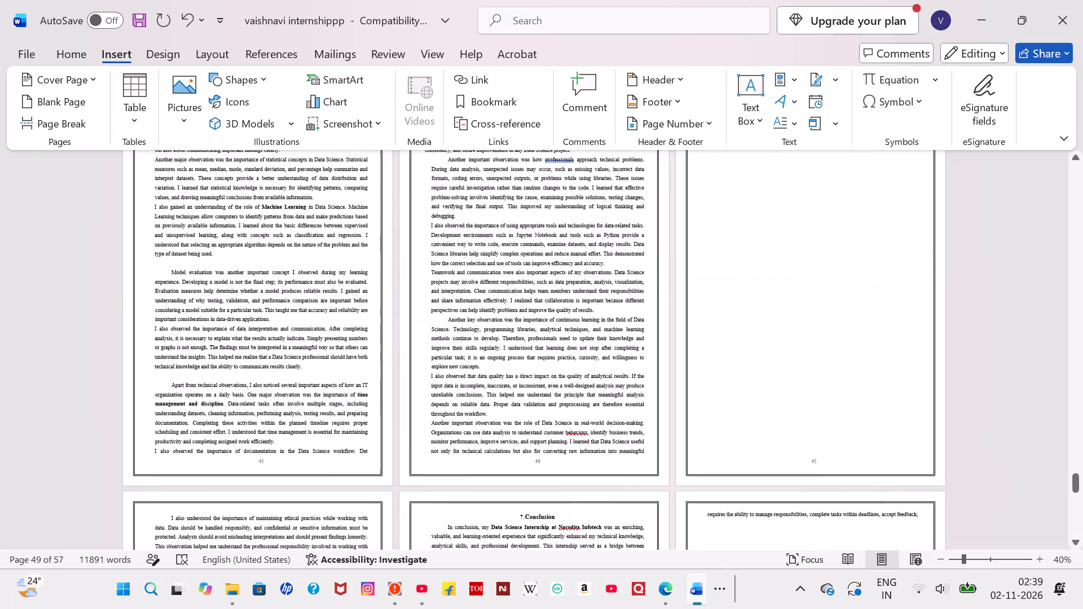
{"action": "scroll", "coordinate": [700, 303], "scroll_direction": "up", "scroll_amount": 7}
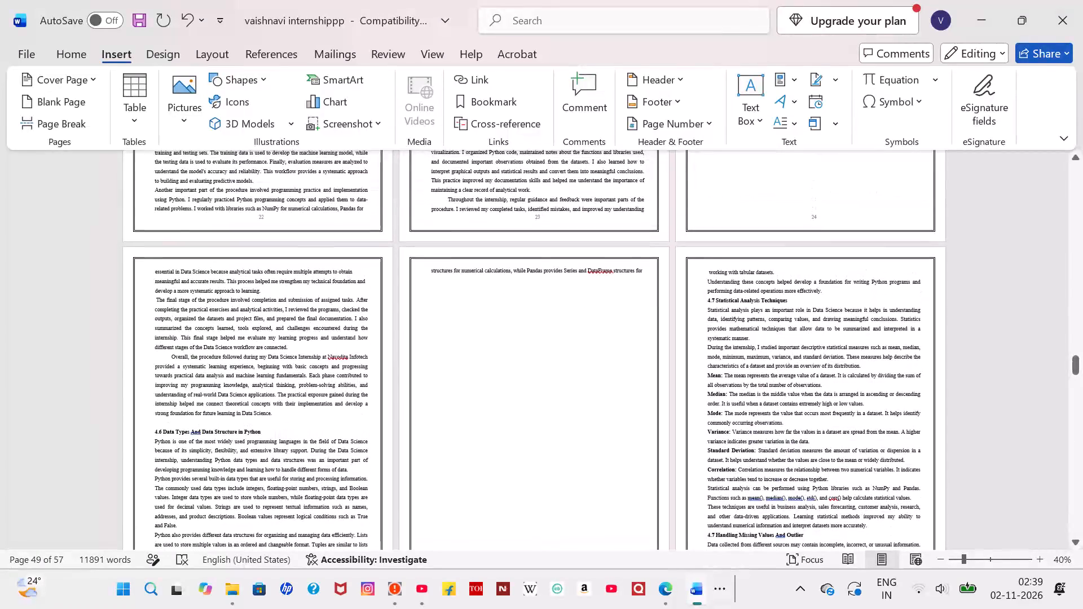
{"action": "triple_click", "coordinate": [186, 18]}
{"action": "triple_click", "coordinate": [186, 18]}
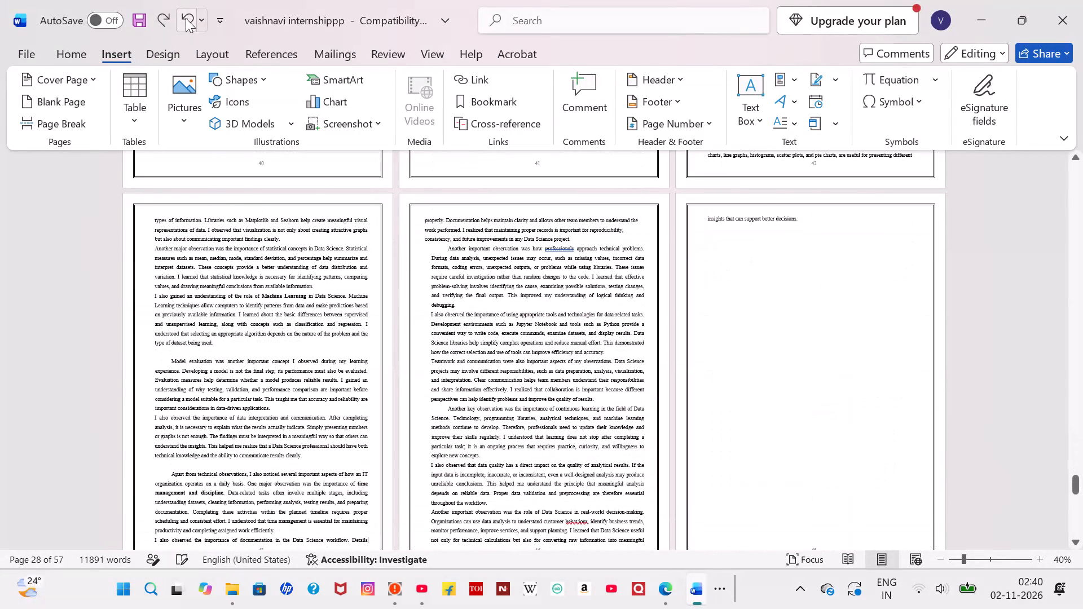
{"action": "triple_click", "coordinate": [186, 18]}
{"action": "triple_click", "coordinate": [186, 18]}
{"action": "triple_click", "coordinate": [186, 18]}
{"action": "triple_click", "coordinate": [186, 18]}
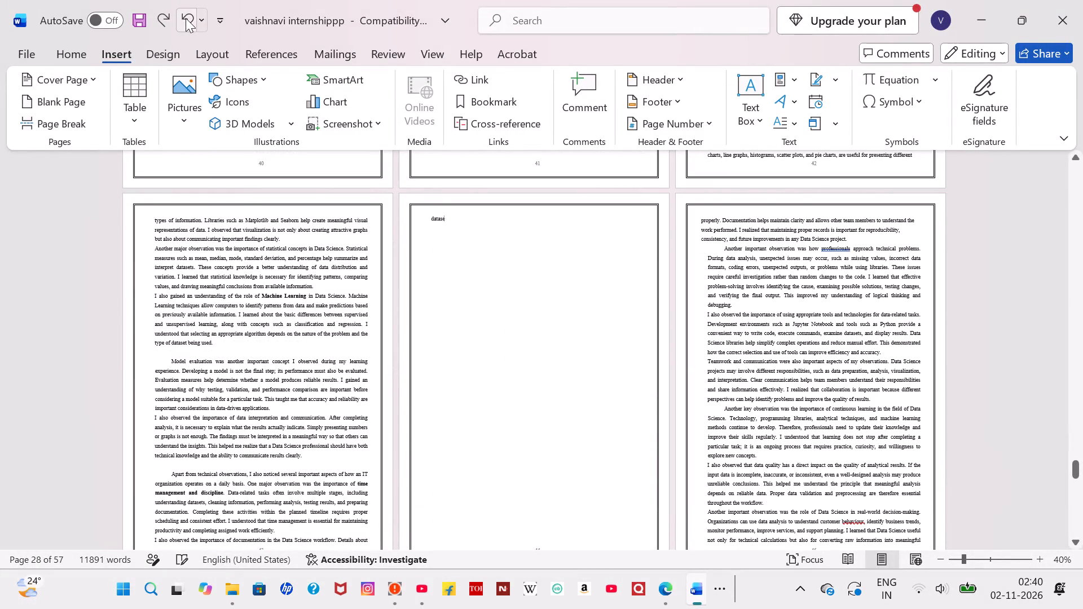
{"action": "double_click", "coordinate": [186, 18]}
{"action": "triple_click", "coordinate": [186, 18]}
{"action": "triple_click", "coordinate": [186, 18]}
{"action": "triple_click", "coordinate": [186, 18]}
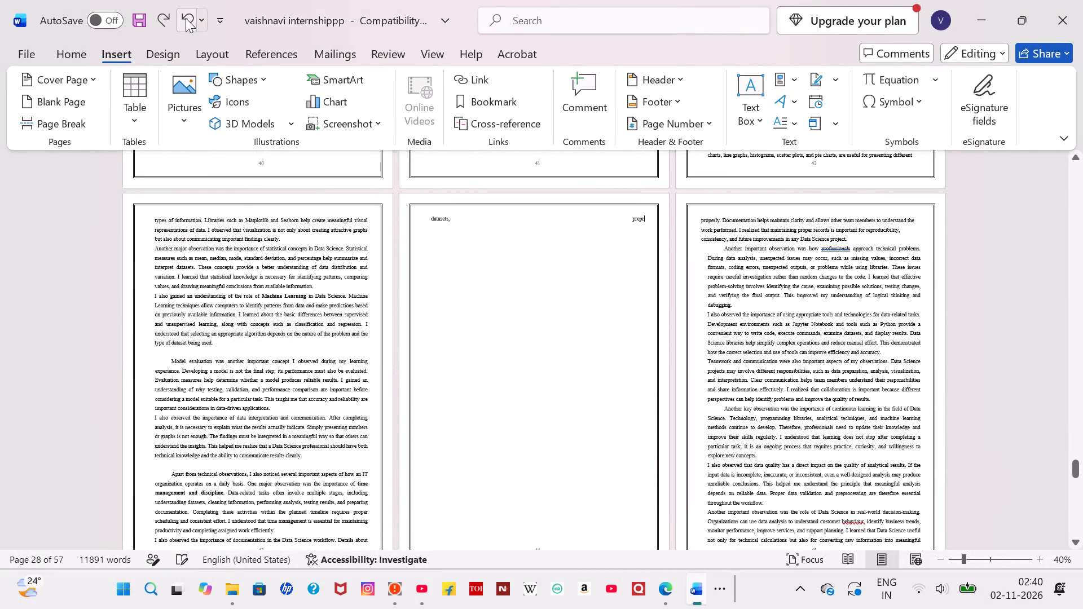
{"action": "triple_click", "coordinate": [186, 18]}
{"action": "triple_click", "coordinate": [186, 18]}
{"action": "double_click", "coordinate": [186, 18]}
Delete "Details about" after "documentation in the Data Science workflow." on page 43.
{"action": "scroll", "coordinate": [242, 290], "scroll_direction": "down", "scroll_amount": 2}
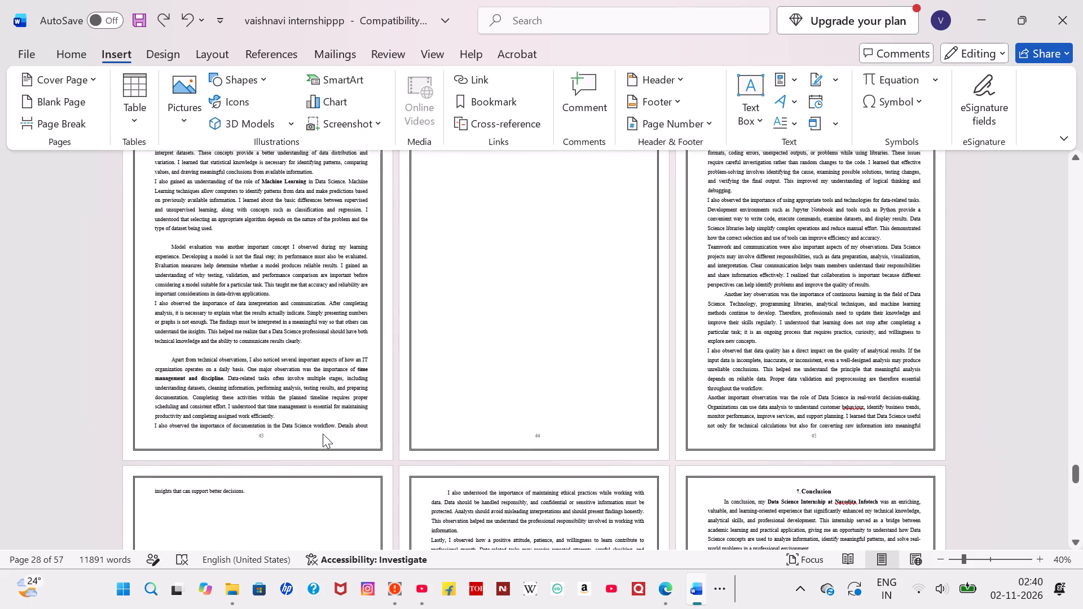
{"action": "left_click_drag", "start_coordinate": [338, 421], "coordinate": [457, 315]}
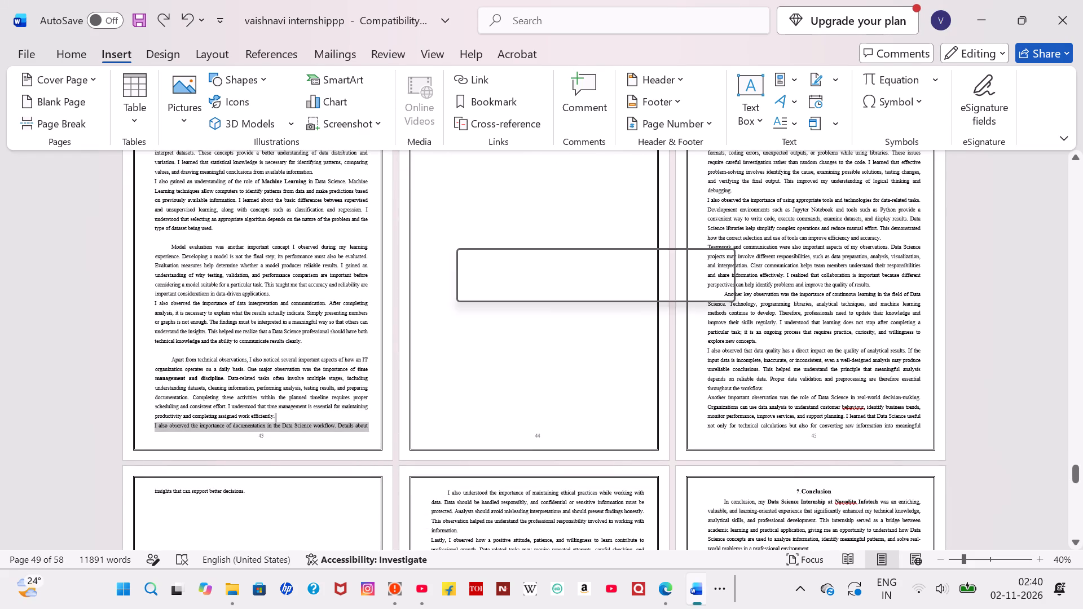
{"action": "left_click", "coordinate": [371, 424]}
{"action": "left_click_drag", "start_coordinate": [371, 424], "coordinate": [358, 425]}
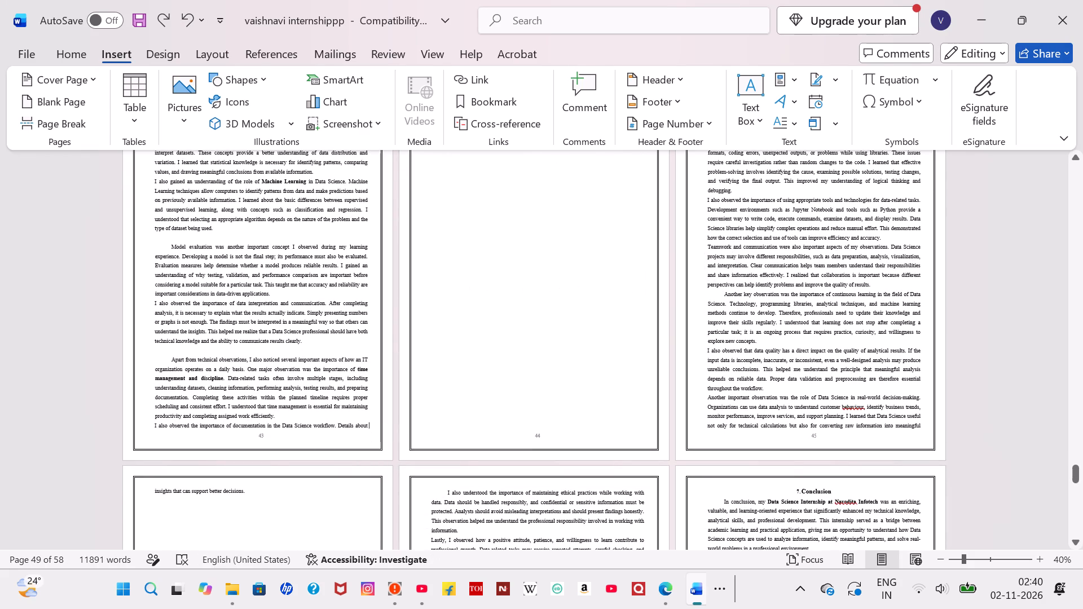
{"action": "left_click_drag", "start_coordinate": [358, 425], "coordinate": [343, 425]}
{"action": "key", "text": "BackSpace"}
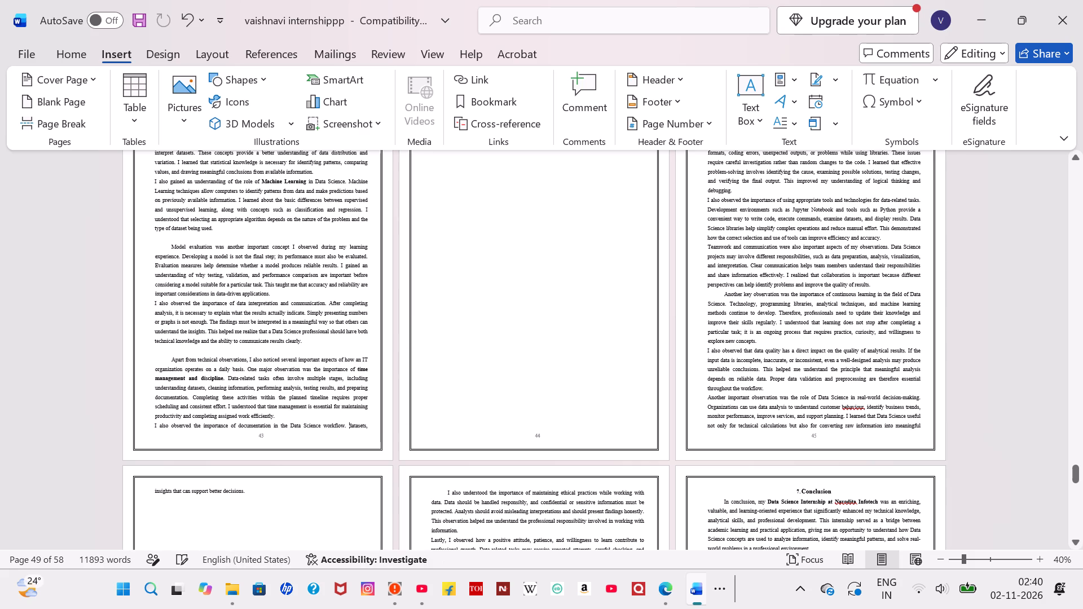
Delete the leftover text "preprocessing st" on the overflow page so the following paragraph moves up.
{"action": "scroll", "coordinate": [463, 401], "scroll_direction": "up", "scroll_amount": 1}
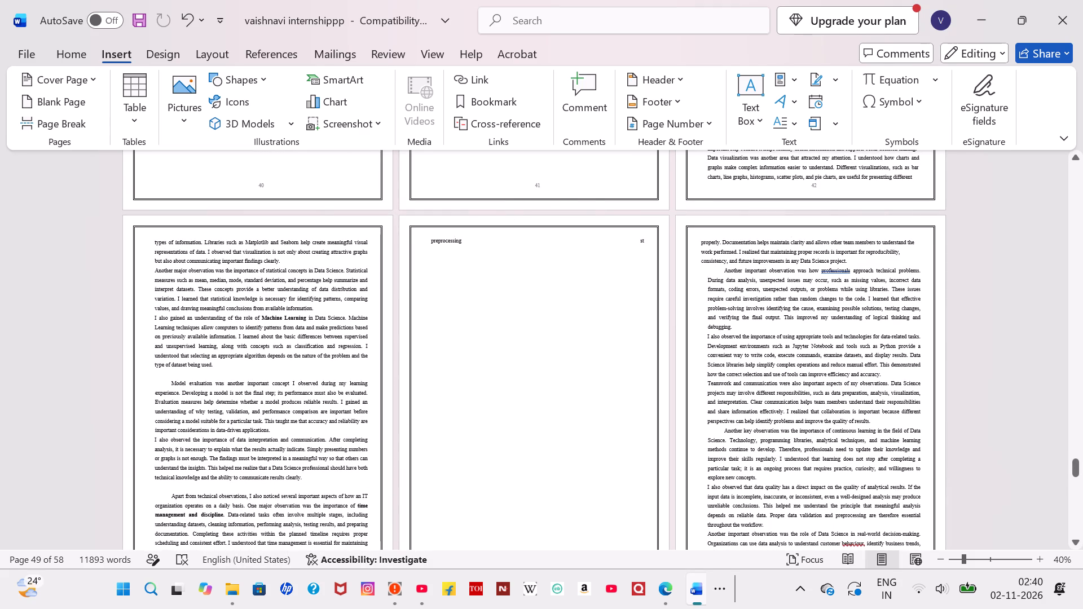
{"action": "left_click", "coordinate": [649, 244]}
{"action": "left_click_drag", "start_coordinate": [649, 244], "coordinate": [441, 259]}
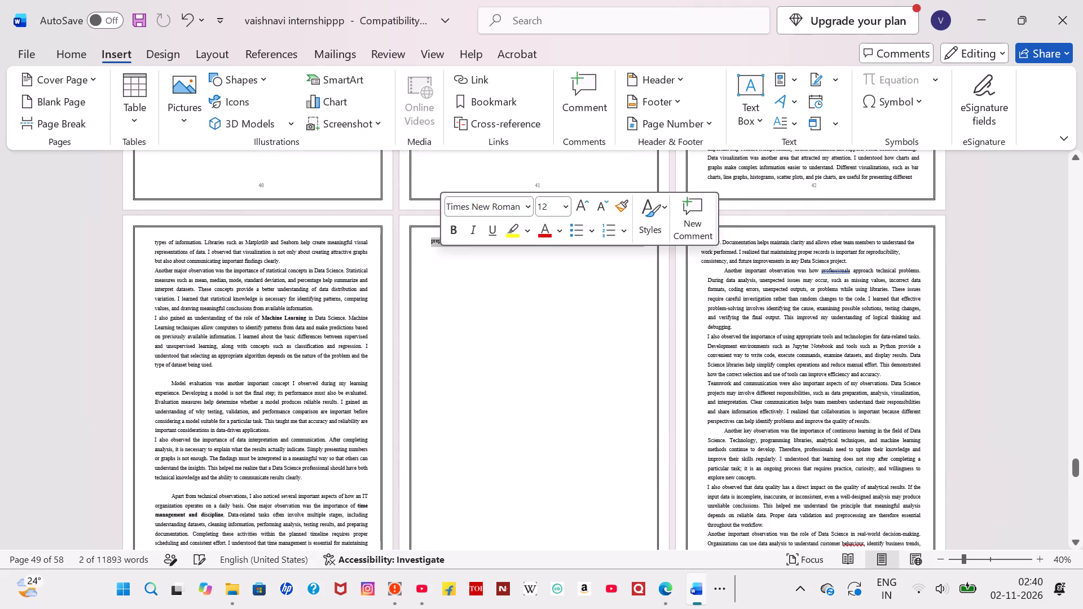
{"action": "key", "text": "BackSpace"}
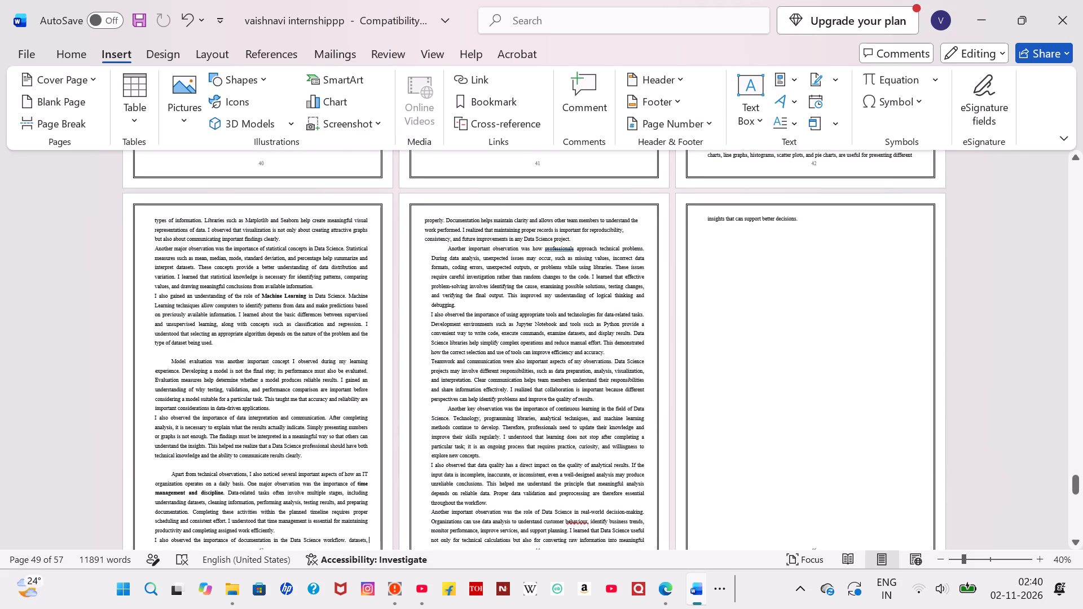
Justify the three-line paragraph starting "properly. Documentation helps maintain clarity".
{"action": "left_click_drag", "start_coordinate": [421, 218], "coordinate": [533, 236]}
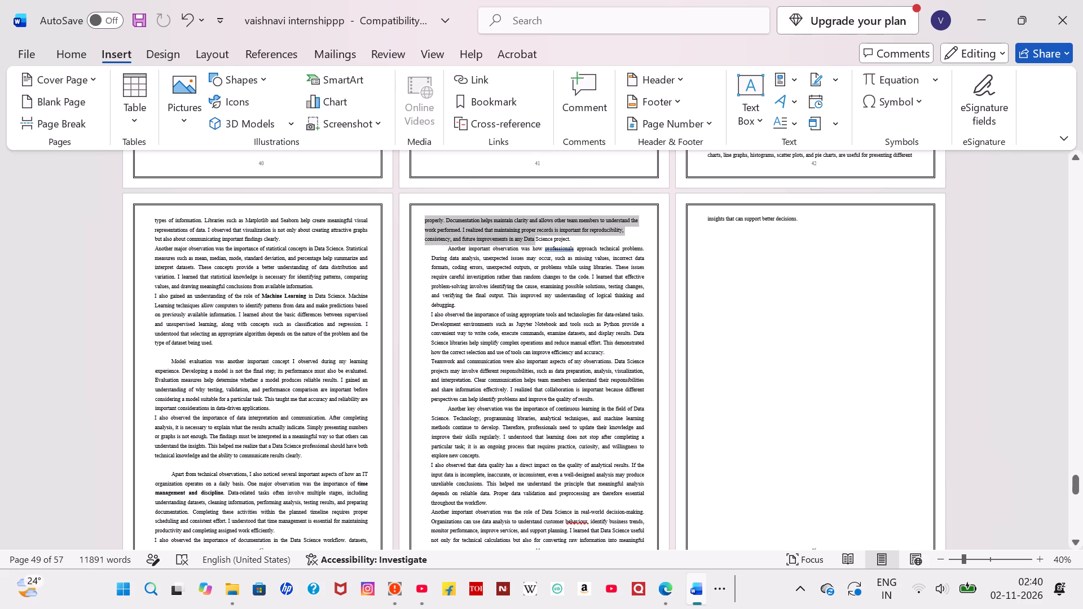
{"action": "left_click_drag", "start_coordinate": [533, 236], "coordinate": [574, 237]}
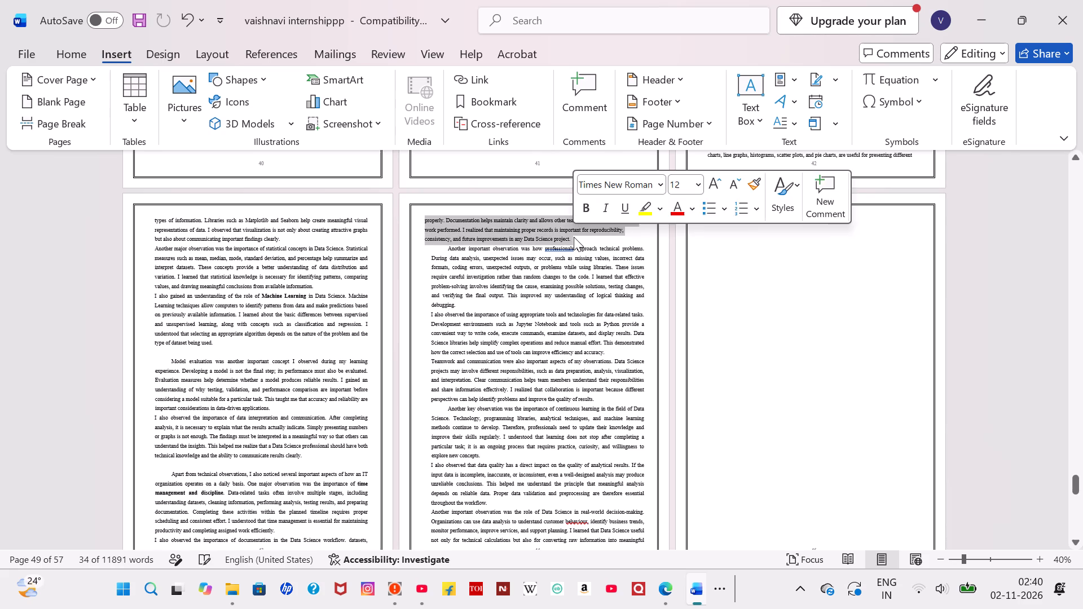
{"action": "left_click", "coordinate": [209, 50]}
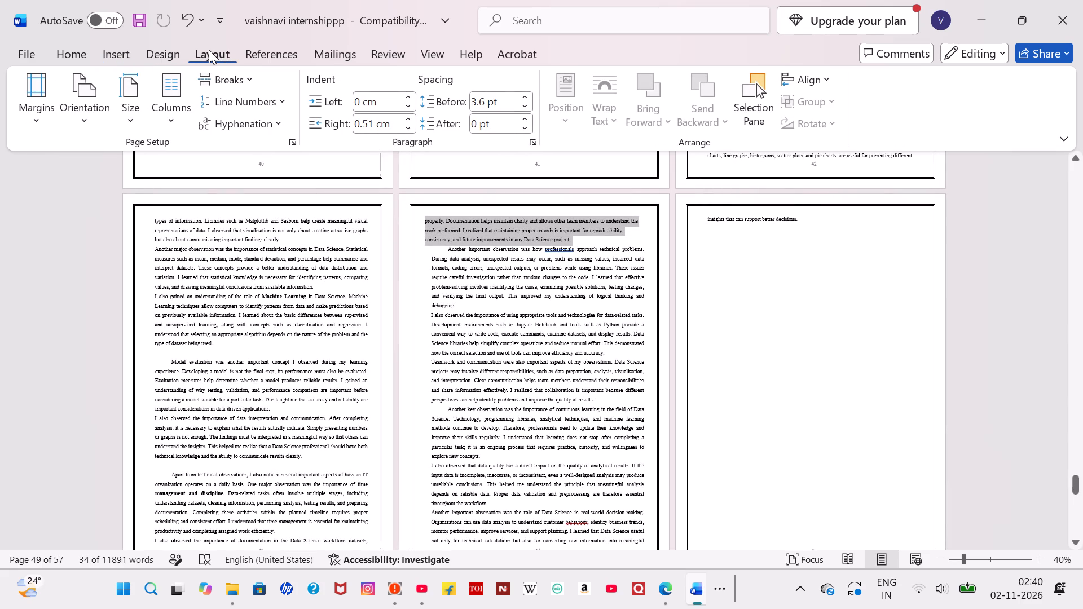
{"action": "left_click", "coordinate": [116, 51]}
{"action": "left_click", "coordinate": [85, 52]}
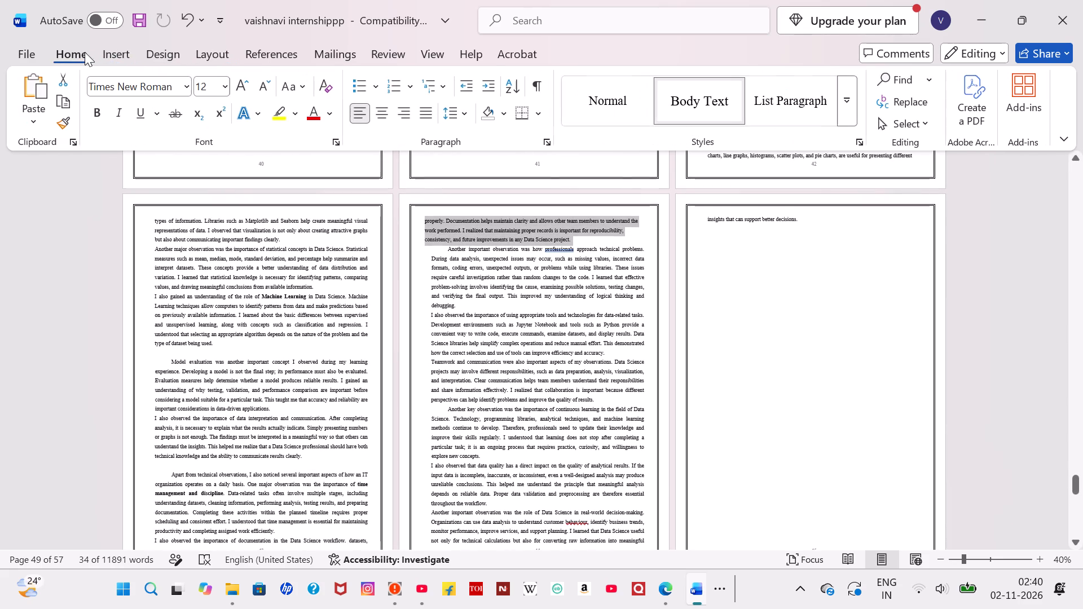
{"action": "left_click", "coordinate": [385, 116]}
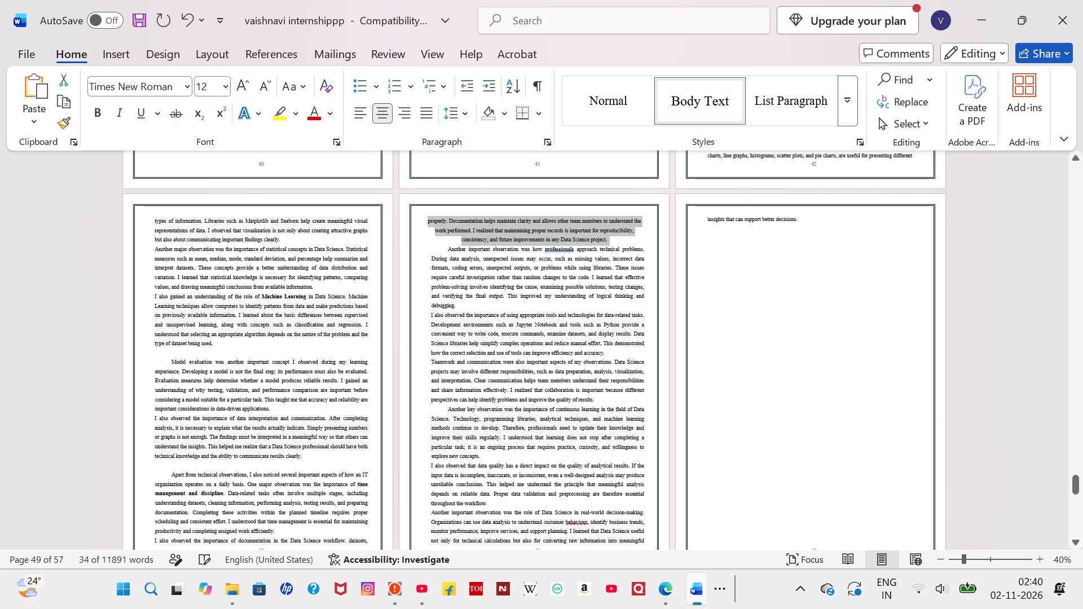
{"action": "left_click", "coordinate": [432, 111]}
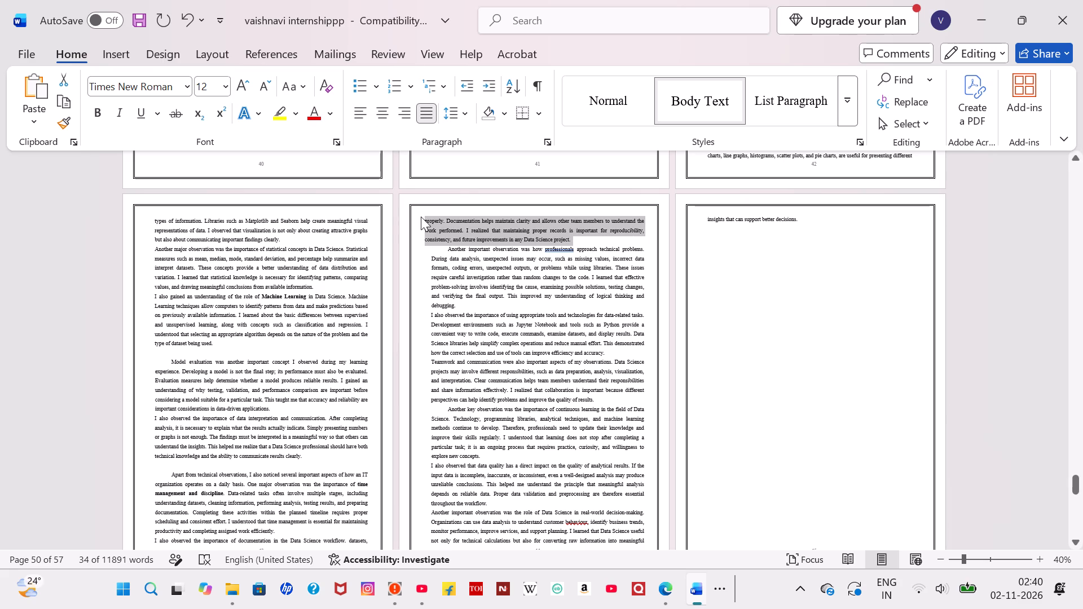
Set the paragraph starting "properly. Documentation helps" to a left indent of 1.25 cm and a right indent of 1 cm.
{"action": "left_click", "coordinate": [199, 51]}
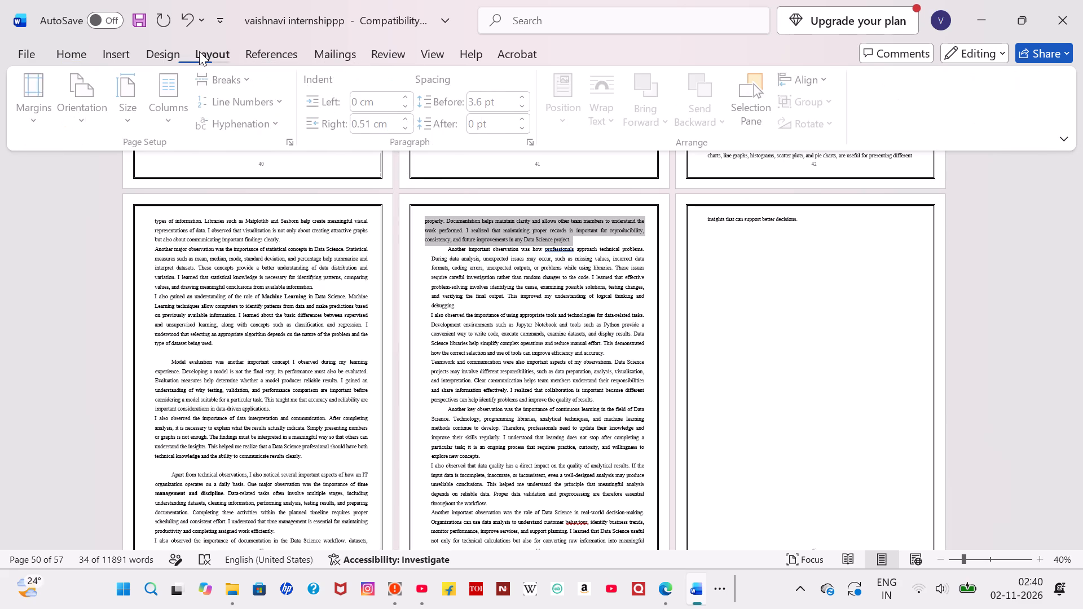
{"action": "left_click", "coordinate": [360, 96]}
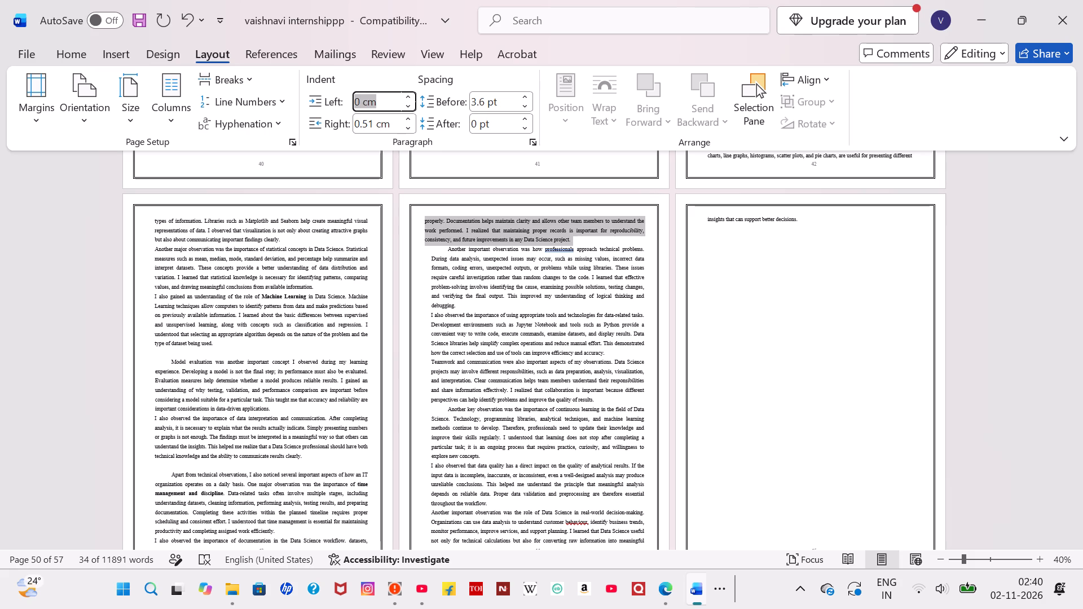
{"action": "key", "text": "BackSpace"}
{"action": "key", "text": "1"}
{"action": "key", "text": "period"}
{"action": "type", "text": "25"}
{"action": "left_click", "coordinate": [369, 126]}
{"action": "key", "text": "BackSpace"}
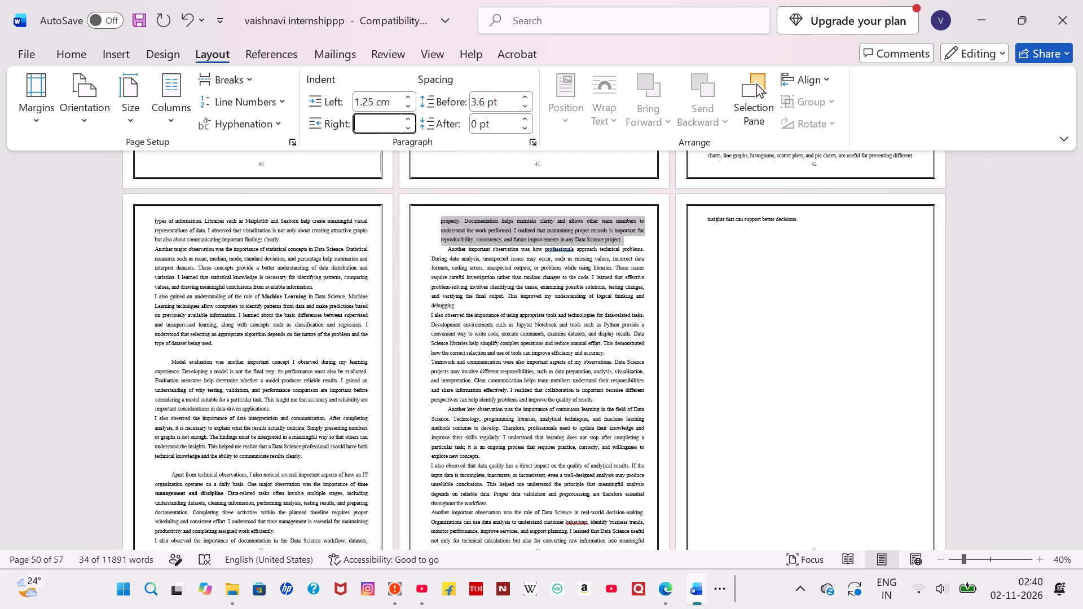
{"action": "key", "text": "BackSpace"}
{"action": "key", "text": "1"}
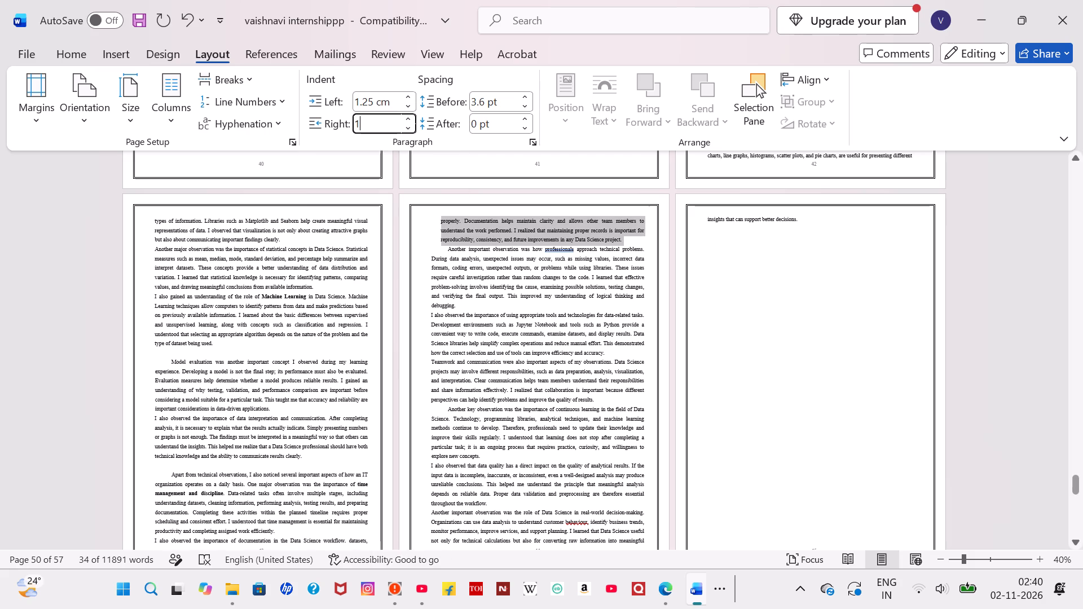
{"action": "left_click", "coordinate": [488, 273]}
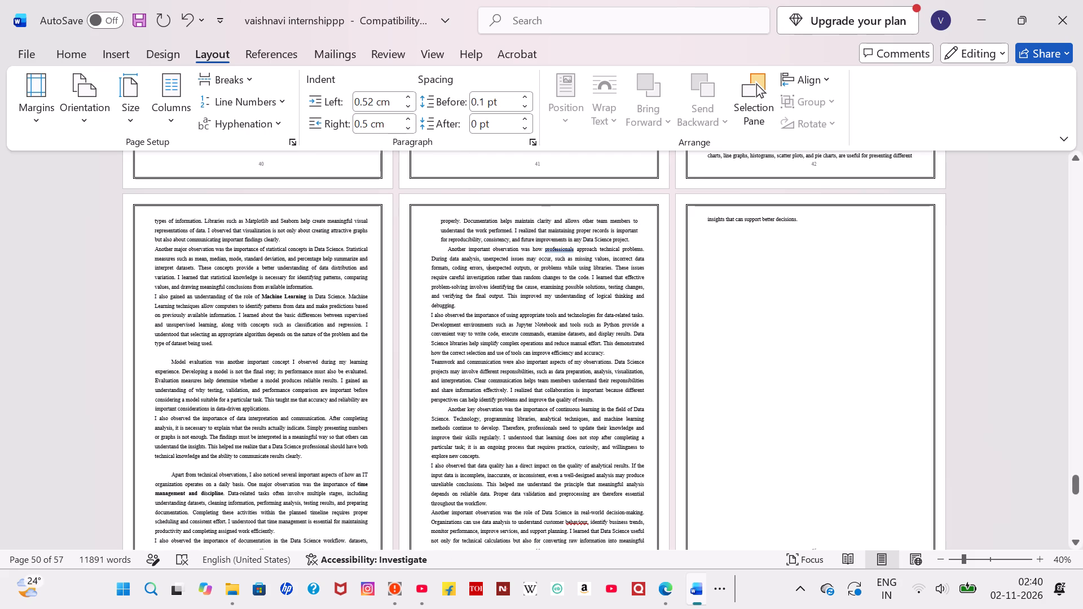
Reduce the left indentation of the paragraph starting "properly. Documentation helps" to bring it in line with the text below.
{"action": "left_click_drag", "start_coordinate": [437, 214], "coordinate": [470, 249]}
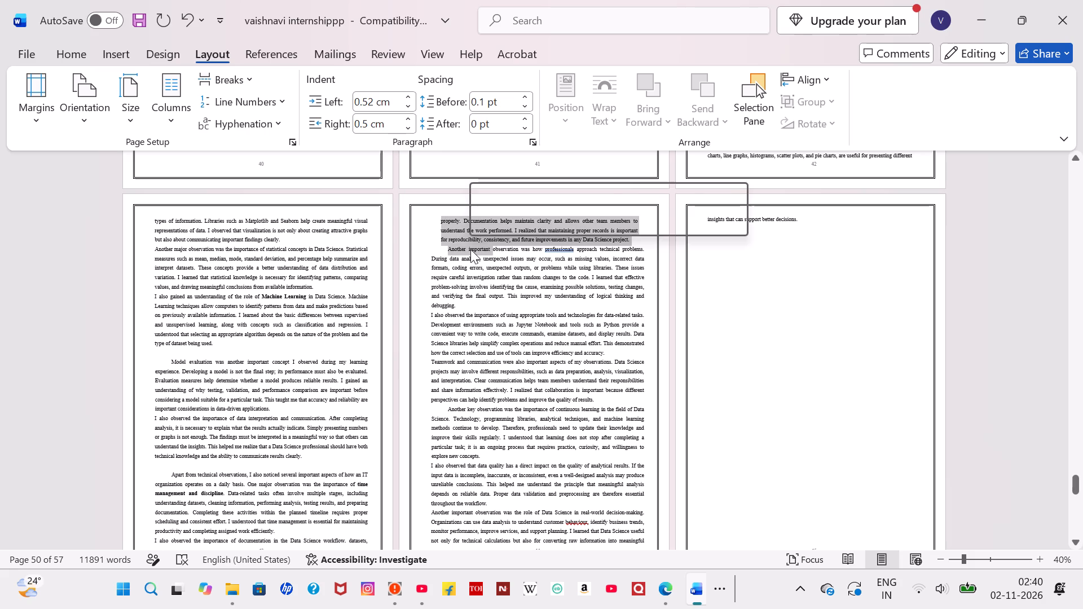
{"action": "left_click", "coordinate": [435, 218]}
{"action": "left_click", "coordinate": [441, 222]}
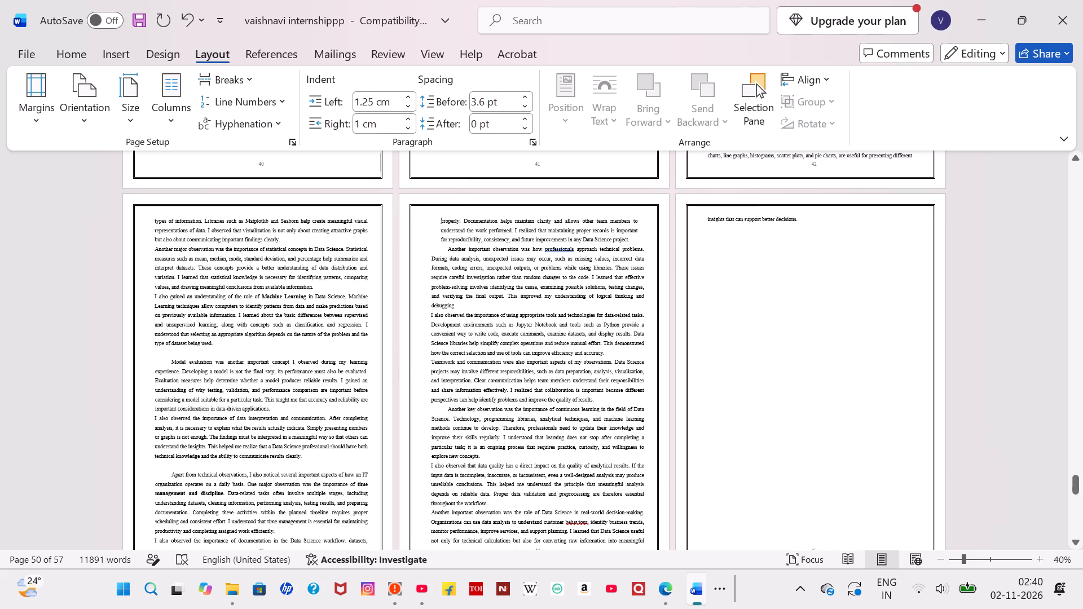
{"action": "key", "text": "BackSpace"}
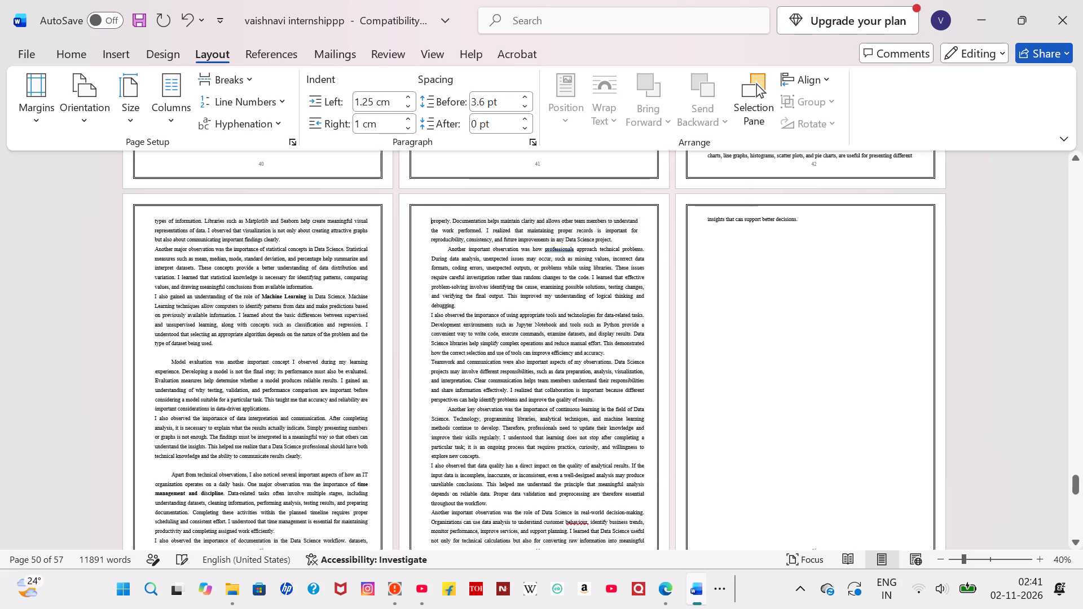
Try to pull the line "and continuously improve one's knowledge and performance" up onto the preceding page by deleting the spacing before it.
{"action": "scroll", "coordinate": [472, 338], "scroll_direction": "down", "scroll_amount": 1}
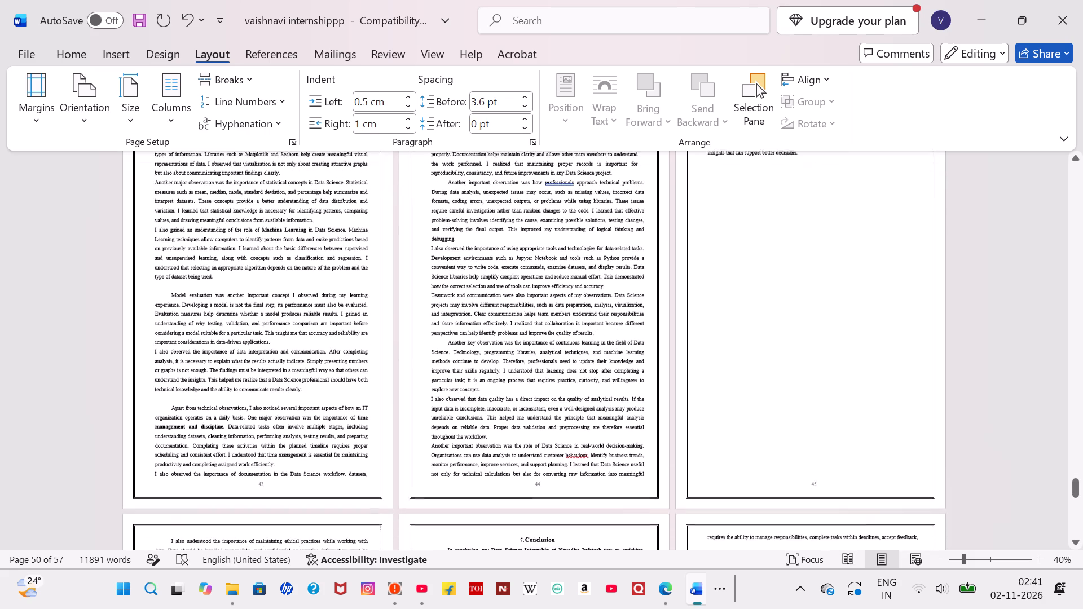
{"action": "left_click_drag", "start_coordinate": [576, 176], "coordinate": [544, 178]}
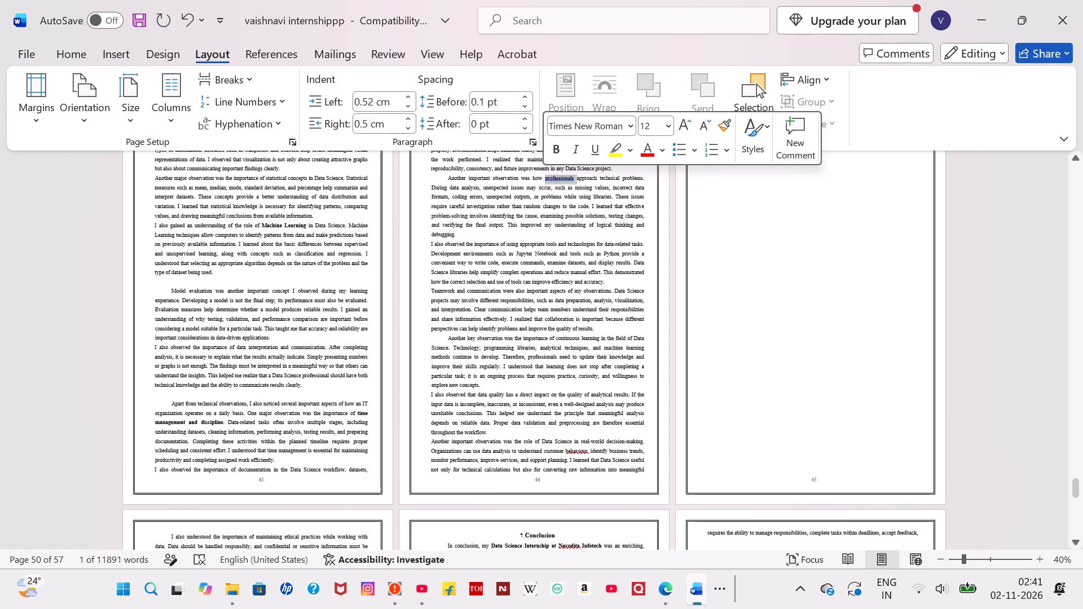
{"action": "scroll", "coordinate": [536, 278], "scroll_direction": "down", "scroll_amount": 3}
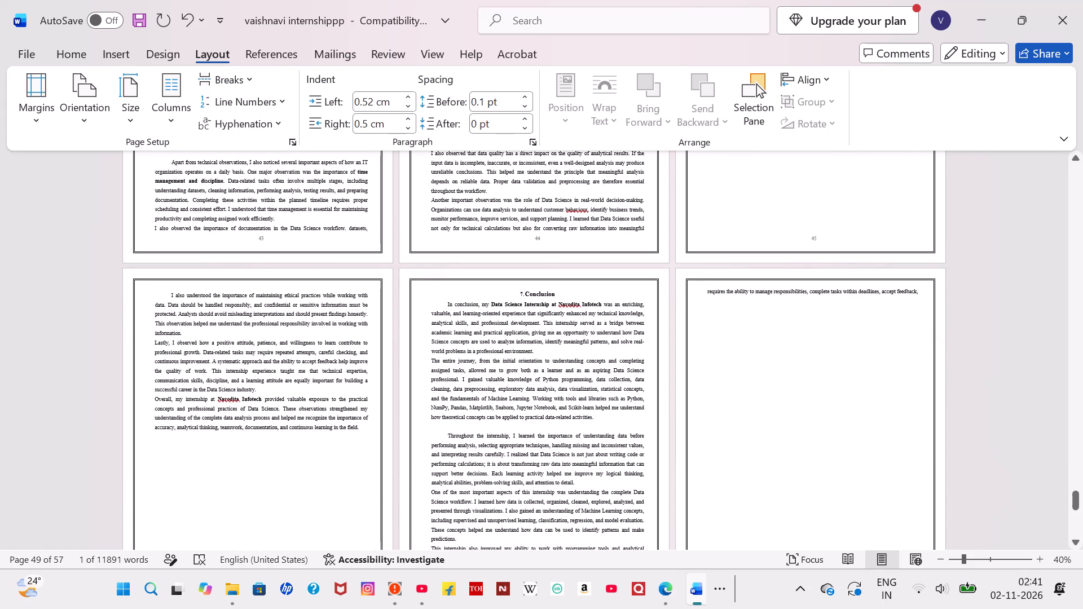
{"action": "scroll", "coordinate": [560, 395], "scroll_direction": "down", "scroll_amount": 2}
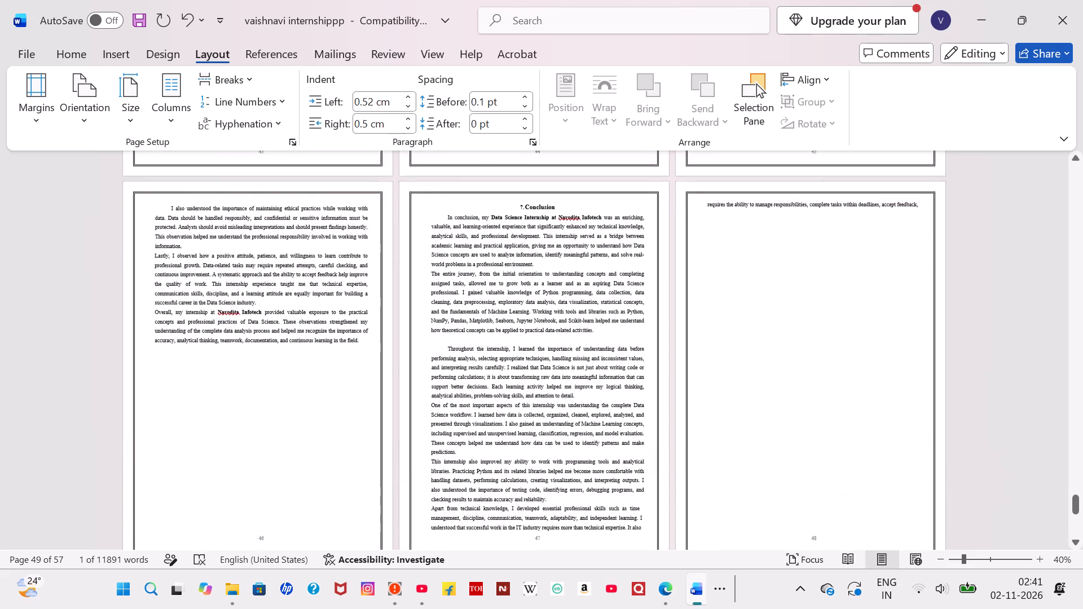
{"action": "scroll", "coordinate": [560, 395], "scroll_direction": "down", "scroll_amount": 2}
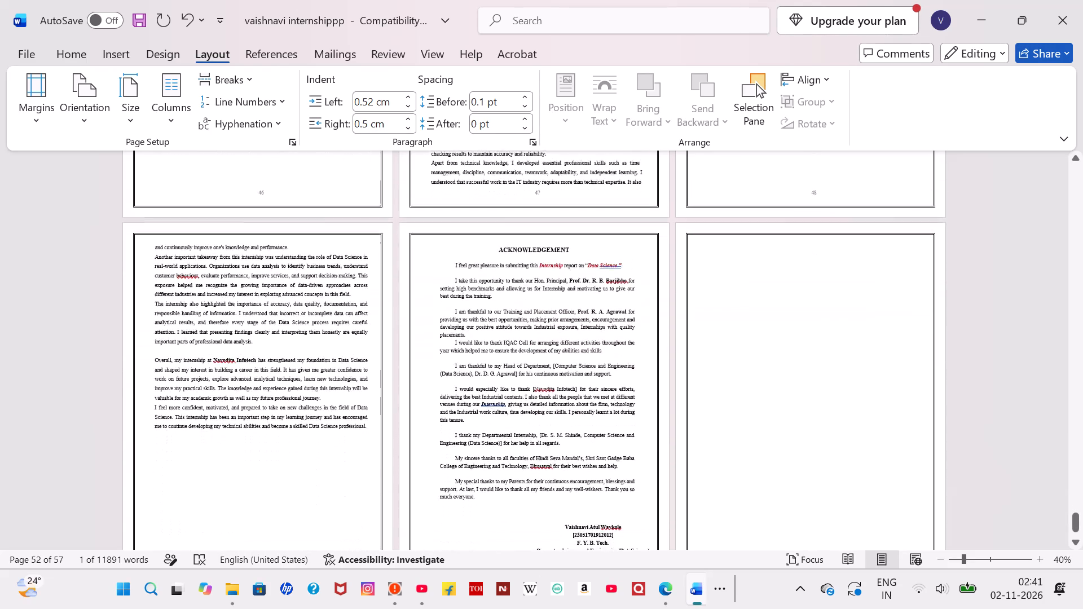
{"action": "left_click", "coordinate": [147, 336]}
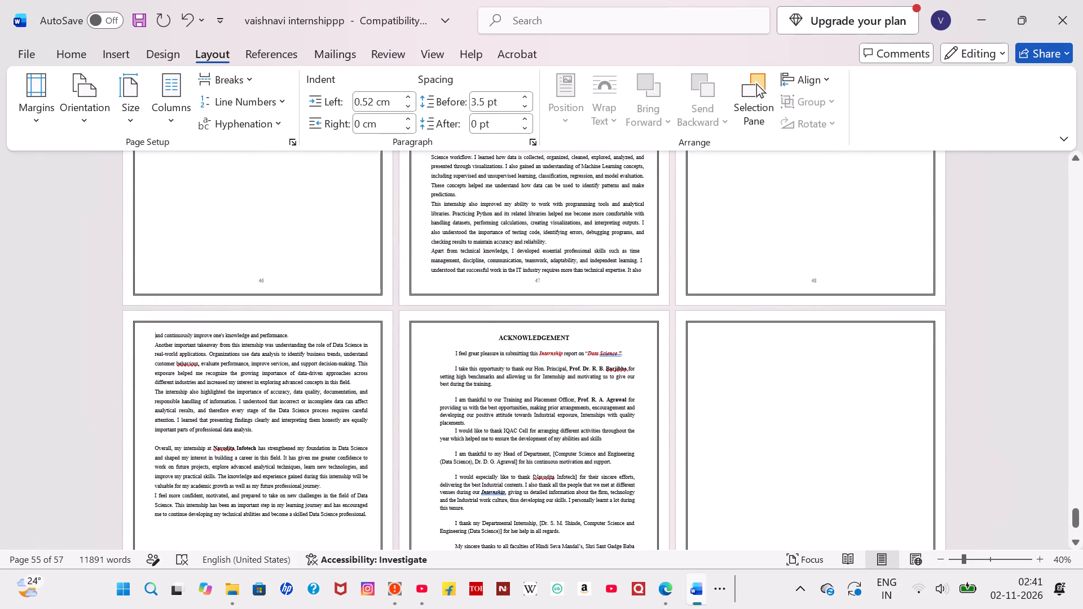
{"action": "key", "text": "BackSpace"}
{"action": "key", "text": "BackSpace"}
{"action": "key", "text": "BackSpace"}
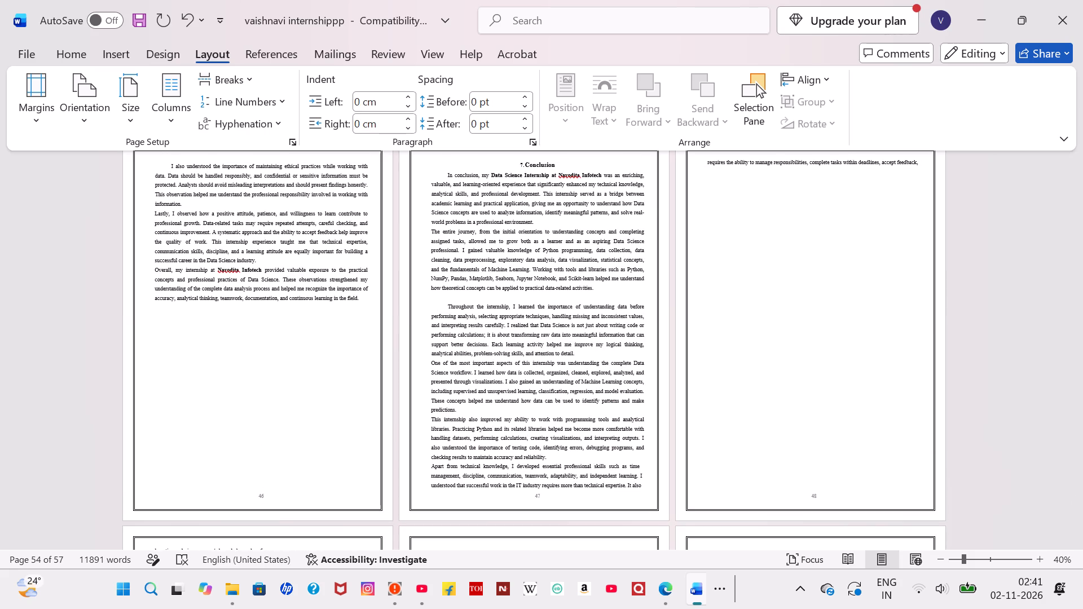
Delete blank lines below the text "requires the ability to manage responsibilities" on the Conclusion's one-line overflow page.
{"action": "left_click", "coordinate": [759, 455]}
{"action": "double_click", "coordinate": [761, 409]}
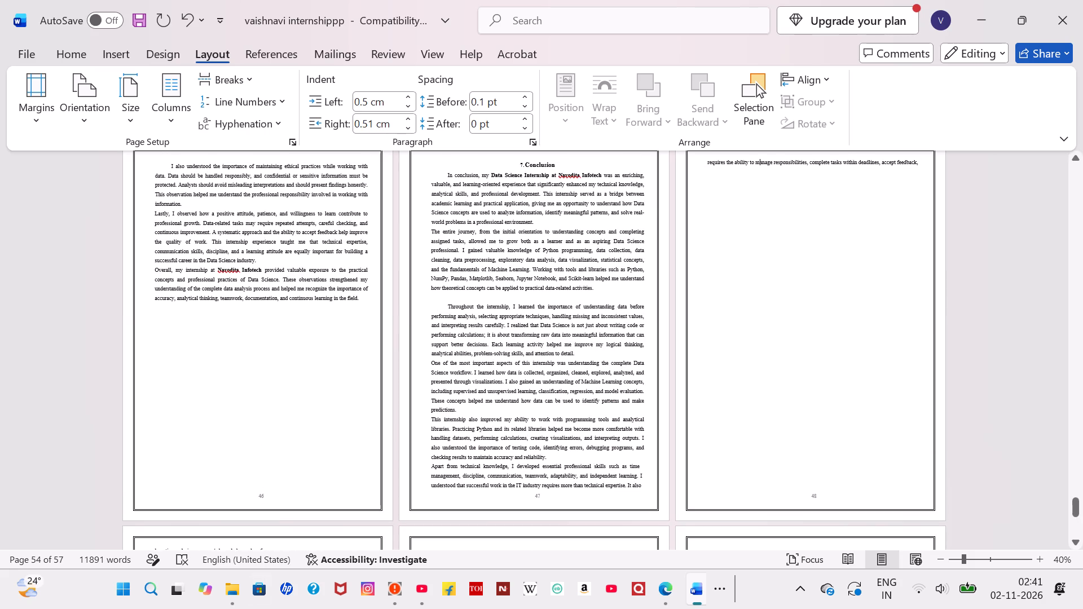
{"action": "key", "text": "BackSpace"}
{"action": "key", "text": "BackSpace"}
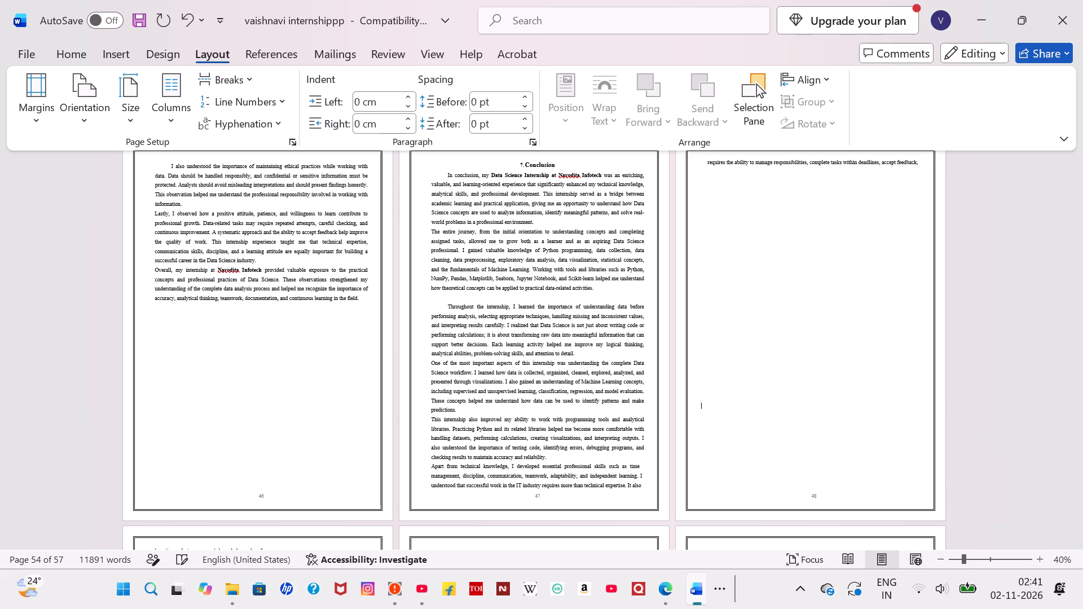
{"action": "key", "text": "BackSpace"}
{"action": "key", "text": "BackSpace"}
{"action": "key", "text": "BackSpace"}
{"action": "key", "text": "BackSpace"}
{"action": "key", "text": "BackSpace"}
{"action": "key", "text": "BackSpace"}
{"action": "key", "text": "BackSpace"}
{"action": "key", "text": "BackSpace"}
{"action": "key", "text": "BackSpace"}
{"action": "key", "text": "BackSpace"}
{"action": "key", "text": "BackSpace"}
{"action": "key", "text": "BackSpace"}
{"action": "key", "text": "BackSpace"}
{"action": "key", "text": "BackSpace"}
{"action": "key", "text": "BackSpace"}
{"action": "key", "text": "BackSpace"}
{"action": "key", "text": "BackSpace"}
{"action": "key", "text": "BackSpace"}
{"action": "key", "text": "BackSpace"}
{"action": "key", "text": "BackSpace"}
{"action": "key", "text": "BackSpace"}
{"action": "key", "text": "BackSpace"}
{"action": "key", "text": "BackSpace"}
{"action": "key", "text": "BackSpace"}
{"action": "key", "text": "BackSpace"}
{"action": "key", "text": "BackSpace"}
{"action": "key", "text": "BackSpace"}
{"action": "key", "text": "BackSpace"}
Delete the Conclusion text from "It also" through the overflow line "requires the ability to manage responsibilities... accept feedback," together with the blank space below.
{"action": "scroll", "coordinate": [763, 376], "scroll_direction": "down", "scroll_amount": 3}
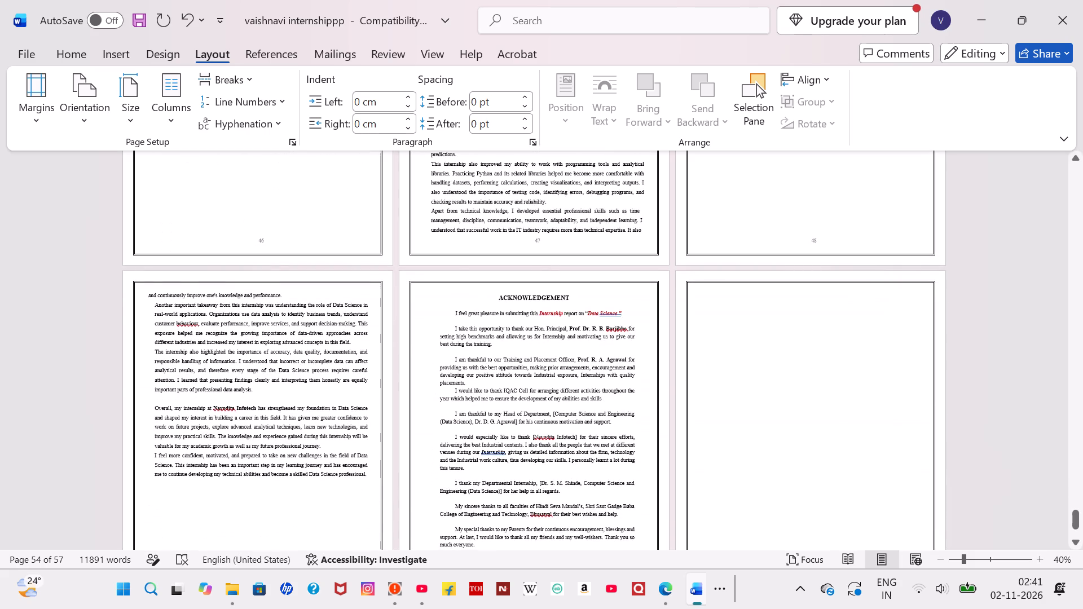
{"action": "scroll", "coordinate": [763, 376], "scroll_direction": "down", "scroll_amount": 1}
{"action": "scroll", "coordinate": [763, 376], "scroll_direction": "up", "scroll_amount": 4}
{"action": "scroll", "coordinate": [693, 431], "scroll_direction": "up", "scroll_amount": 1}
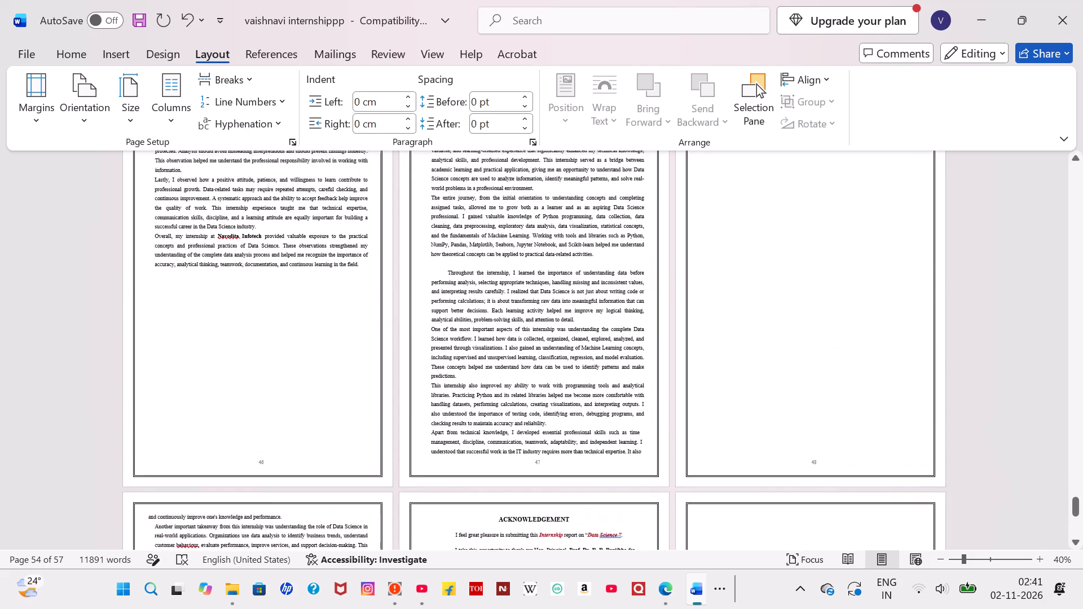
{"action": "scroll", "coordinate": [693, 431], "scroll_direction": "up", "scroll_amount": 1}
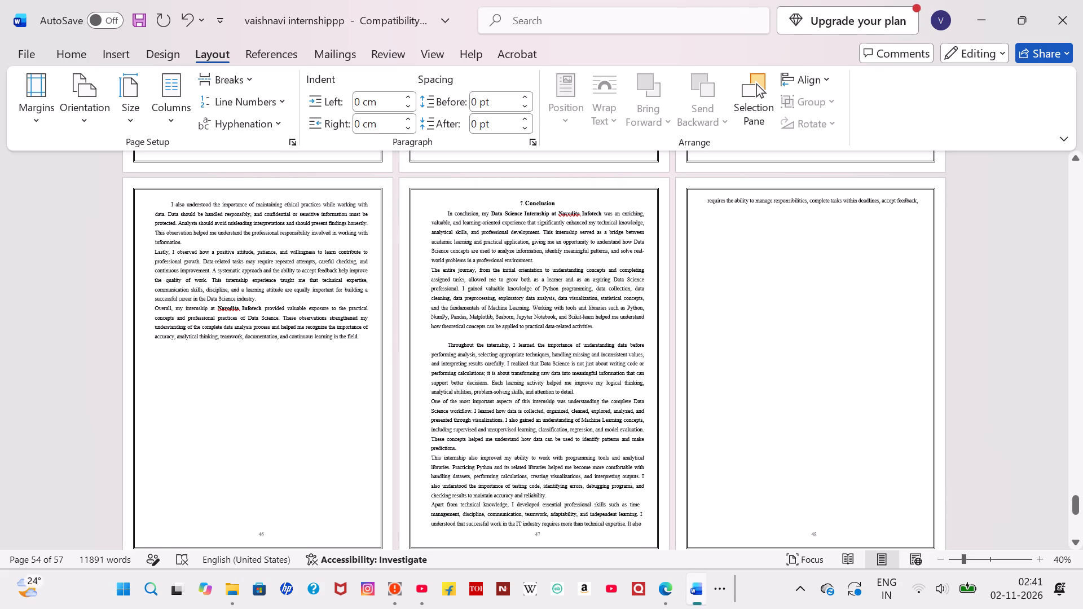
{"action": "left_click_drag", "start_coordinate": [627, 527], "coordinate": [761, 448]}
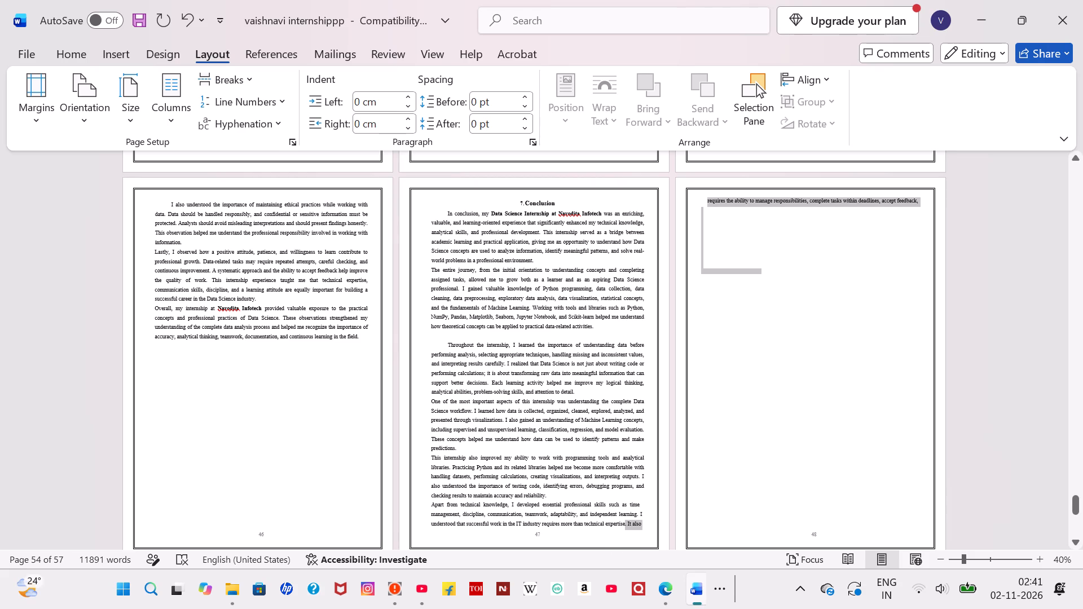
{"action": "left_click_drag", "start_coordinate": [761, 448], "coordinate": [763, 320]}
{"action": "key", "text": "BackSpace"}
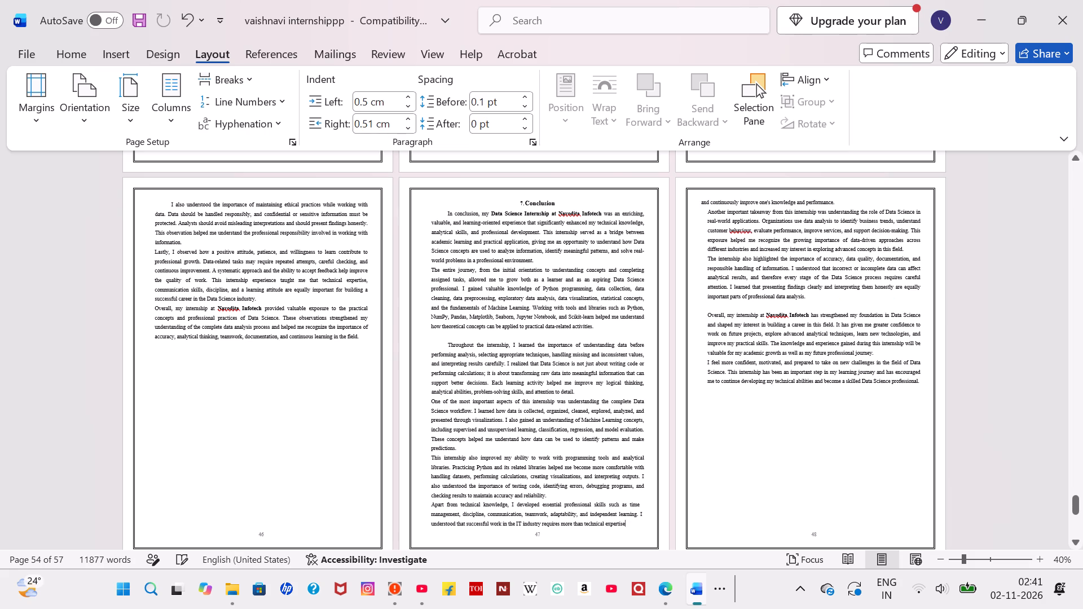
Indent the line "and continuously improve one's knowledge and performance." with spaces to line it up with the paragraphs below.
{"action": "left_click", "coordinate": [701, 198]}
{"action": "key", "text": "space"}
{"action": "key", "text": "space"}
{"action": "key", "text": "space"}
{"action": "key", "text": "space"}
{"action": "key", "text": "space"}
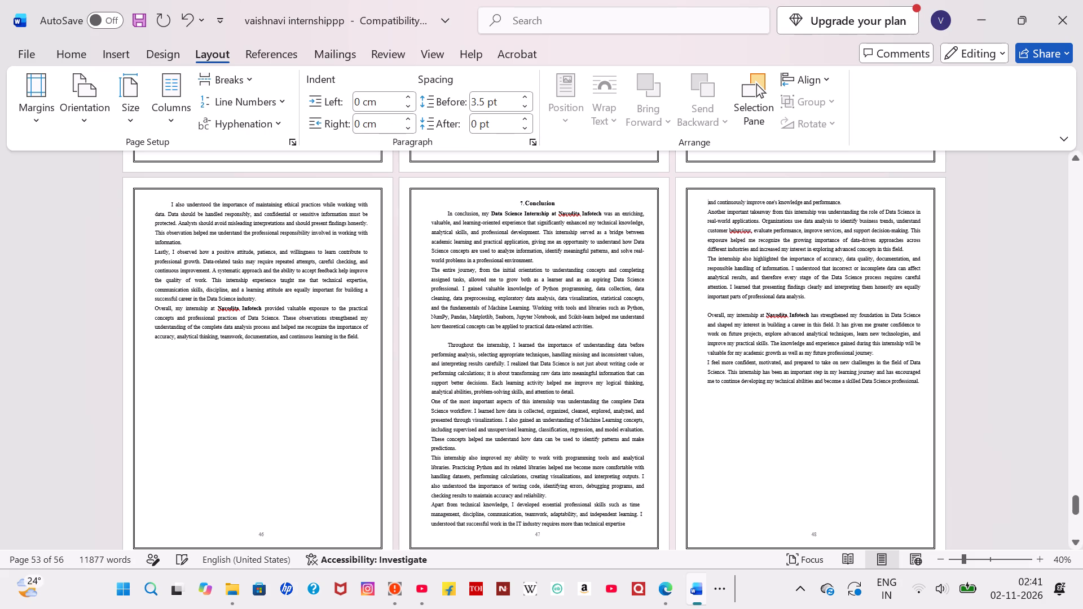
Review the page layout from the Acknowledgement back to the front pages for remaining blank and one-line overflow pages.
{"action": "scroll", "coordinate": [681, 318], "scroll_direction": "down", "scroll_amount": 7}
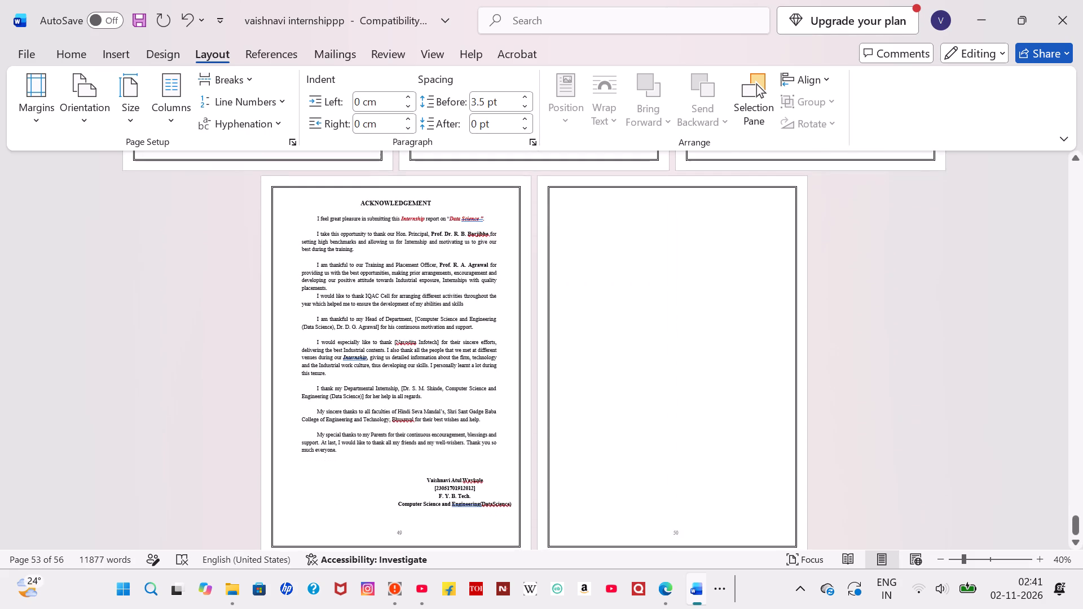
{"action": "scroll", "coordinate": [681, 318], "scroll_direction": "up", "scroll_amount": 4}
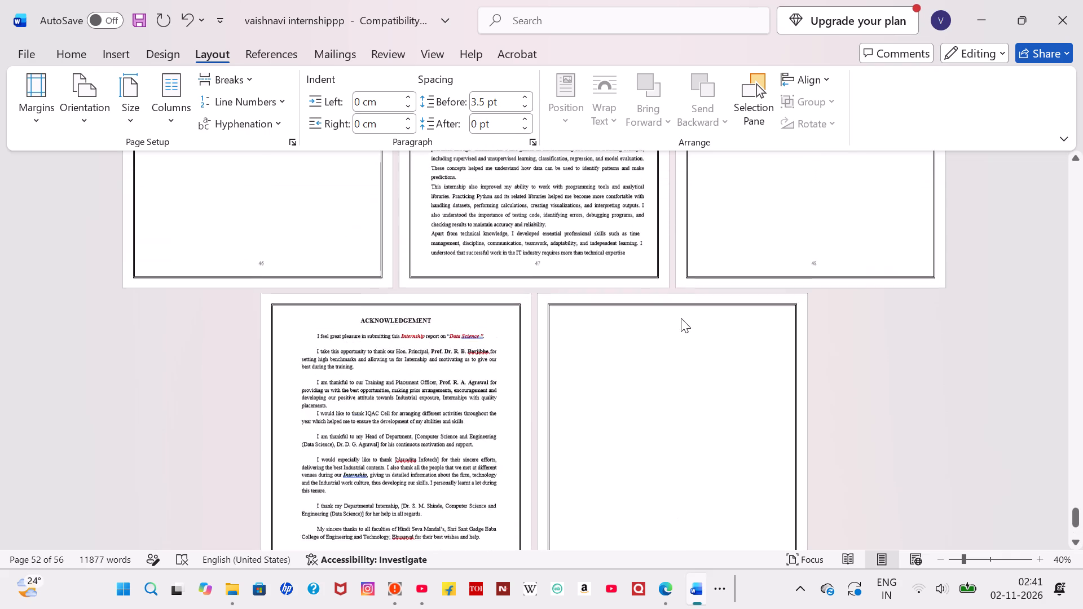
{"action": "scroll", "coordinate": [681, 318], "scroll_direction": "up", "scroll_amount": 19}
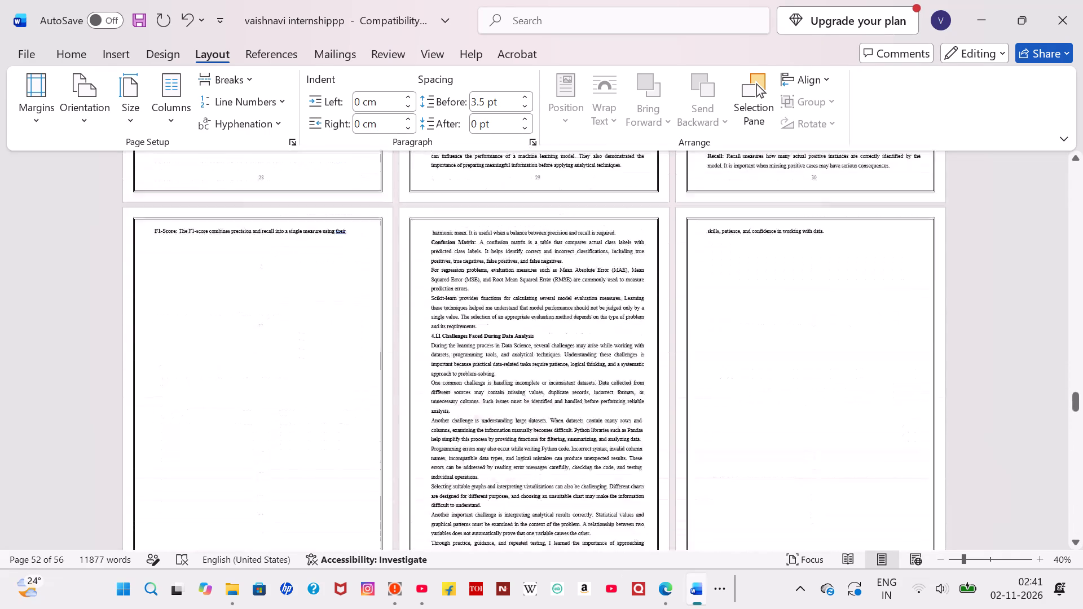
{"action": "scroll", "coordinate": [681, 318], "scroll_direction": "up", "scroll_amount": 3}
{"action": "scroll", "coordinate": [681, 318], "scroll_direction": "up", "scroll_amount": 20}
{"action": "scroll", "coordinate": [681, 318], "scroll_direction": "up", "scroll_amount": 20}
{"action": "scroll", "coordinate": [681, 318], "scroll_direction": "up", "scroll_amount": 20}
{"action": "scroll", "coordinate": [681, 318], "scroll_direction": "down", "scroll_amount": 3}
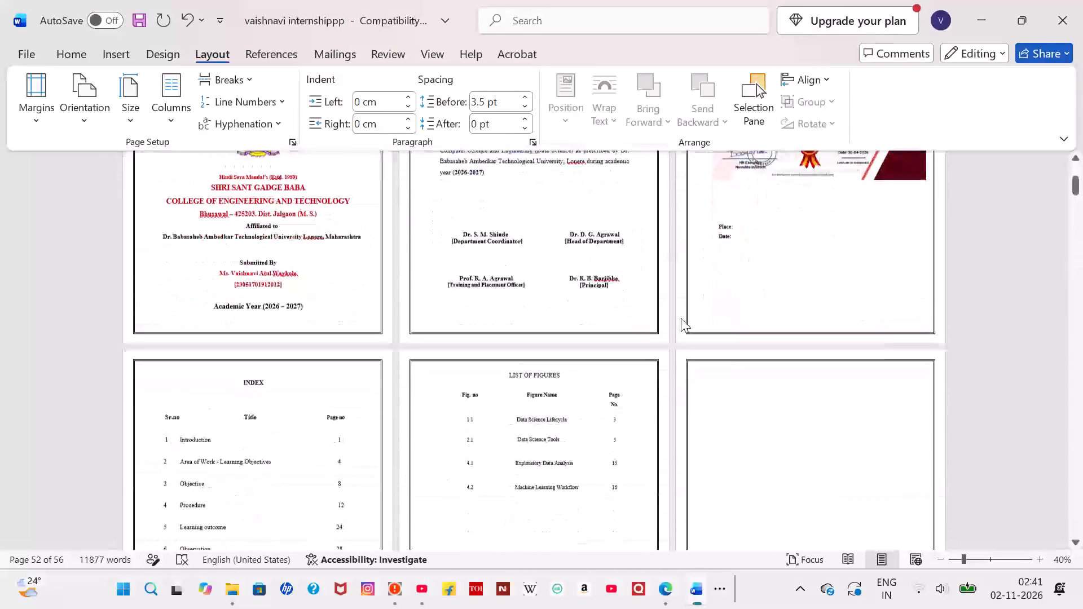
{"action": "scroll", "coordinate": [681, 318], "scroll_direction": "down", "scroll_amount": 4}
{"action": "scroll", "coordinate": [681, 318], "scroll_direction": "up", "scroll_amount": 3}
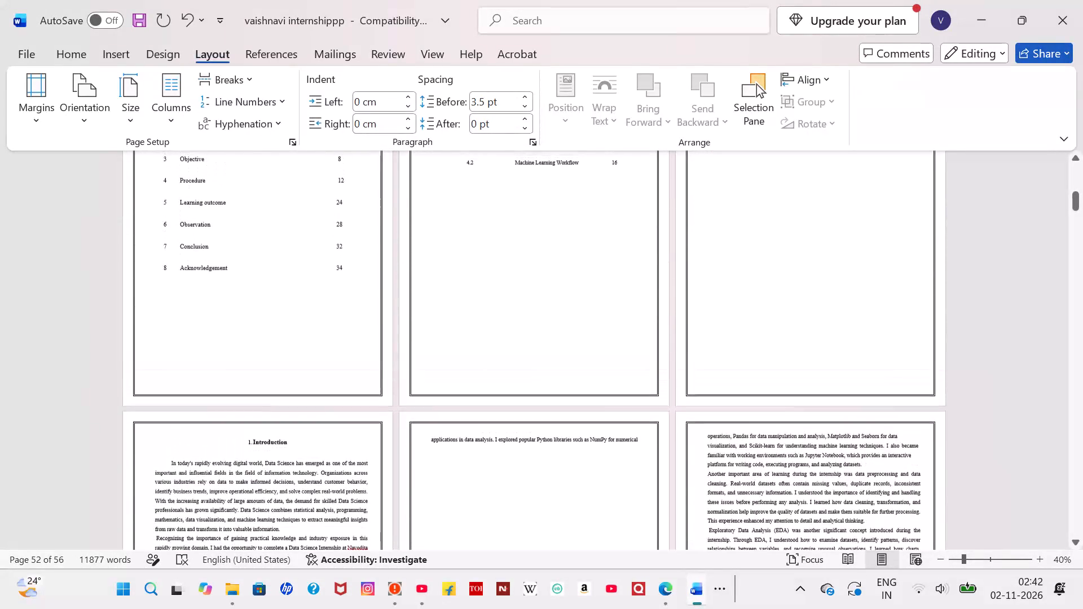
{"action": "scroll", "coordinate": [681, 318], "scroll_direction": "up", "scroll_amount": 2}
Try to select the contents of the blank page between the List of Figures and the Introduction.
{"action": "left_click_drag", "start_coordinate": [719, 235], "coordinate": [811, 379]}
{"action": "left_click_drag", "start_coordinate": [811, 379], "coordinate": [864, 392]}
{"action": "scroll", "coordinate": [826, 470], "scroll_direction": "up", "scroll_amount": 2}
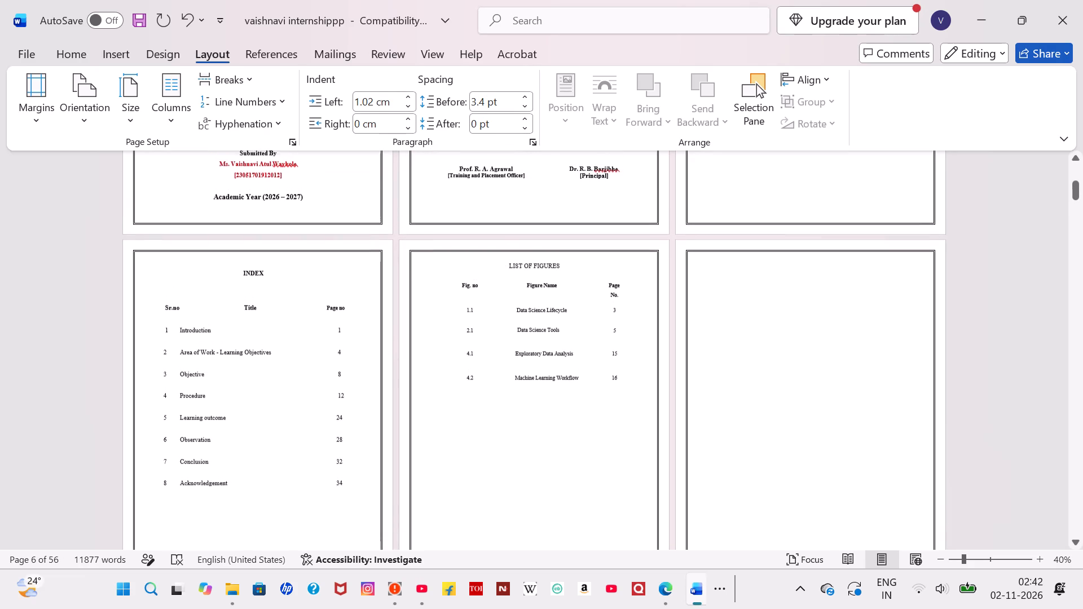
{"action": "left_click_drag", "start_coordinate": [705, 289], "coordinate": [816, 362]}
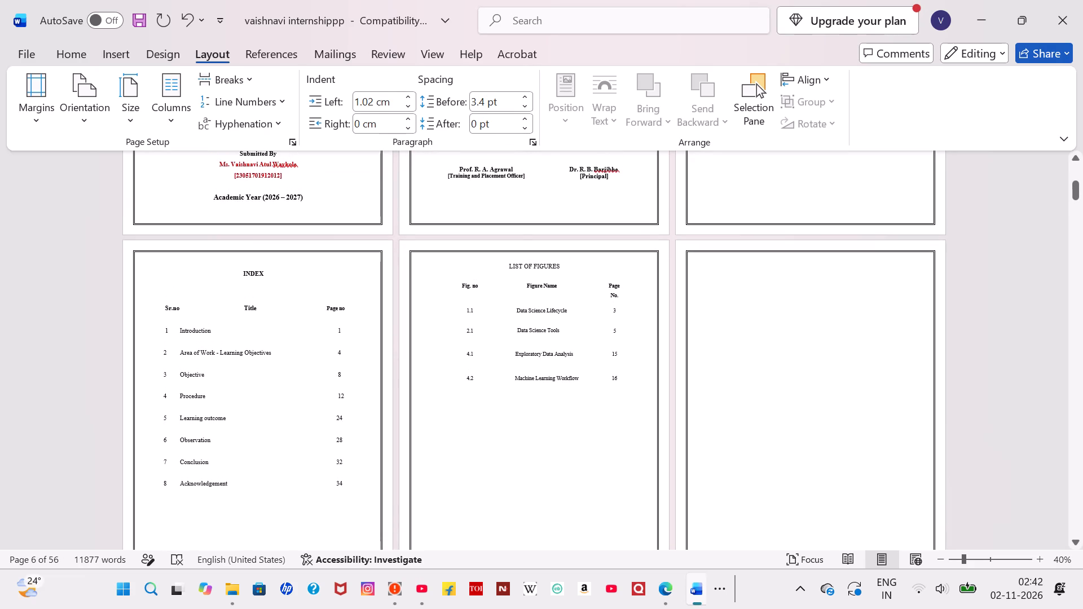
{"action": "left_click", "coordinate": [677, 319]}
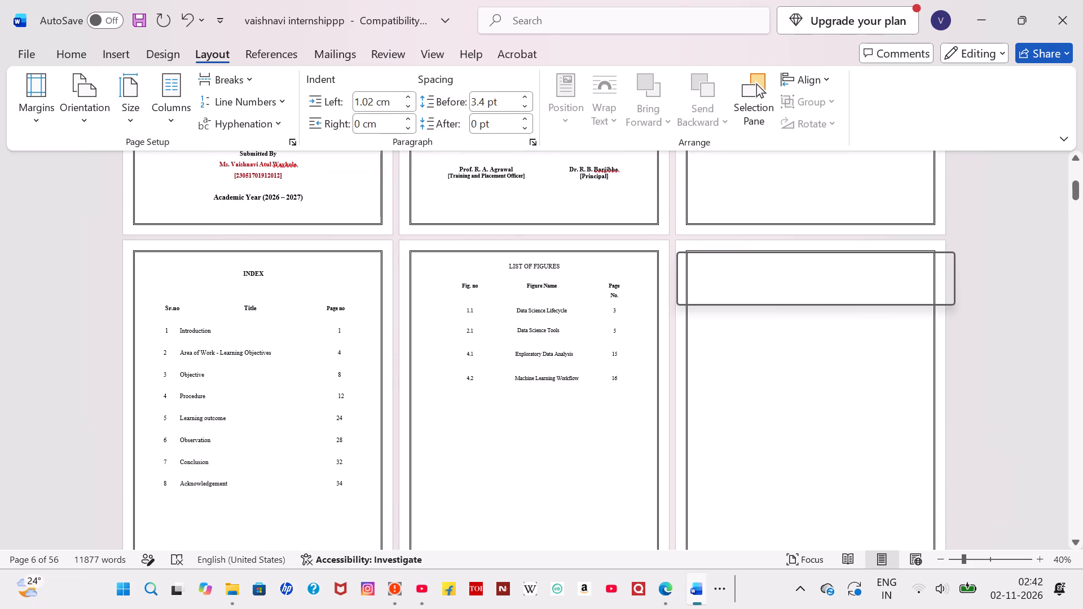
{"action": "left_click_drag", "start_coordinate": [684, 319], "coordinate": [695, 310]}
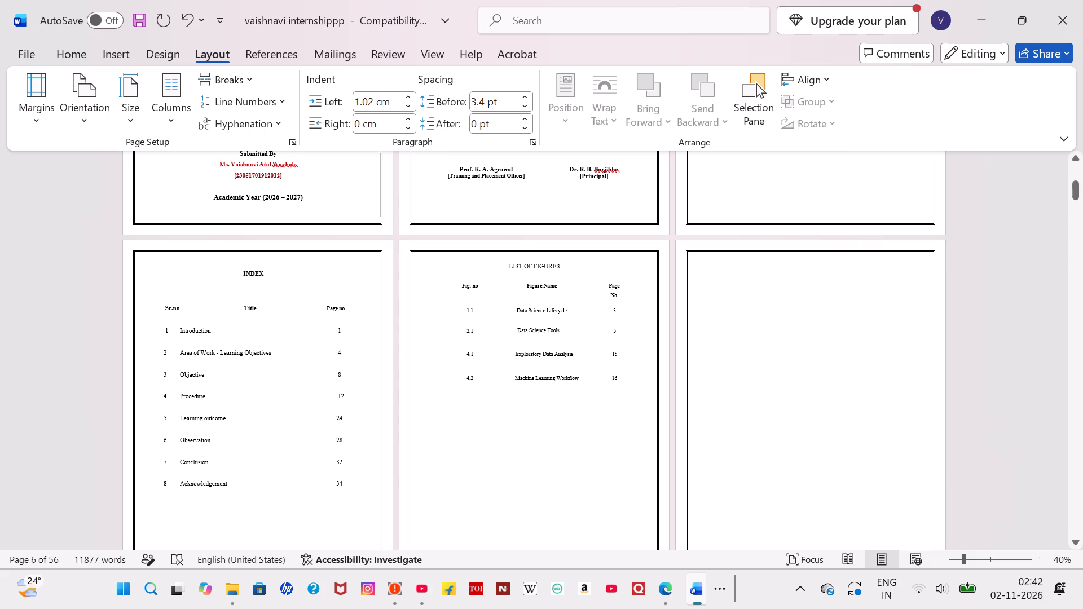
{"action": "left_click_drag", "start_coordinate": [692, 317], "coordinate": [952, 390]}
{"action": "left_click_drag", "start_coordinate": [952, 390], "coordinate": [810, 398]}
Delete the Introduction text from "I gained knowledge of Python programming and its" through the overflow line ending "such as NumPy for numerical".
{"action": "scroll", "coordinate": [810, 398], "scroll_direction": "down", "scroll_amount": 4}
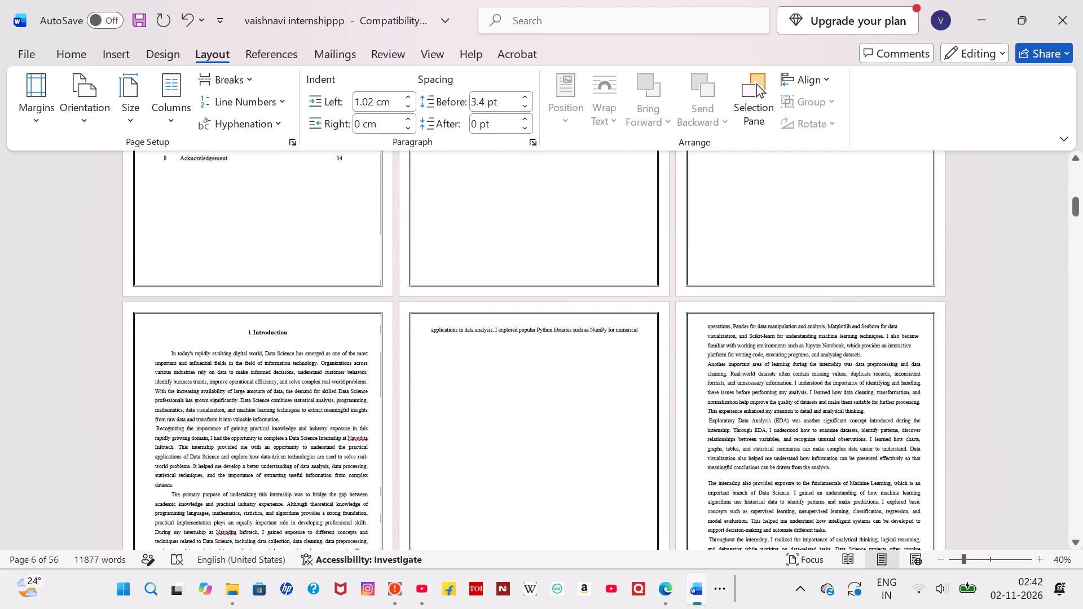
{"action": "scroll", "coordinate": [284, 395], "scroll_direction": "down", "scroll_amount": 2}
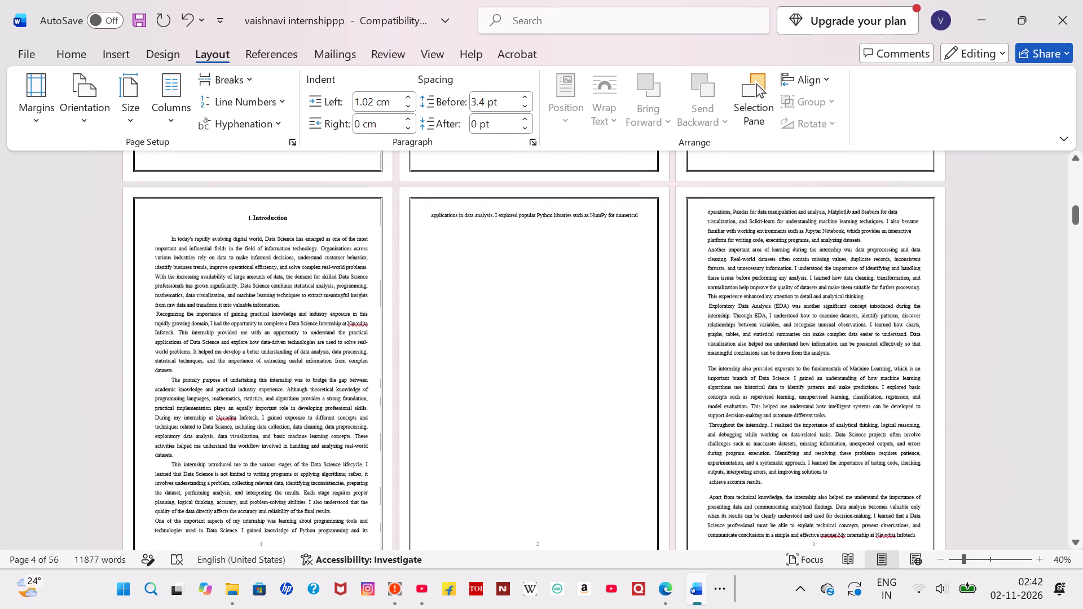
{"action": "scroll", "coordinate": [284, 395], "scroll_direction": "down", "scroll_amount": 1}
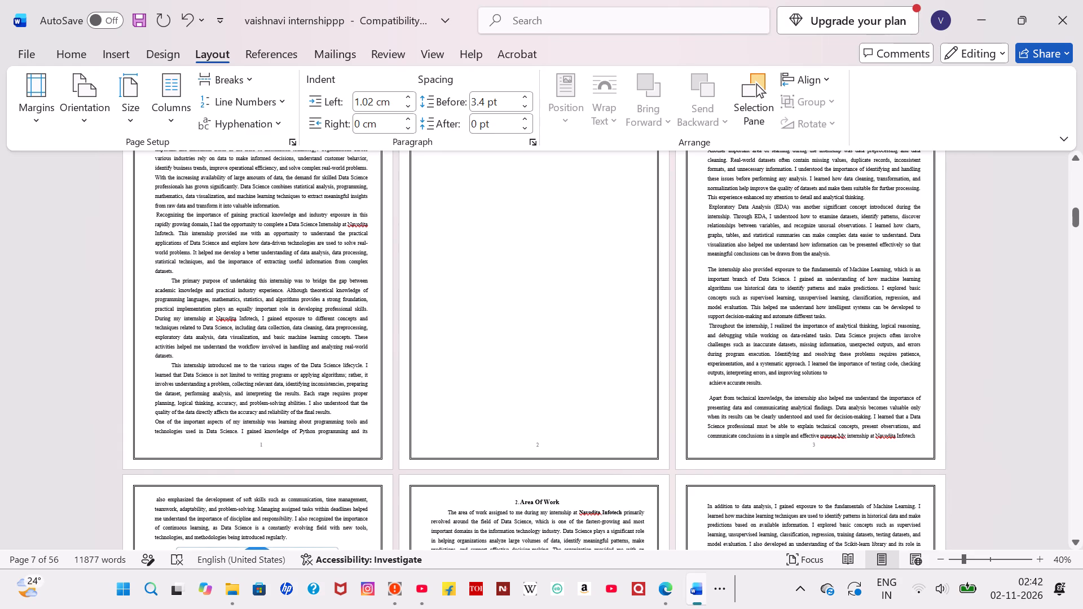
{"action": "left_click_drag", "start_coordinate": [240, 433], "coordinate": [271, 430]}
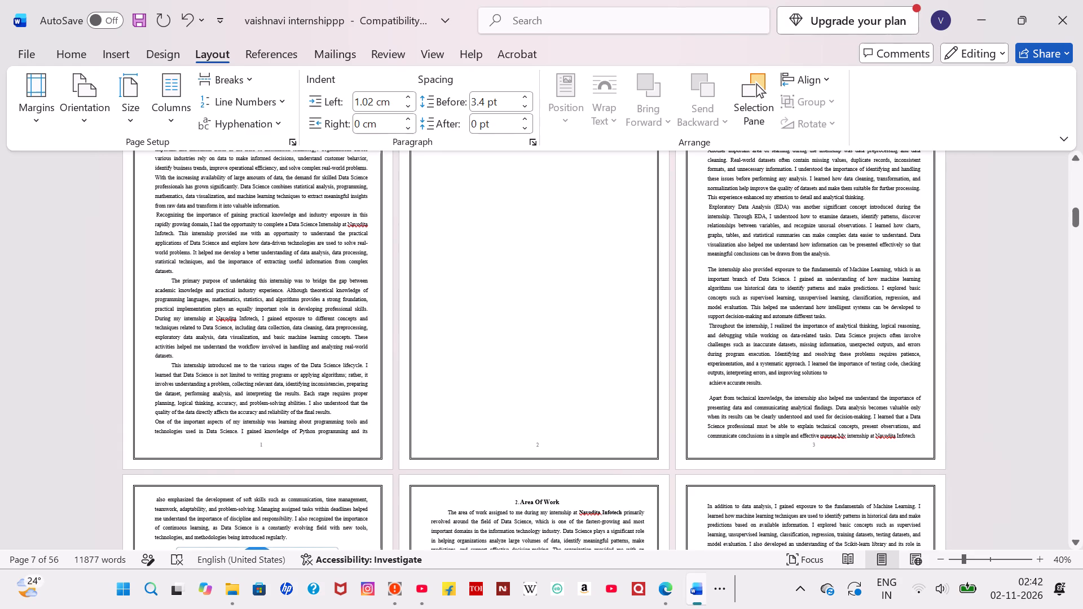
{"action": "left_click_drag", "start_coordinate": [271, 430], "coordinate": [474, 158]}
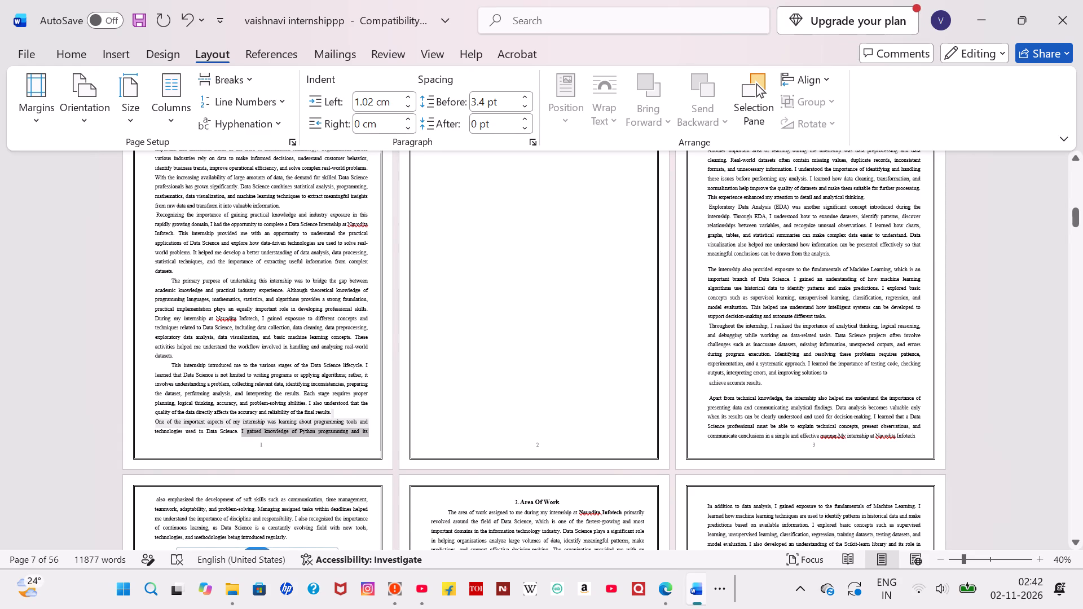
{"action": "left_click_drag", "start_coordinate": [474, 158], "coordinate": [578, 320]}
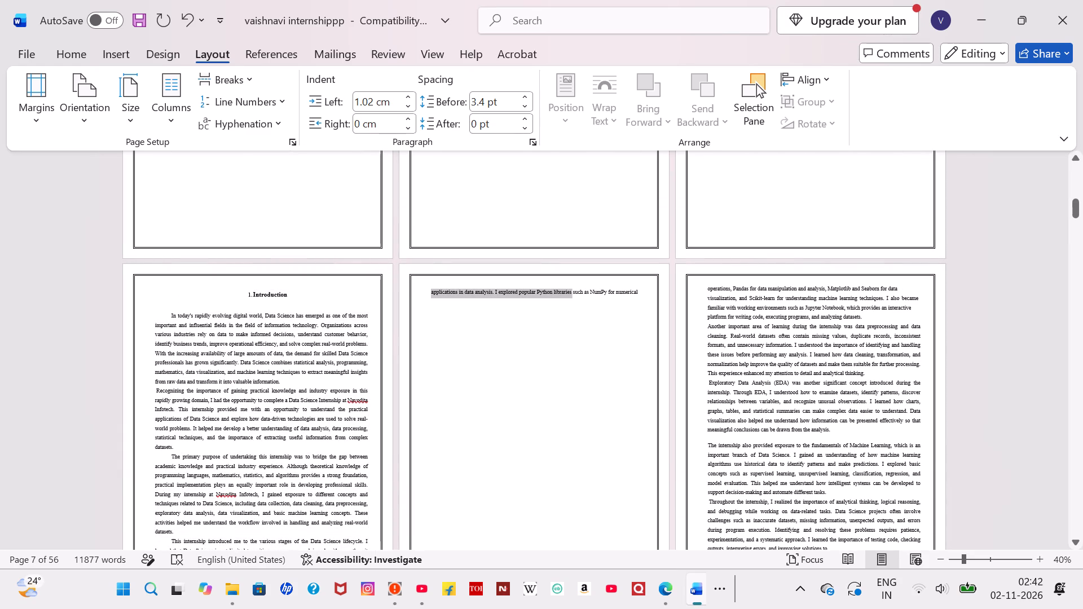
{"action": "left_click_drag", "start_coordinate": [578, 320], "coordinate": [614, 385]}
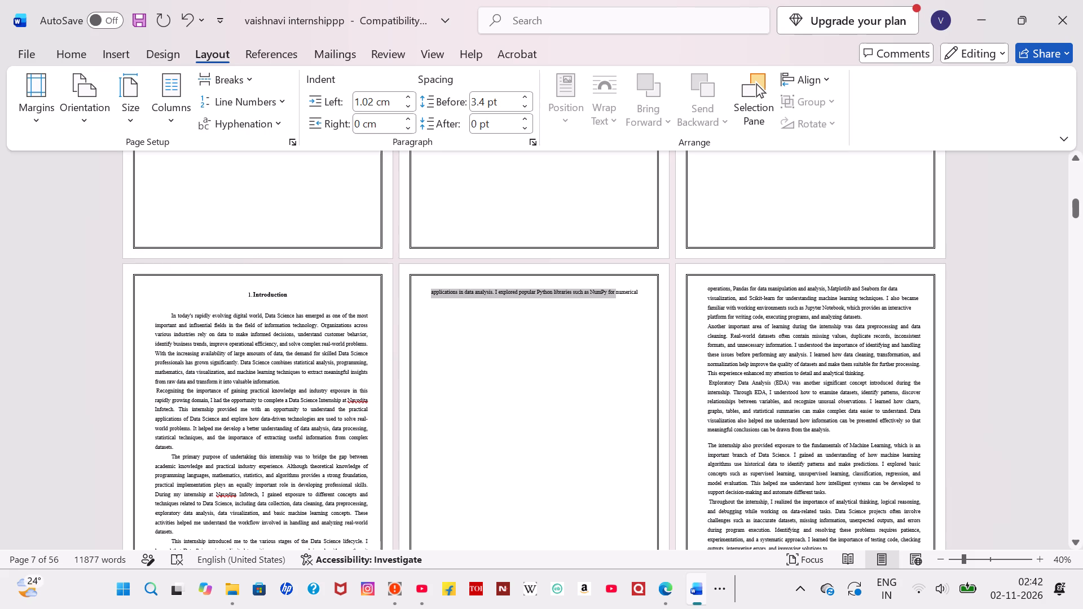
{"action": "left_click_drag", "start_coordinate": [614, 385], "coordinate": [624, 383]}
{"action": "key", "text": "BackSpace"}
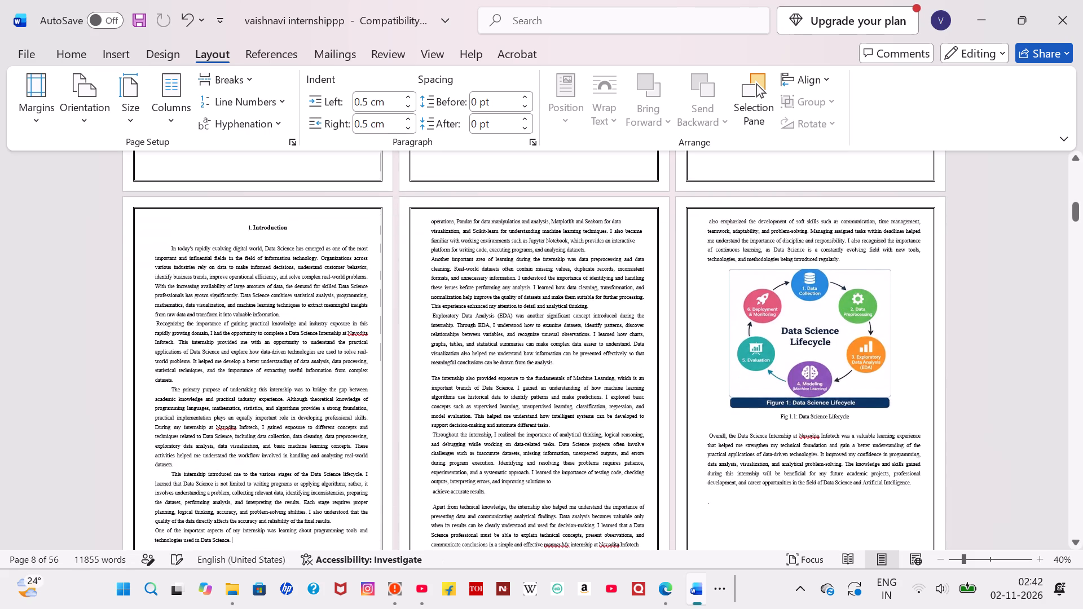
Delete the Area Of Work overflow line "represent. Analyzing the outcomes, identifying important observations, and drawing meaningful" together with its otherwise empty page.
{"action": "scroll", "coordinate": [624, 383], "scroll_direction": "down", "scroll_amount": 4}
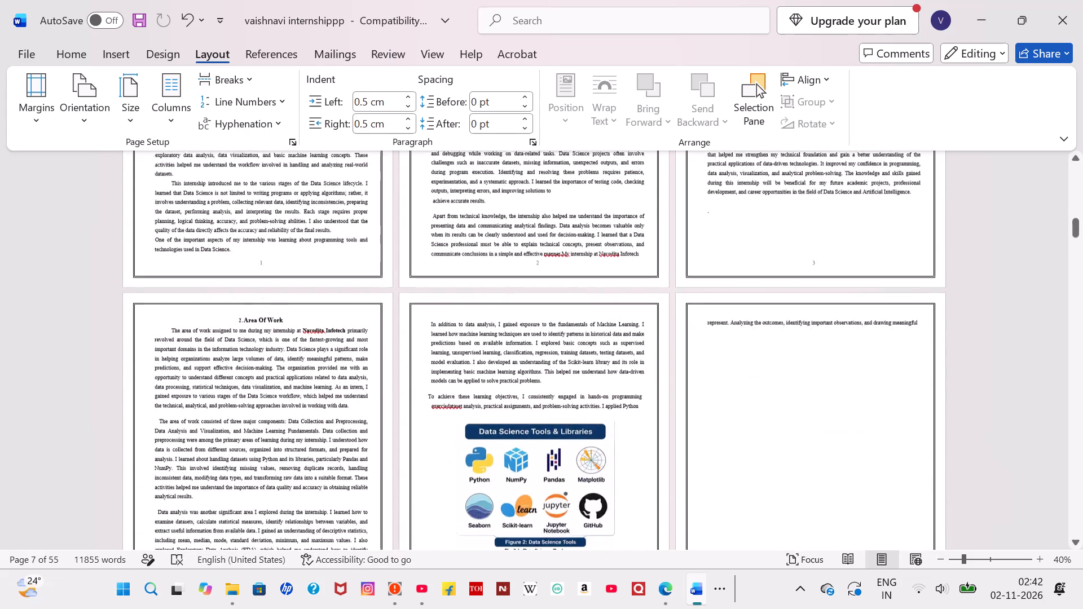
{"action": "scroll", "coordinate": [624, 383], "scroll_direction": "down", "scroll_amount": 3}
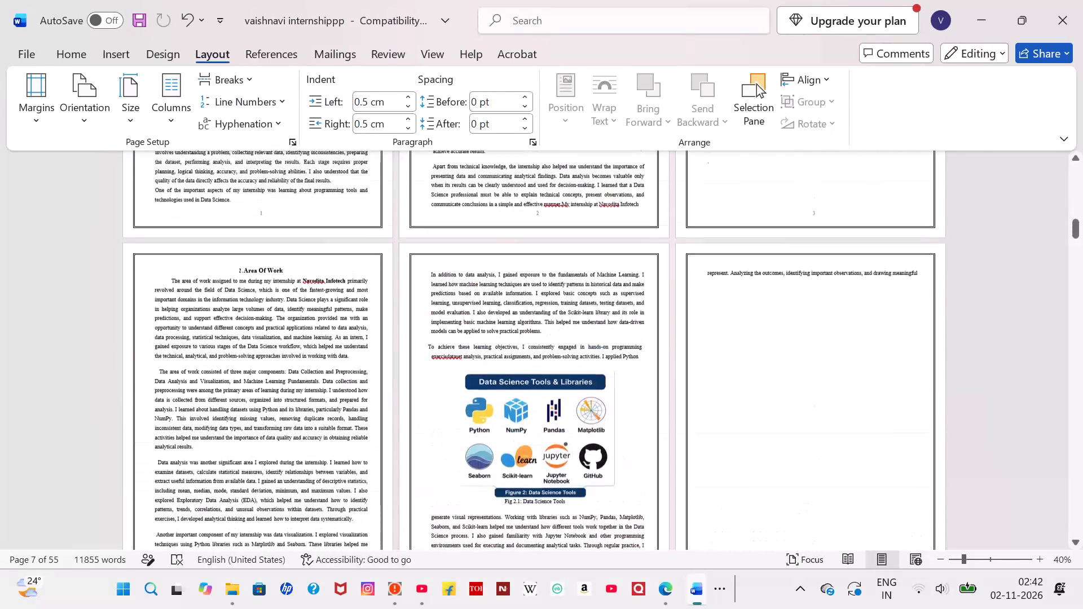
{"action": "scroll", "coordinate": [624, 383], "scroll_direction": "down", "scroll_amount": 1}
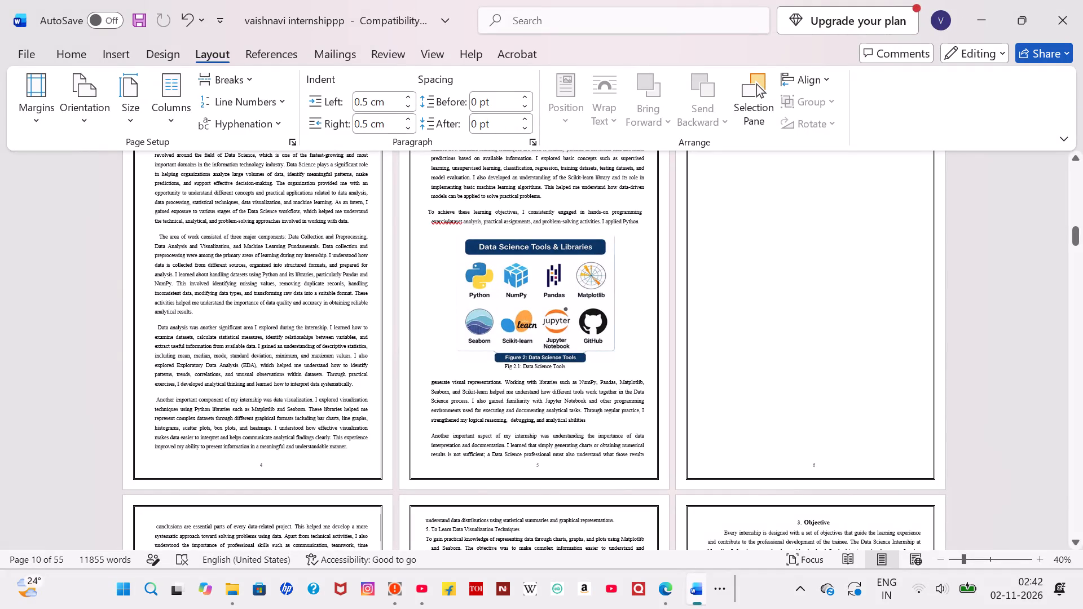
{"action": "scroll", "coordinate": [592, 466], "scroll_direction": "up", "scroll_amount": 3}
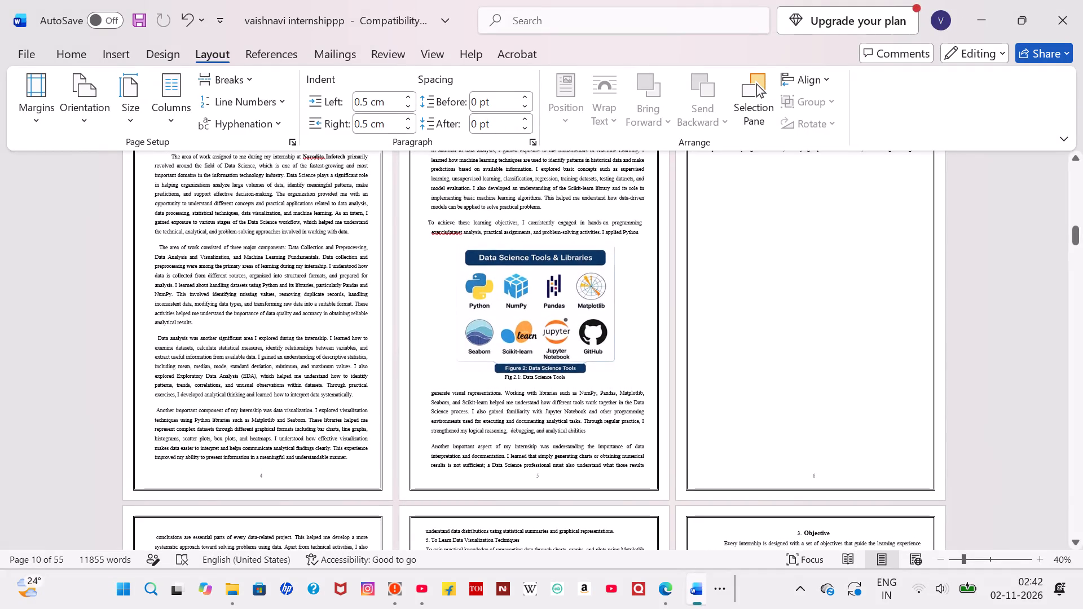
{"action": "scroll", "coordinate": [592, 466], "scroll_direction": "up", "scroll_amount": 2}
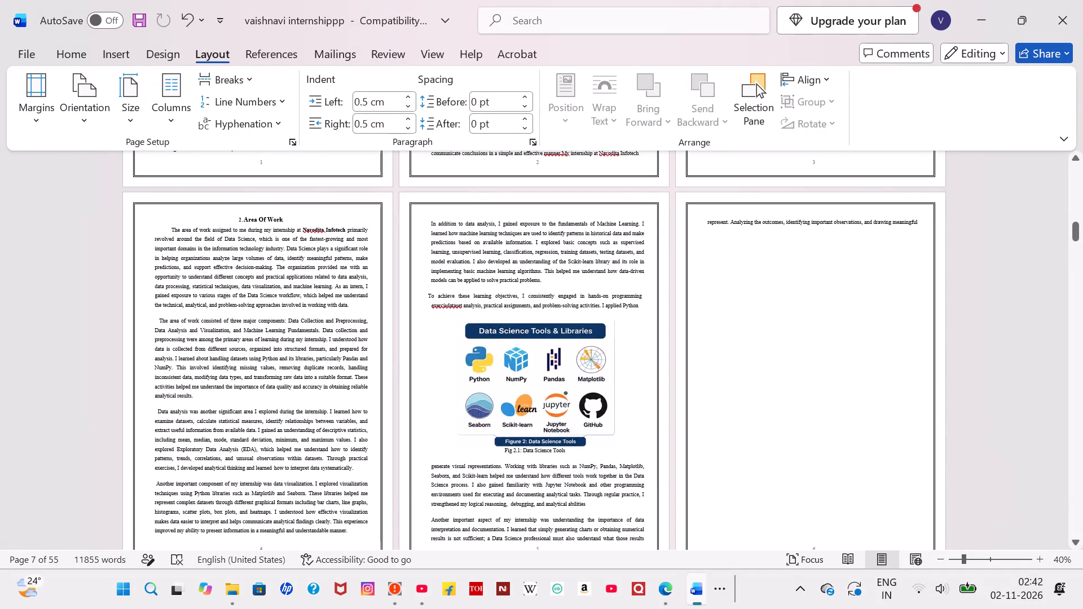
{"action": "left_click_drag", "start_coordinate": [921, 226], "coordinate": [693, 242]}
{"action": "key", "text": "BackSpace"}
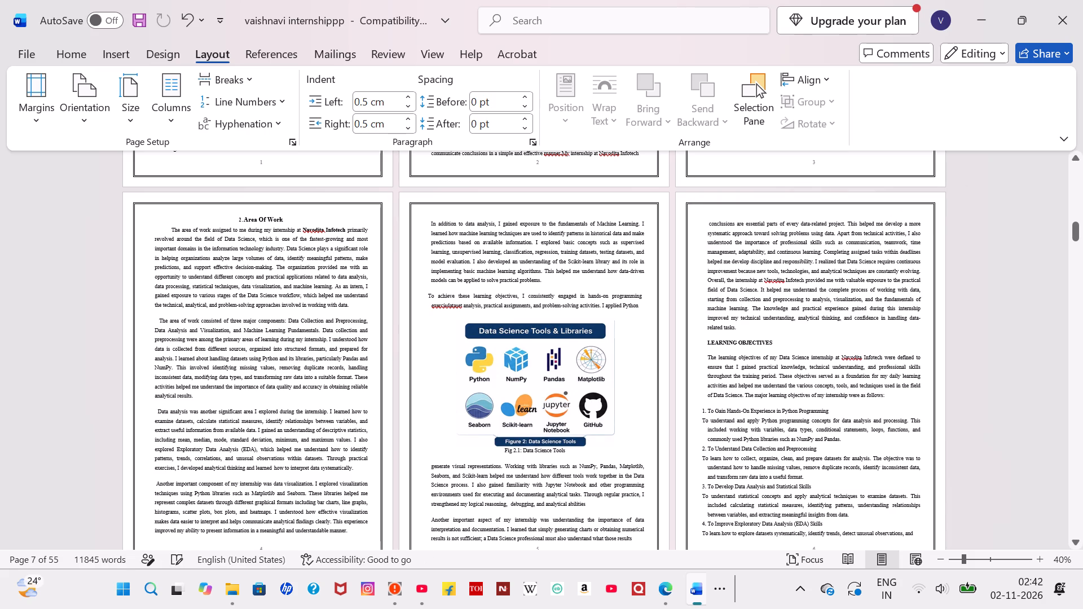
Check the pages from Learning Objectives through the Objective section for remaining one-line overflow pages.
{"action": "scroll", "coordinate": [693, 242], "scroll_direction": "down", "scroll_amount": 4}
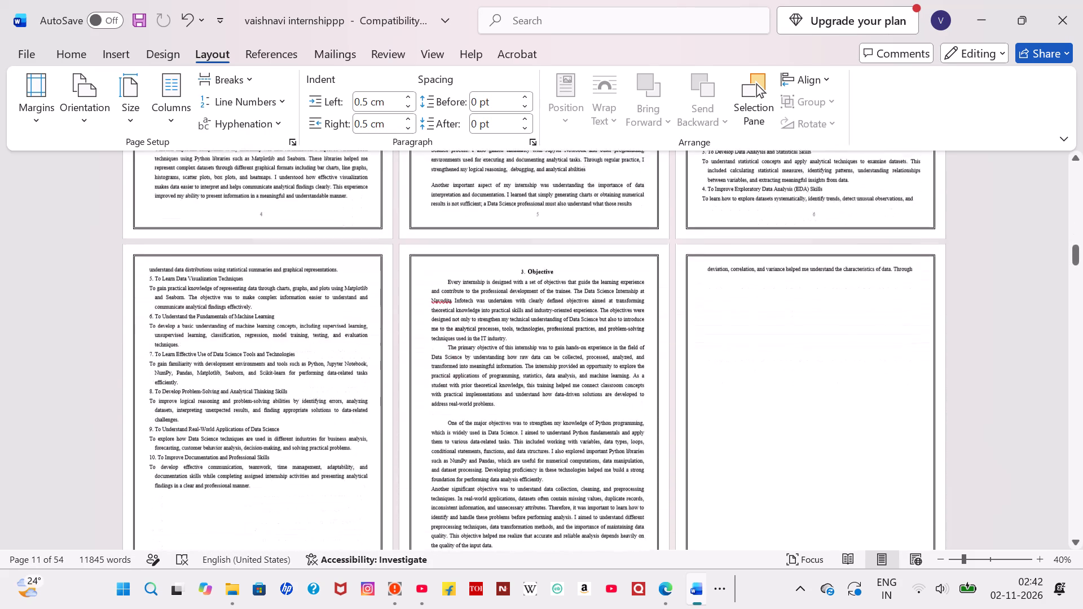
{"action": "scroll", "coordinate": [693, 242], "scroll_direction": "down", "scroll_amount": 3}
{"action": "scroll", "coordinate": [693, 242], "scroll_direction": "up", "scroll_amount": 2}
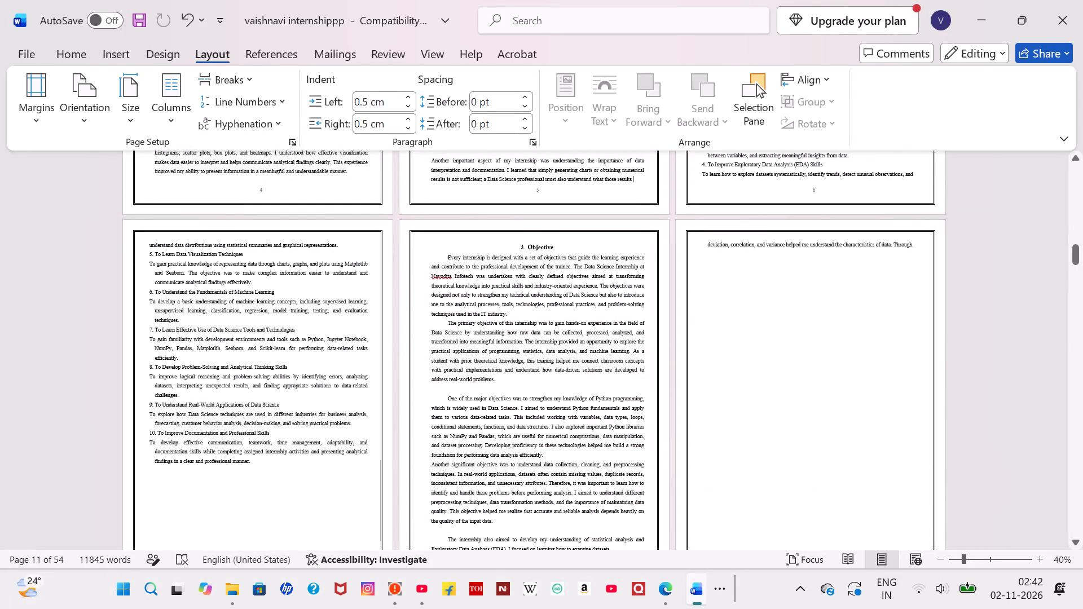
{"action": "scroll", "coordinate": [690, 386], "scroll_direction": "down", "scroll_amount": 1}
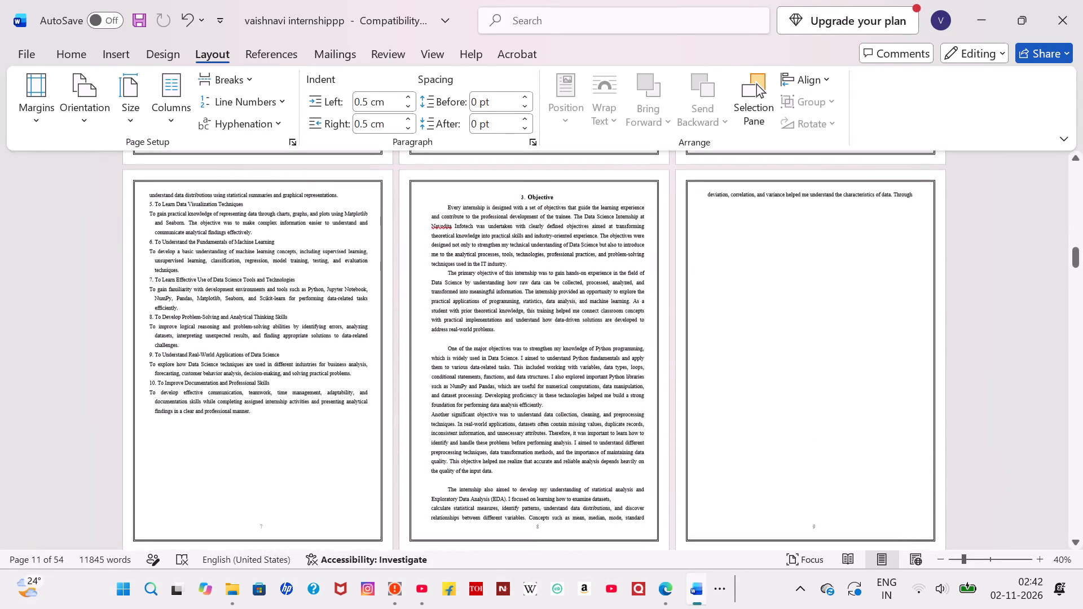
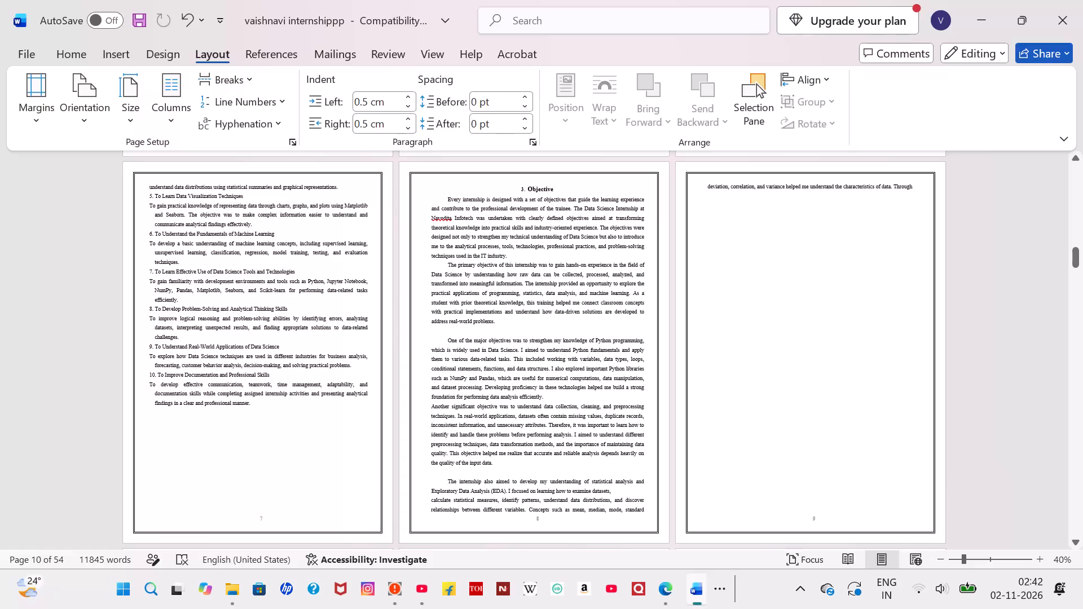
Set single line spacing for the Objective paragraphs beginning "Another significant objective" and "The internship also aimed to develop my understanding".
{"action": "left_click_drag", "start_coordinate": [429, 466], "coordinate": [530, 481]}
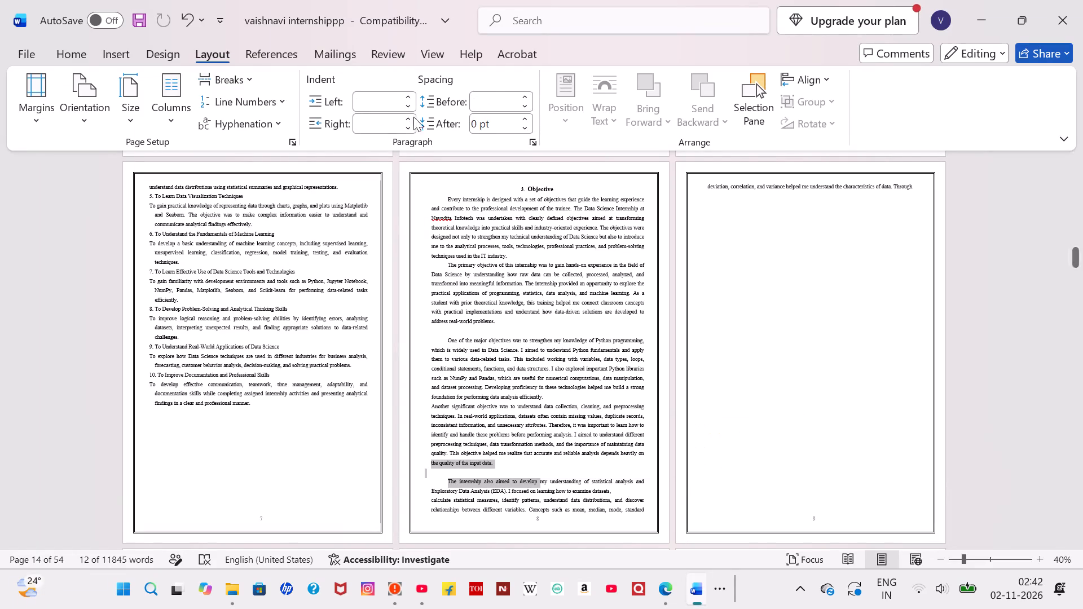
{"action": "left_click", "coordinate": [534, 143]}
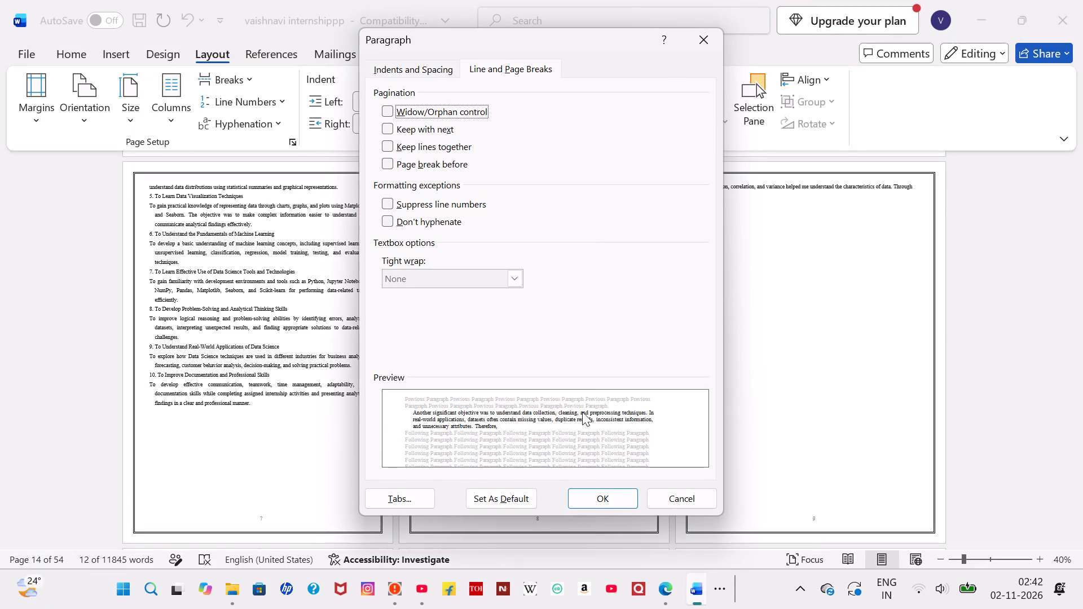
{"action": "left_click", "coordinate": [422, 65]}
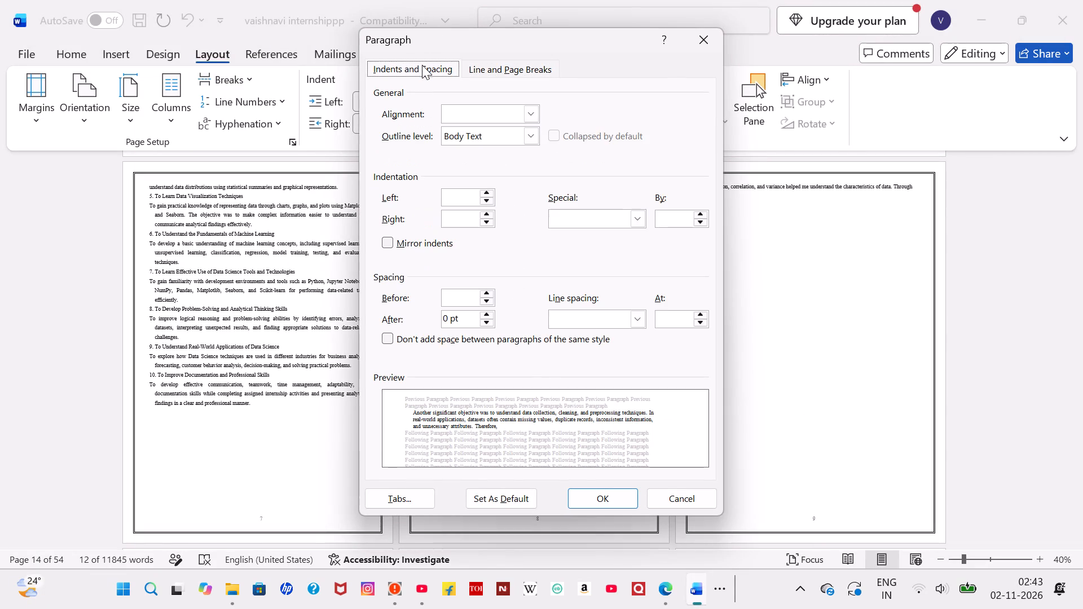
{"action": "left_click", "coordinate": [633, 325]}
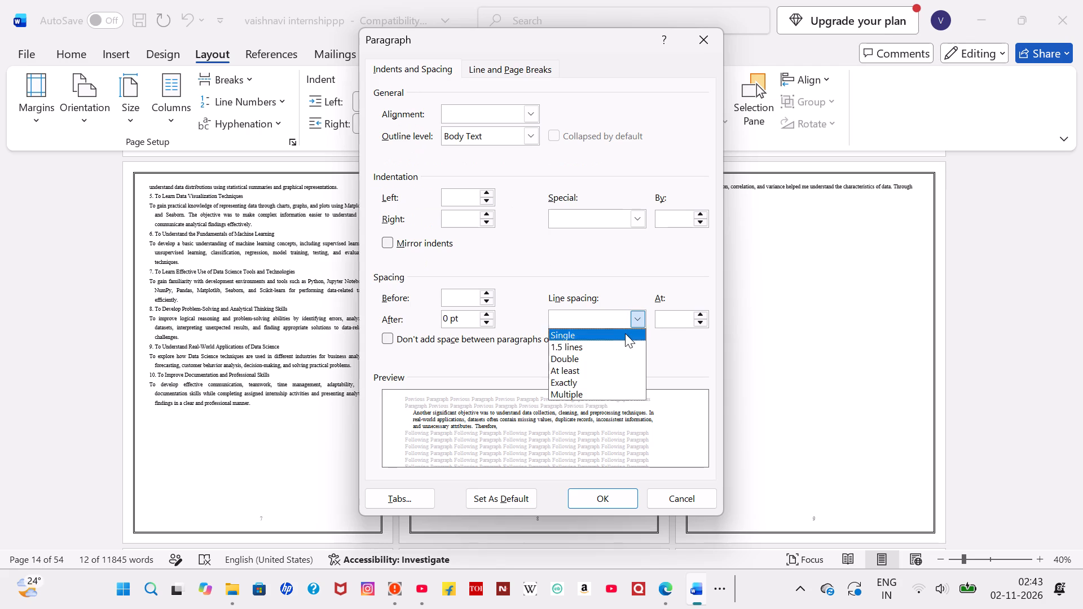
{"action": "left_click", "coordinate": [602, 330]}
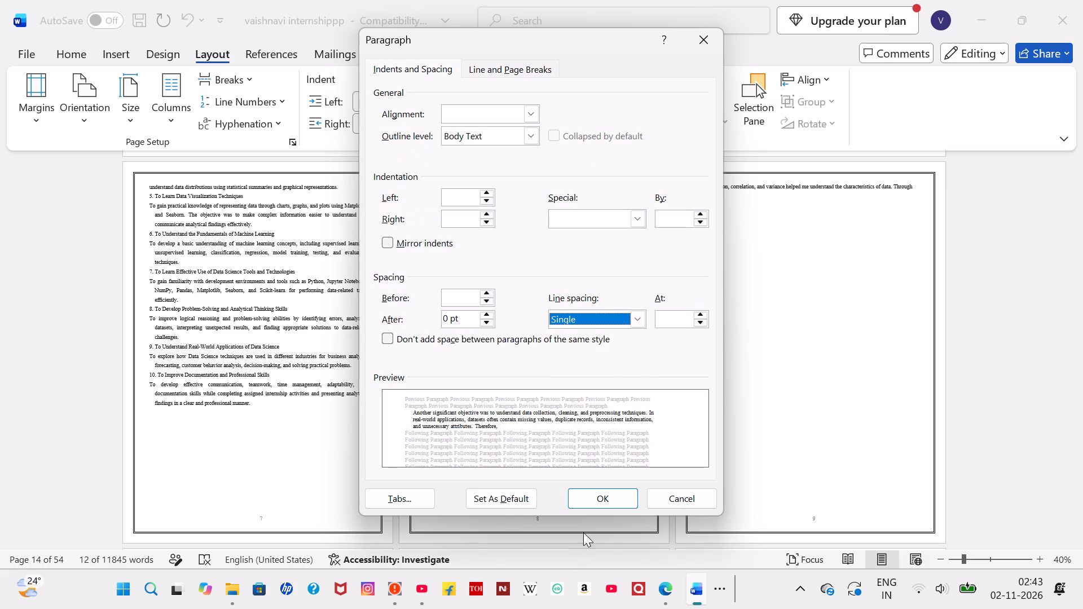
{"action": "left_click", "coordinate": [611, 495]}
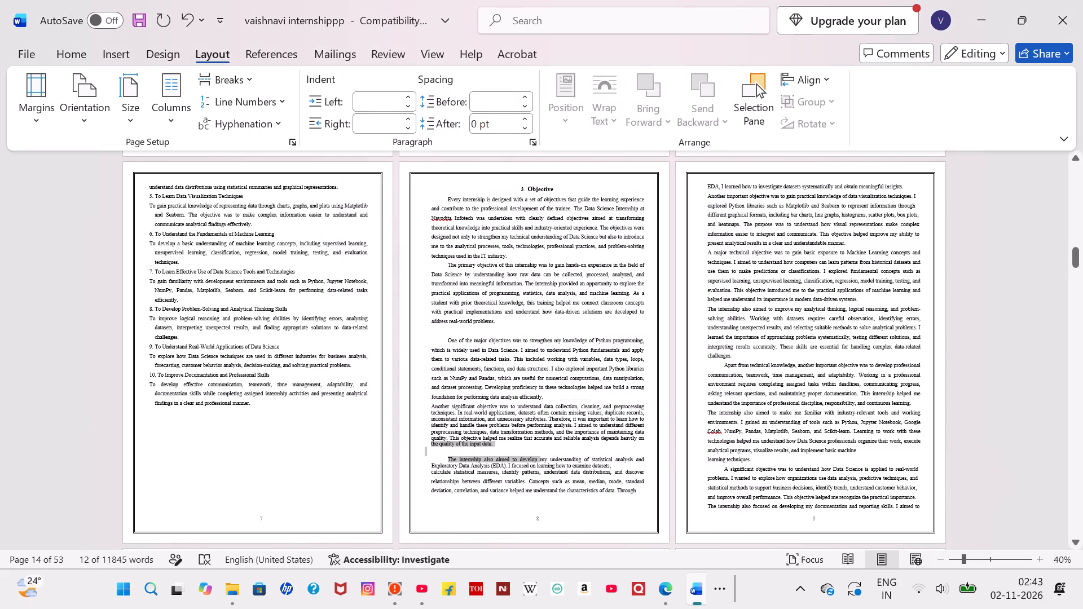
Set 1.5 line spacing for the Objective text from "Another significant objective" through "the characteristics of data. Through".
{"action": "left_click_drag", "start_coordinate": [432, 407], "coordinate": [518, 465]}
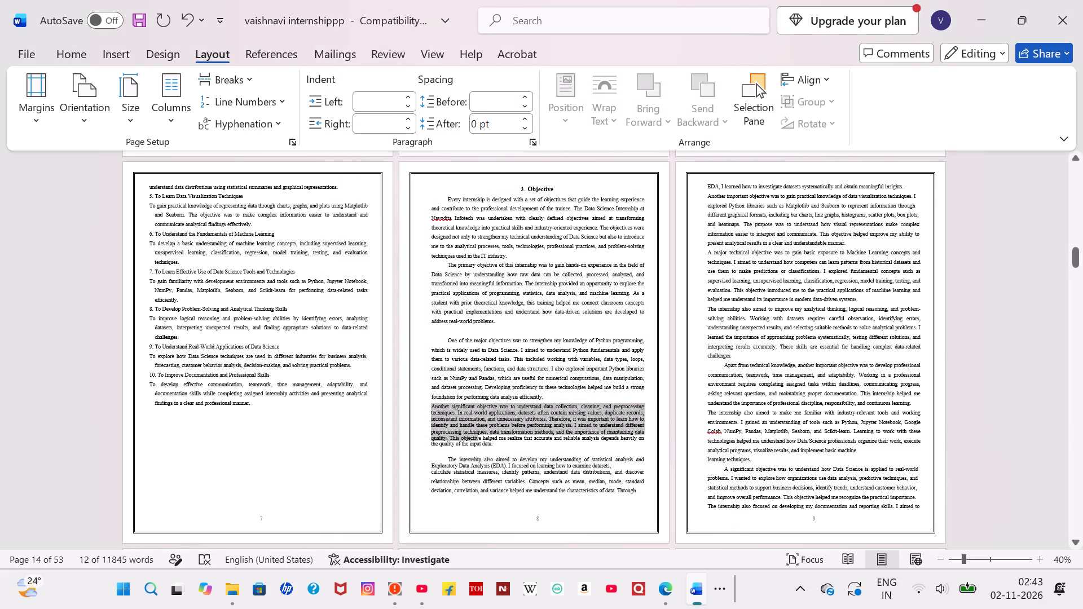
{"action": "left_click_drag", "start_coordinate": [518, 465], "coordinate": [642, 491]}
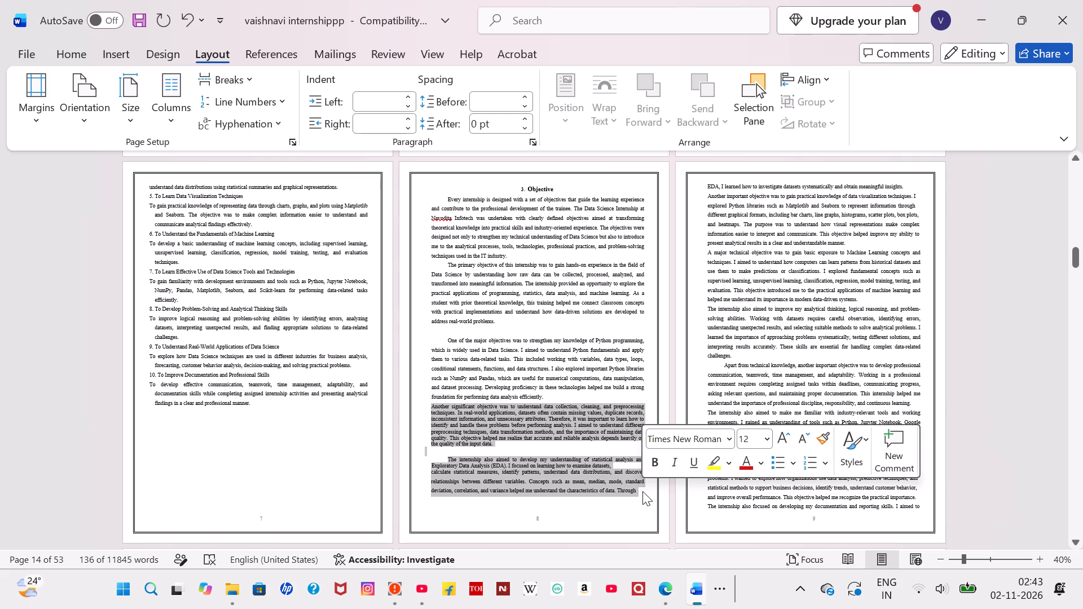
{"action": "left_click", "coordinate": [535, 139]}
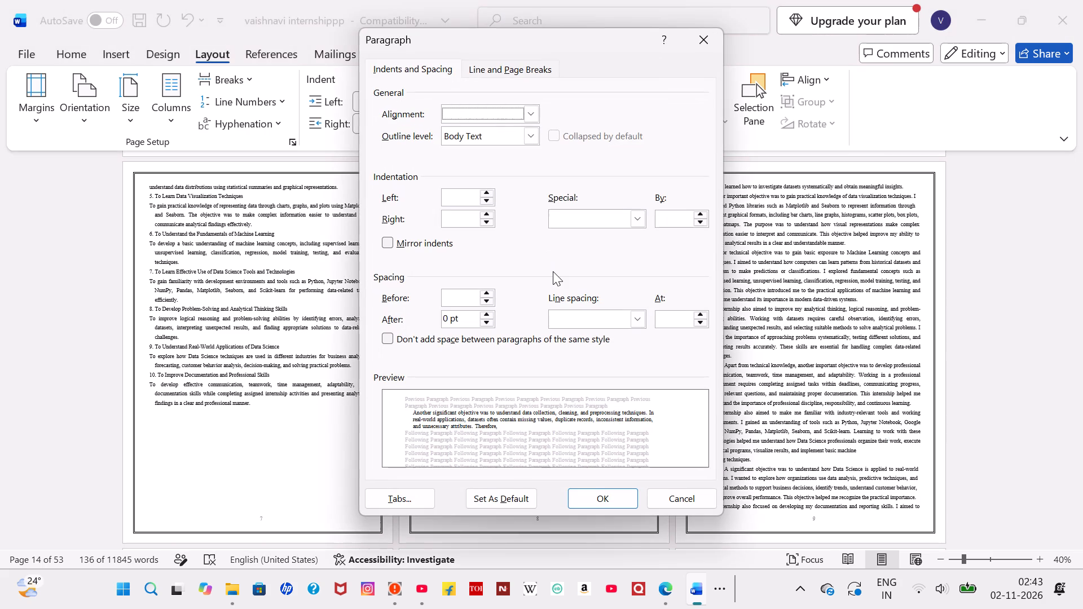
{"action": "left_click", "coordinate": [641, 319]}
{"action": "left_click", "coordinate": [610, 345]}
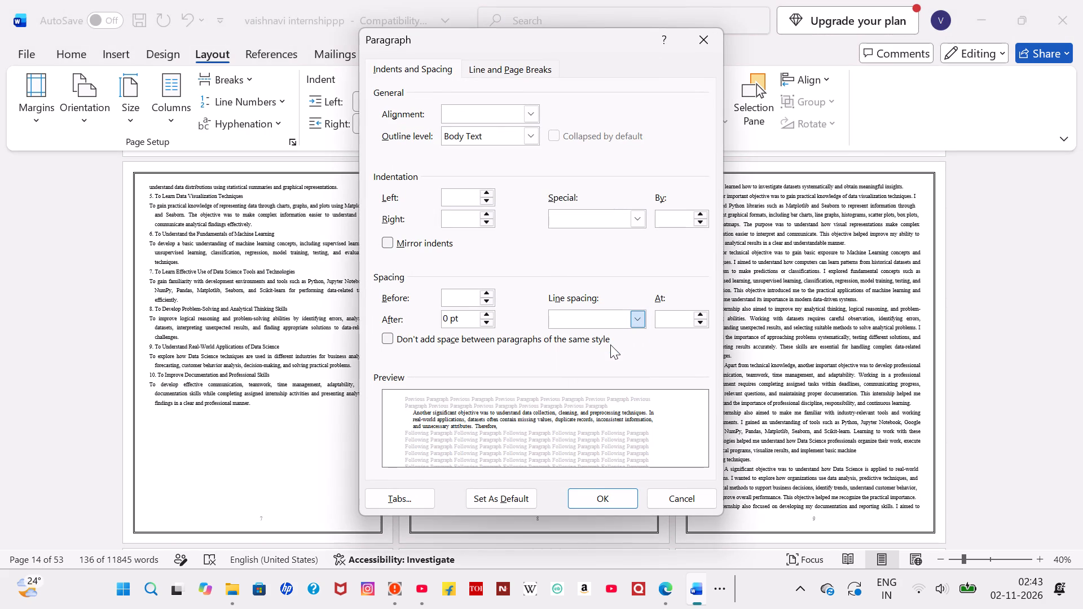
{"action": "left_click", "coordinate": [606, 490]}
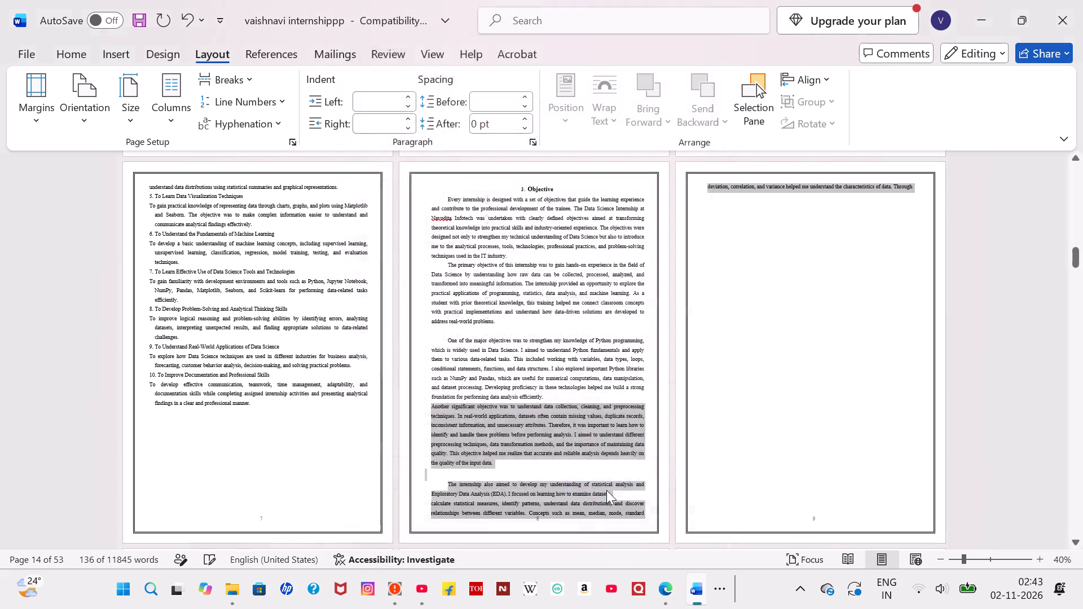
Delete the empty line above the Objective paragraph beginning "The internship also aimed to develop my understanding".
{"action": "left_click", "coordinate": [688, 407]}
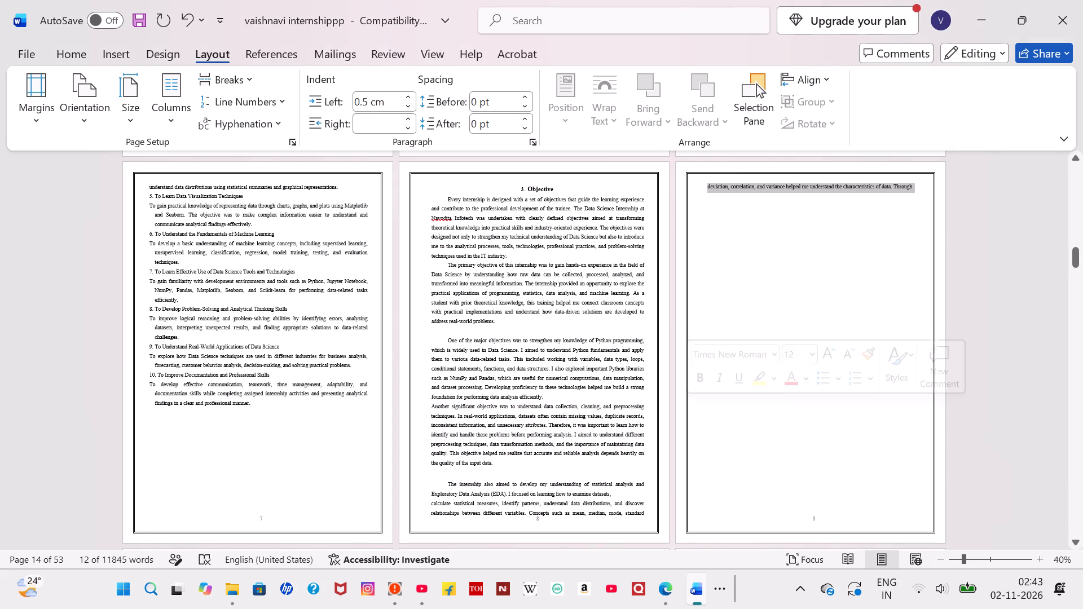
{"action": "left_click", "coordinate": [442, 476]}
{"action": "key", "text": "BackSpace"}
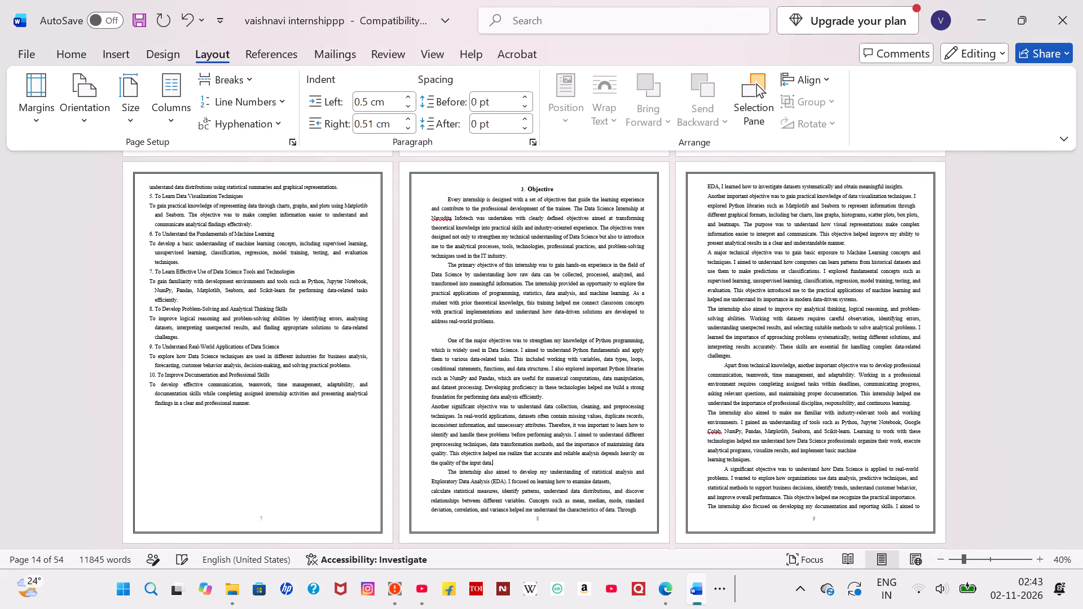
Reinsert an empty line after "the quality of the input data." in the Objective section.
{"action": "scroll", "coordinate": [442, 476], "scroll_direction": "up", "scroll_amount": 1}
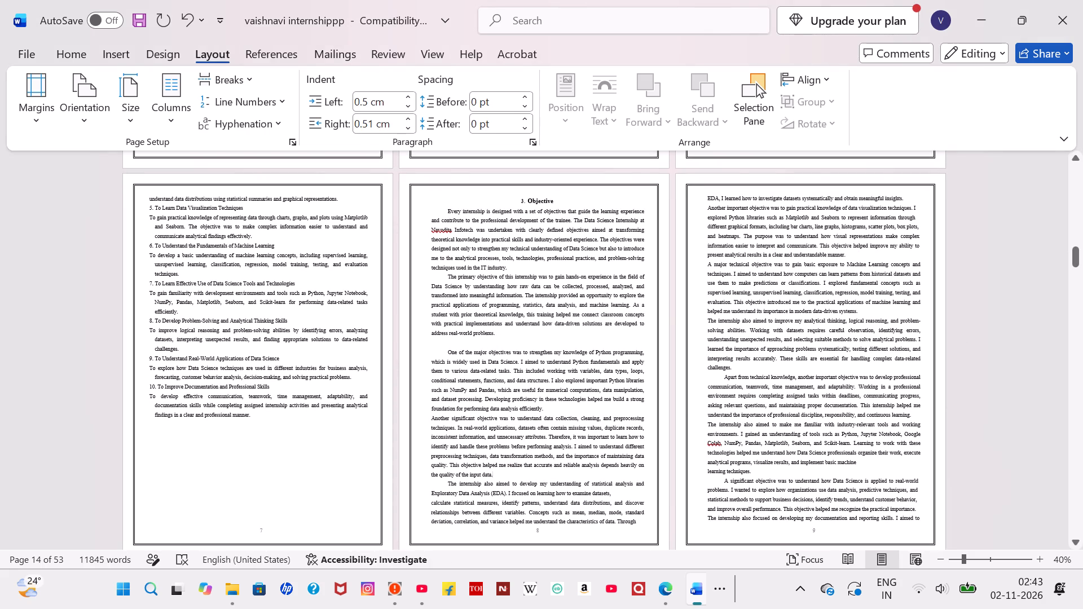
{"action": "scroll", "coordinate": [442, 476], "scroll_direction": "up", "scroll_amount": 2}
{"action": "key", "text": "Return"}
Delete the Objective overflow line "deviation, correlation, and variance helped me understand the characteristics of data. Through" together with its otherwise empty page.
{"action": "scroll", "coordinate": [442, 476], "scroll_direction": "down", "scroll_amount": 4}
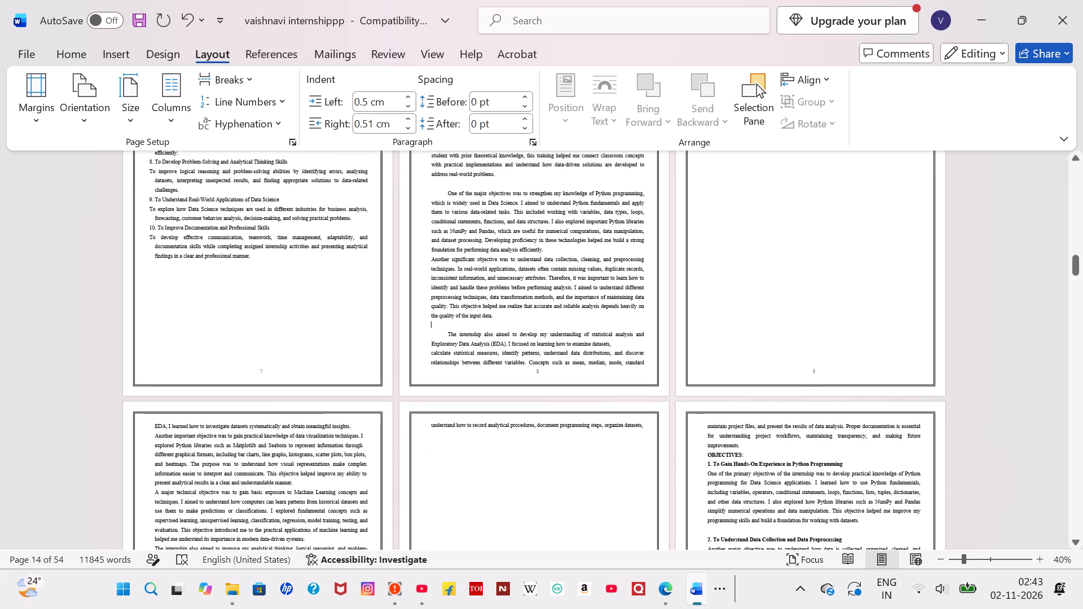
{"action": "scroll", "coordinate": [442, 476], "scroll_direction": "up", "scroll_amount": 2}
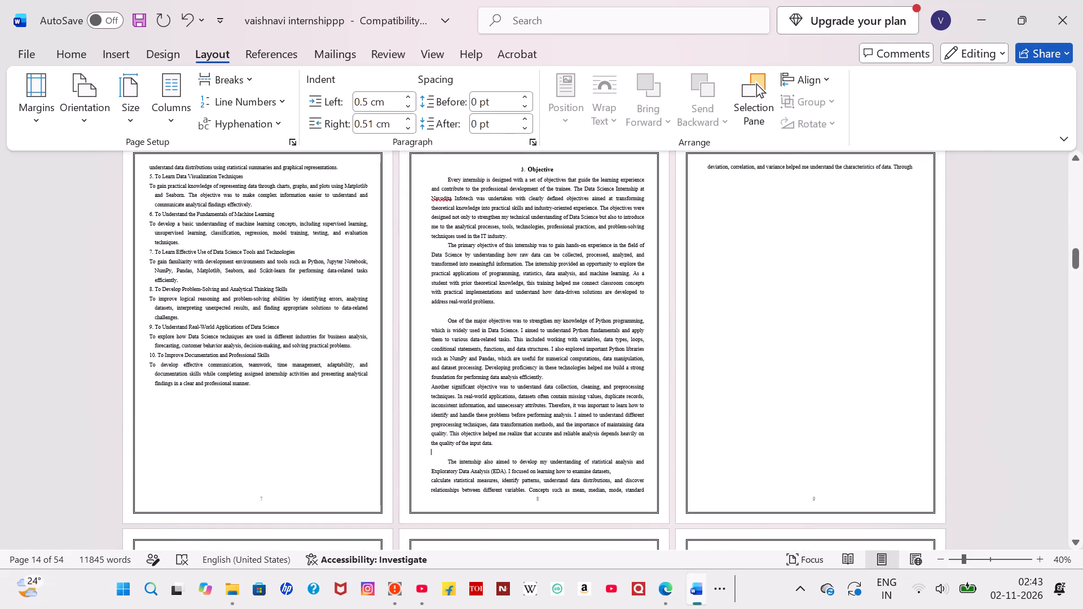
{"action": "left_click_drag", "start_coordinate": [912, 167], "coordinate": [673, 202]}
{"action": "left_click", "coordinate": [782, 263]}
{"action": "left_click_drag", "start_coordinate": [918, 161], "coordinate": [698, 257]}
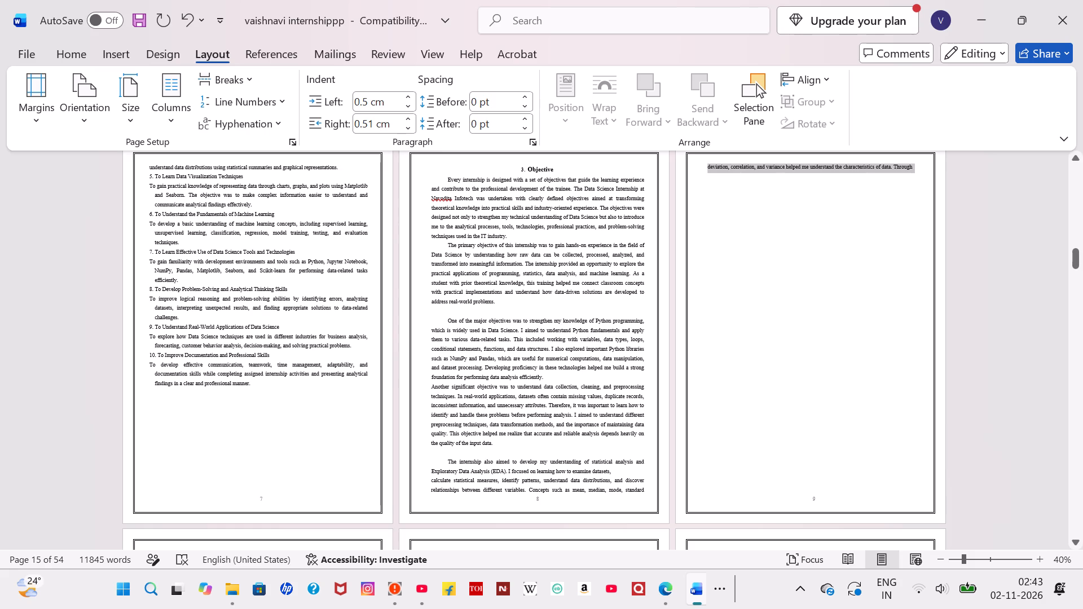
{"action": "left_click_drag", "start_coordinate": [698, 257], "coordinate": [804, 302]}
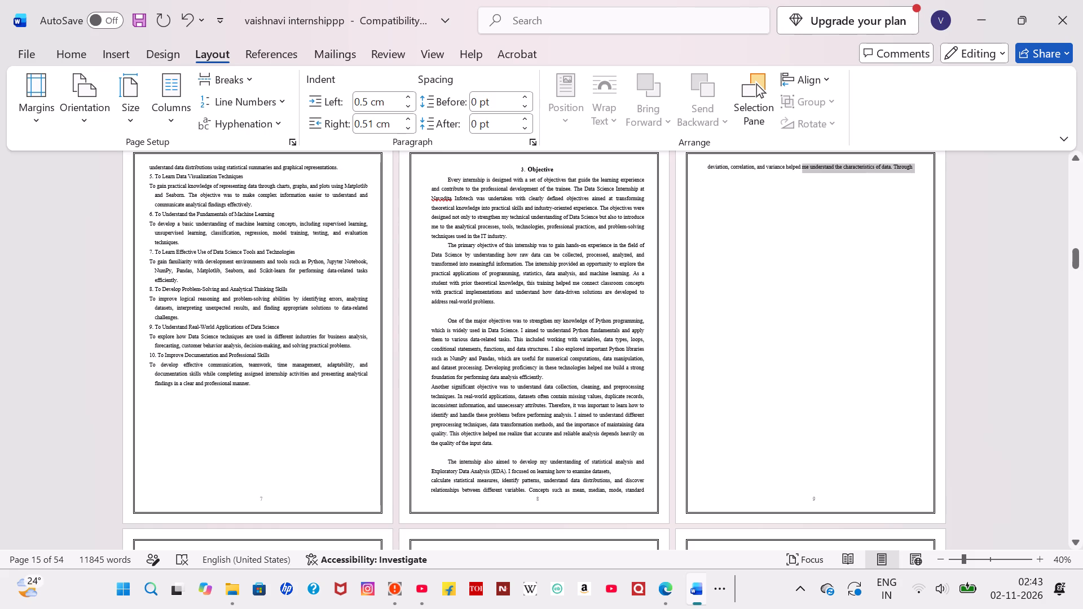
{"action": "left_click_drag", "start_coordinate": [804, 302], "coordinate": [702, 301]}
{"action": "key", "text": "BackSpace"}
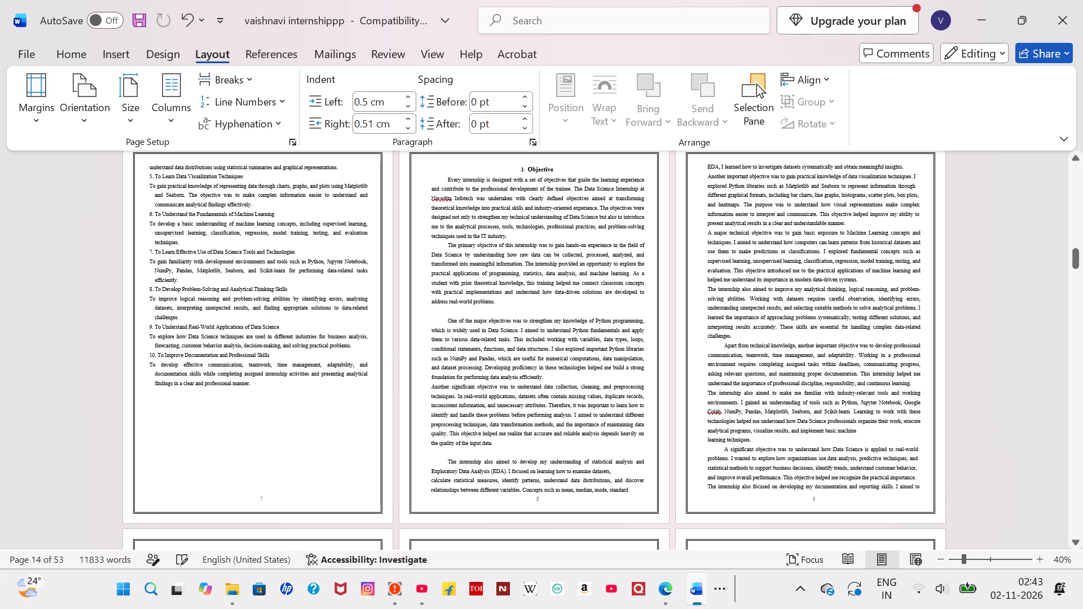
Delete the Objective overflow line "understand how to record analytical procedures, document programming steps, organize datasets," together with its otherwise empty page.
{"action": "scroll", "coordinate": [702, 301], "scroll_direction": "down", "scroll_amount": 3}
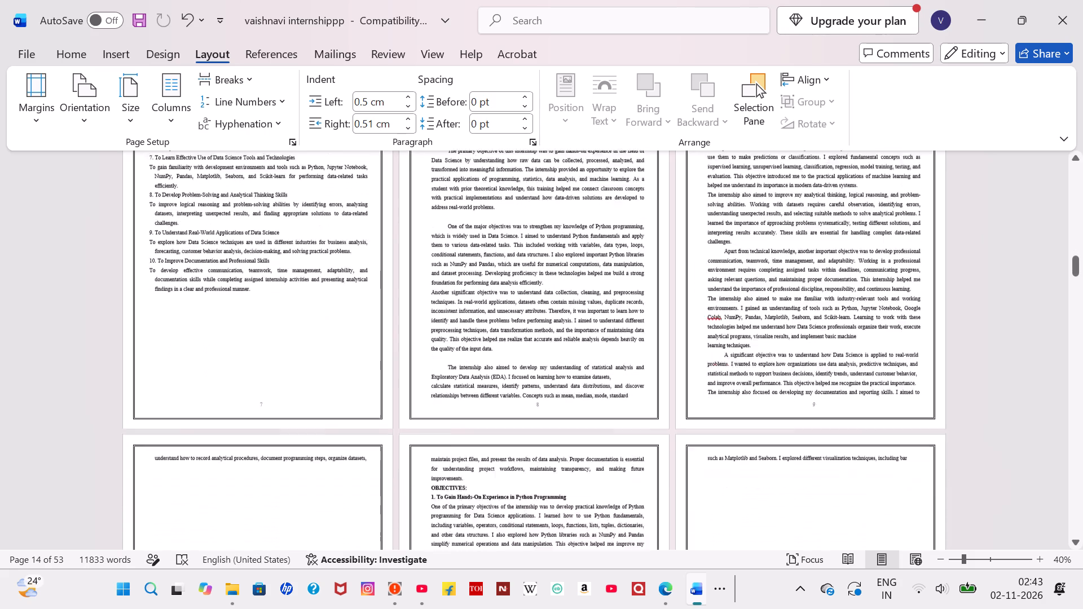
{"action": "scroll", "coordinate": [702, 301], "scroll_direction": "down", "scroll_amount": 3}
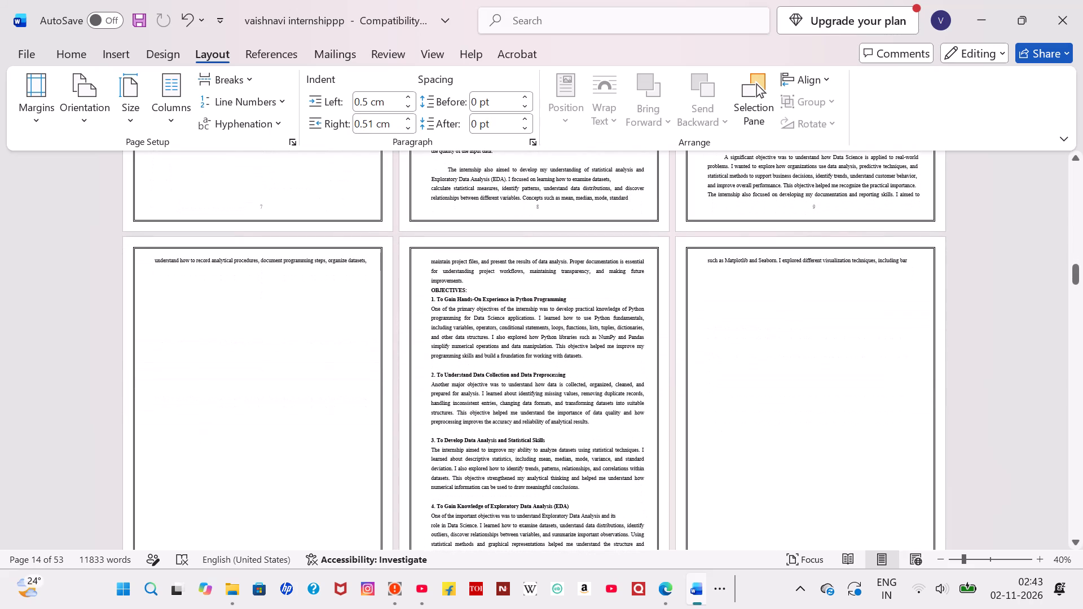
{"action": "scroll", "coordinate": [702, 301], "scroll_direction": "up", "scroll_amount": 5}
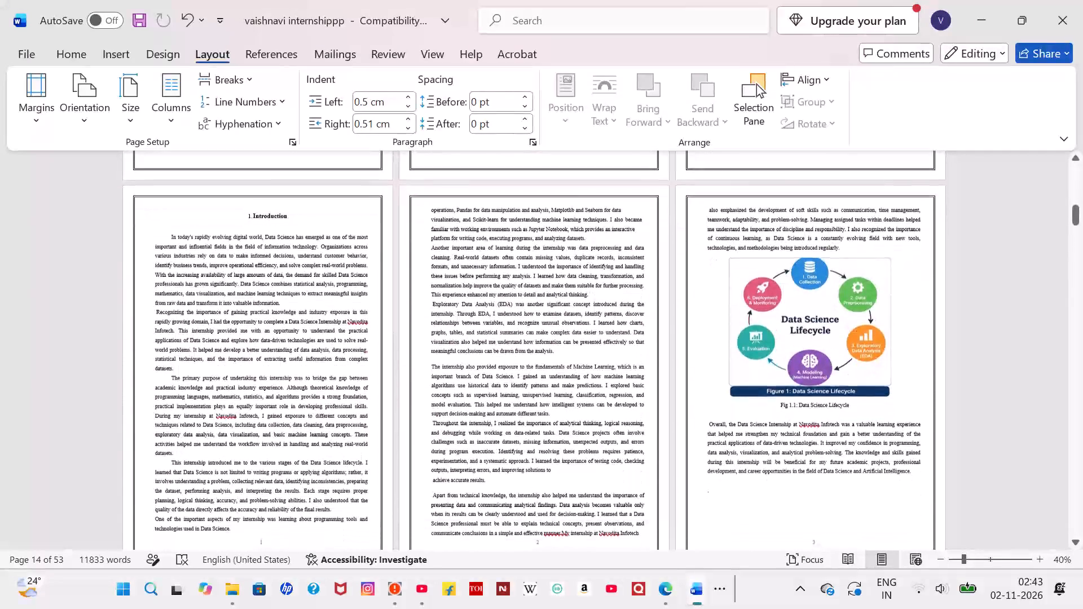
{"action": "scroll", "coordinate": [702, 301], "scroll_direction": "down", "scroll_amount": 11}
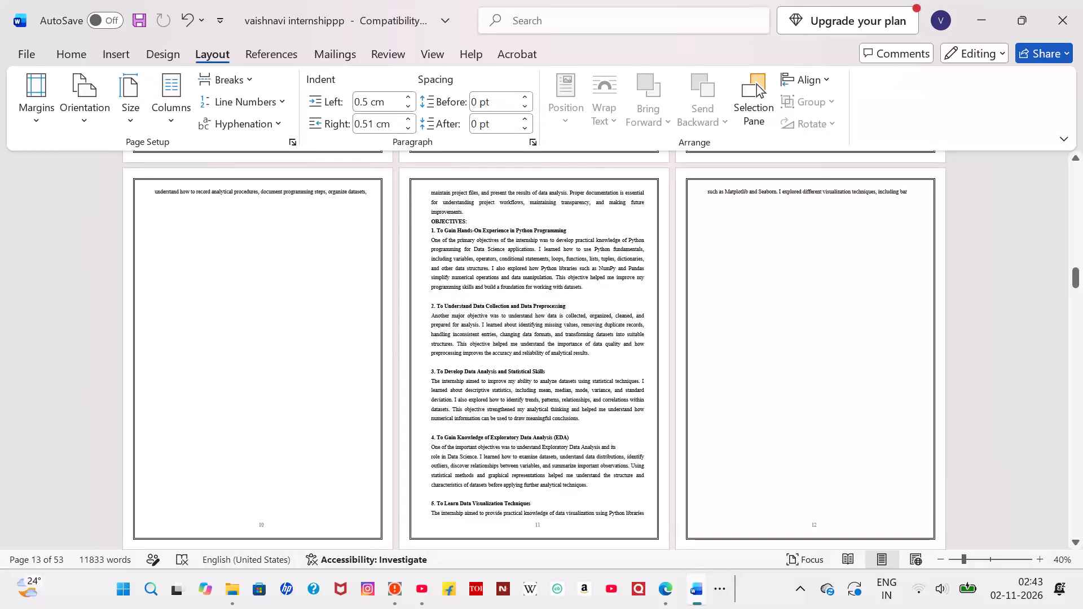
{"action": "left_click", "coordinate": [368, 189]}
{"action": "scroll", "coordinate": [356, 274], "scroll_direction": "up", "scroll_amount": 1}
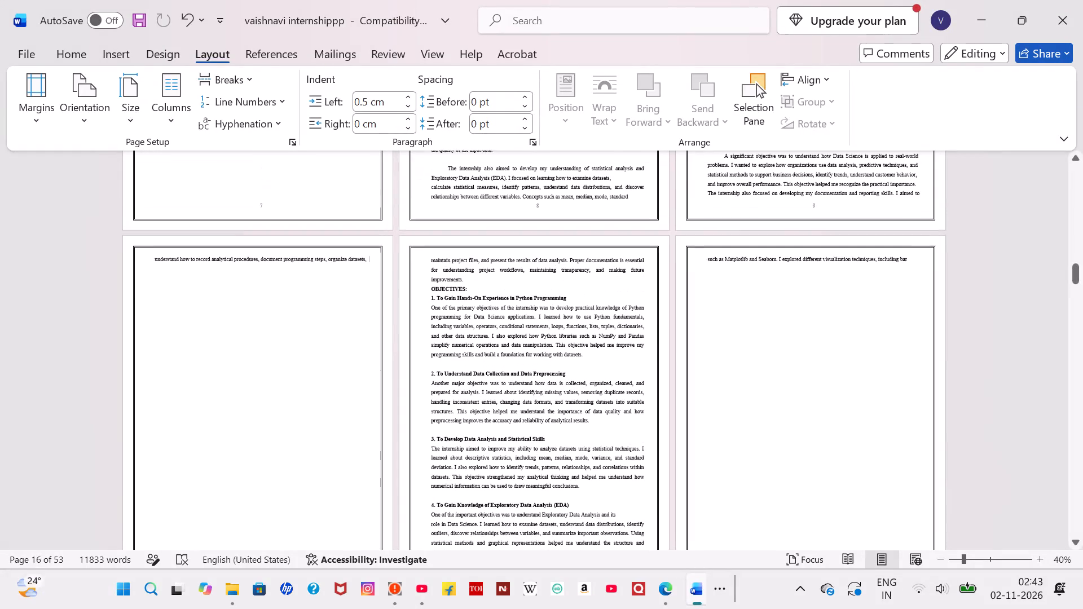
{"action": "scroll", "coordinate": [356, 274], "scroll_direction": "up", "scroll_amount": 1}
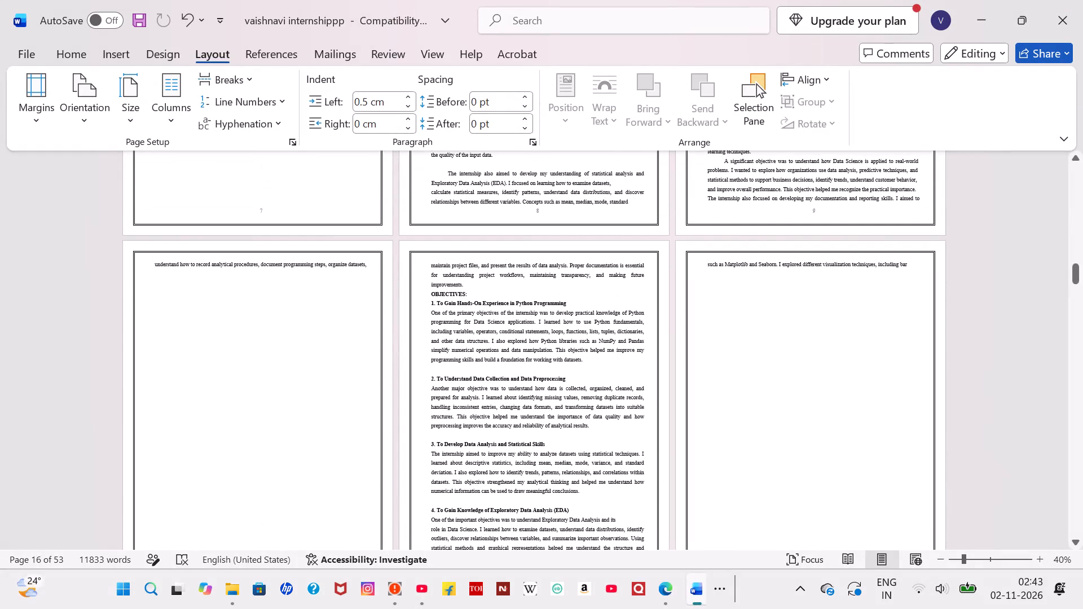
{"action": "scroll", "coordinate": [356, 274], "scroll_direction": "up", "scroll_amount": 1}
{"action": "left_click_drag", "start_coordinate": [370, 257], "coordinate": [315, 280]}
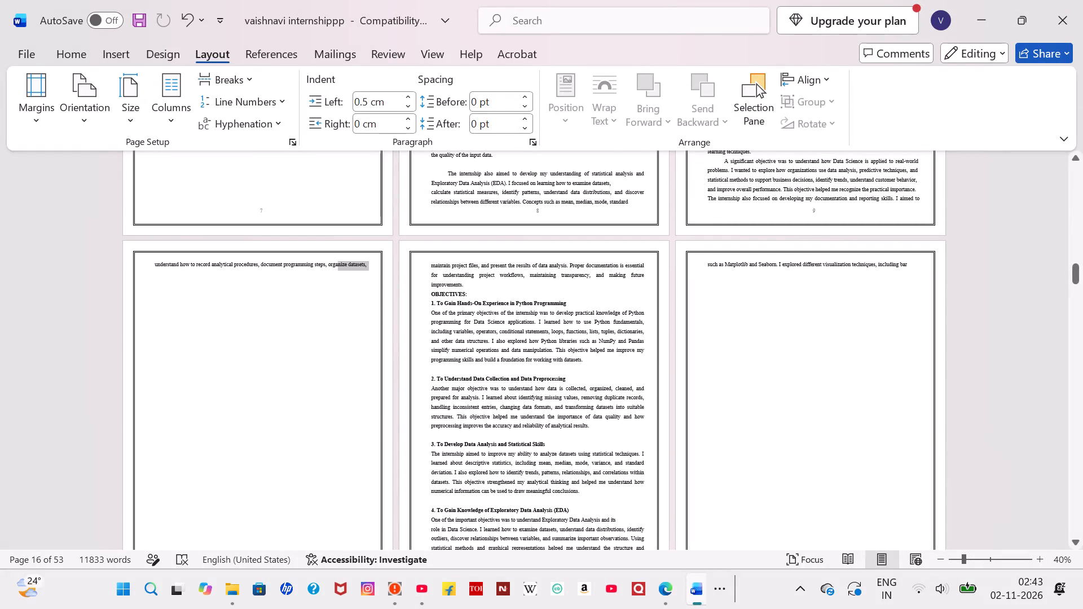
{"action": "left_click_drag", "start_coordinate": [315, 280], "coordinate": [118, 276]}
{"action": "key", "text": "BackSpace"}
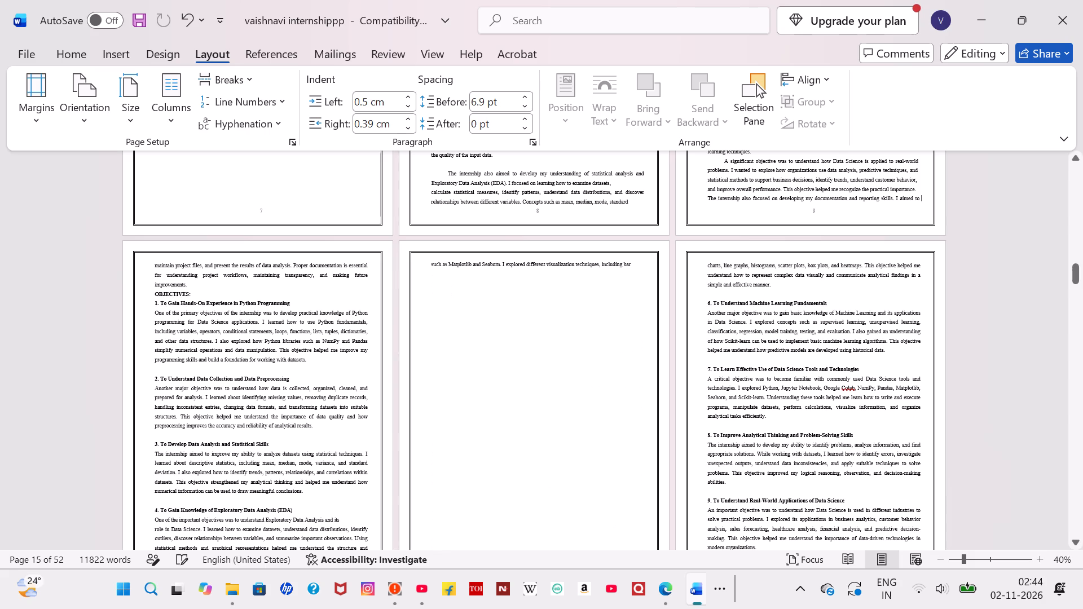
Check the pages from the numbered OBJECTIVES list through Learning Outcomes for remaining one-line overflow pages.
{"action": "scroll", "coordinate": [338, 294], "scroll_direction": "down", "scroll_amount": 2}
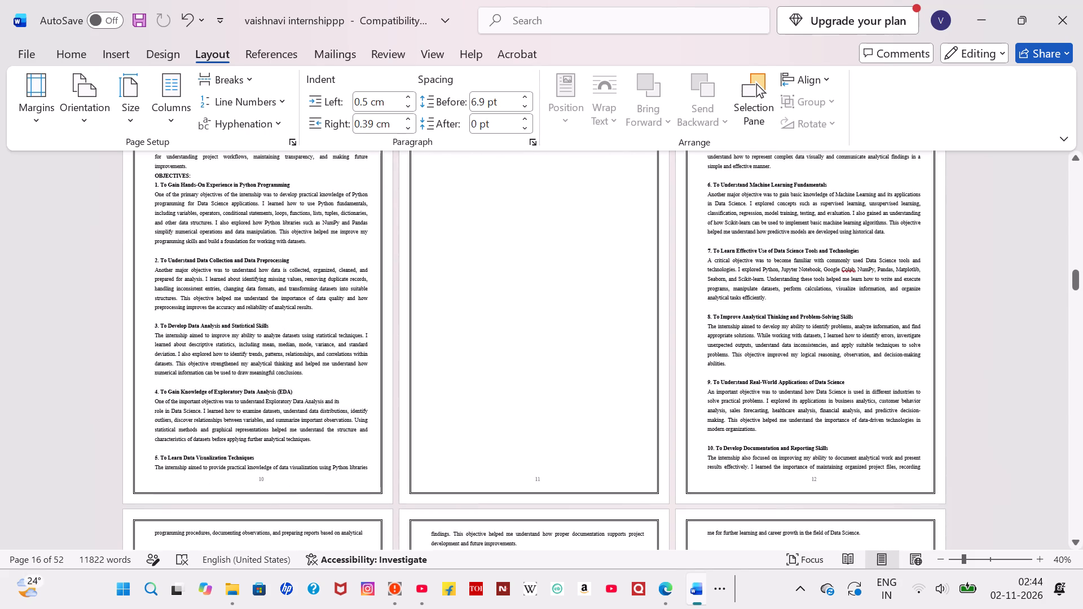
{"action": "scroll", "coordinate": [259, 467], "scroll_direction": "up", "scroll_amount": 1}
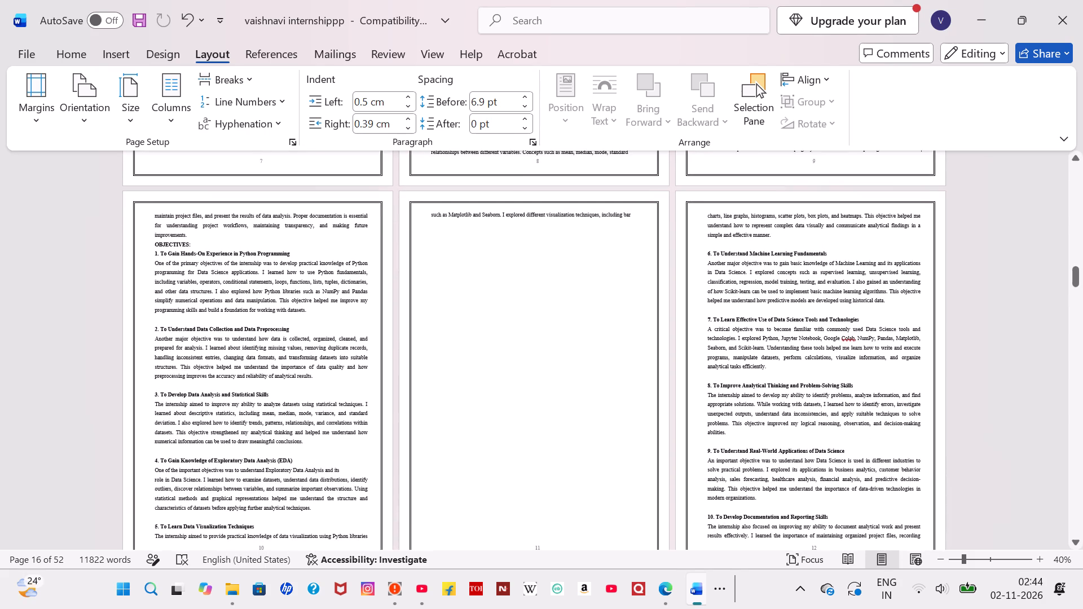
{"action": "scroll", "coordinate": [259, 467], "scroll_direction": "up", "scroll_amount": 1}
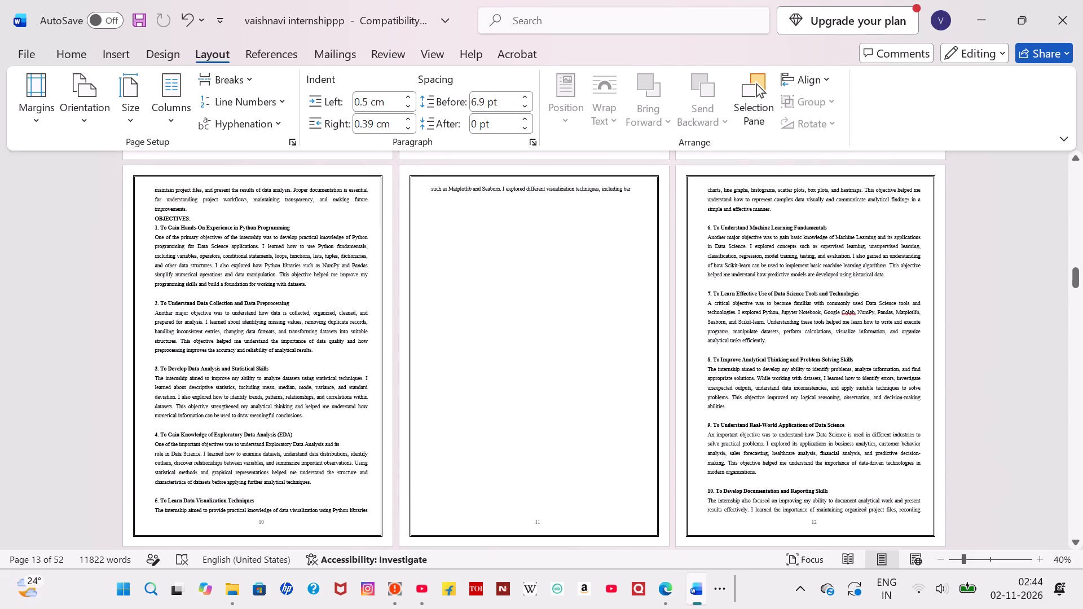
{"action": "left_click", "coordinate": [701, 191]}
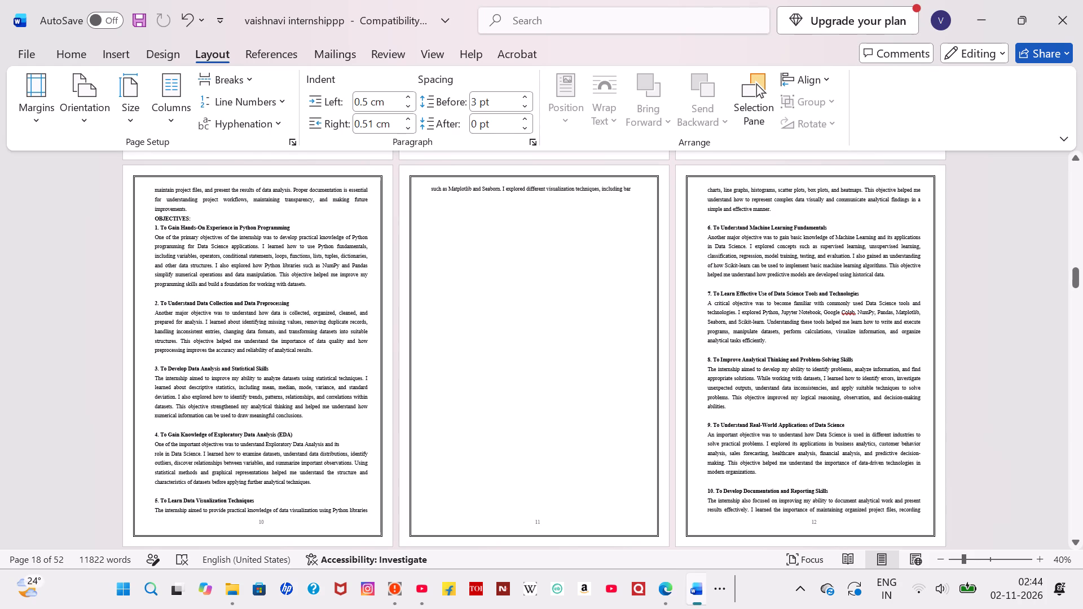
{"action": "scroll", "coordinate": [540, 329], "scroll_direction": "down", "scroll_amount": 10}
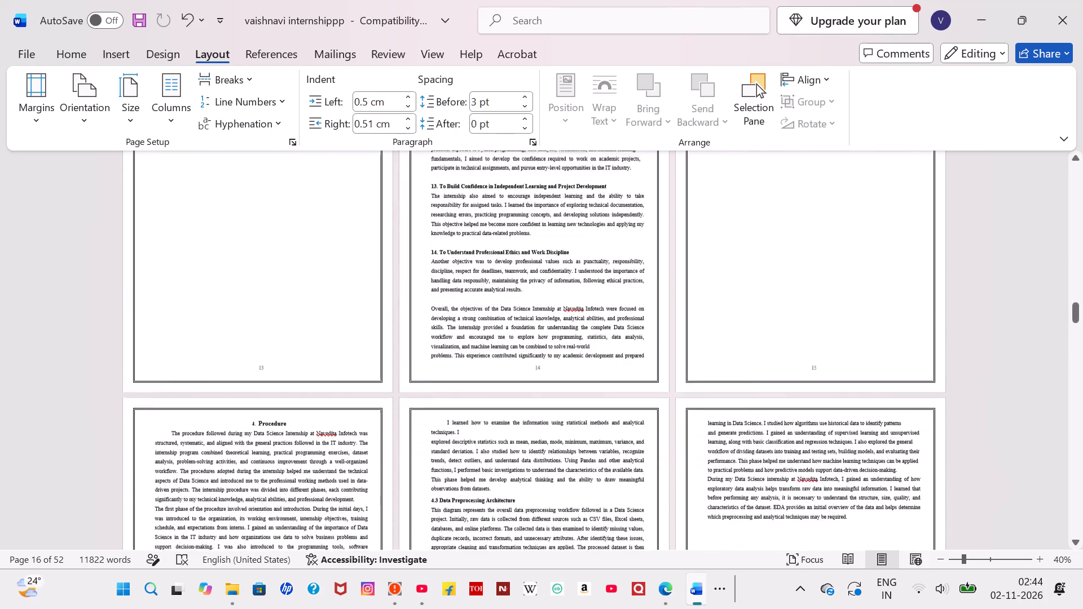
{"action": "scroll", "coordinate": [540, 329], "scroll_direction": "down", "scroll_amount": 10}
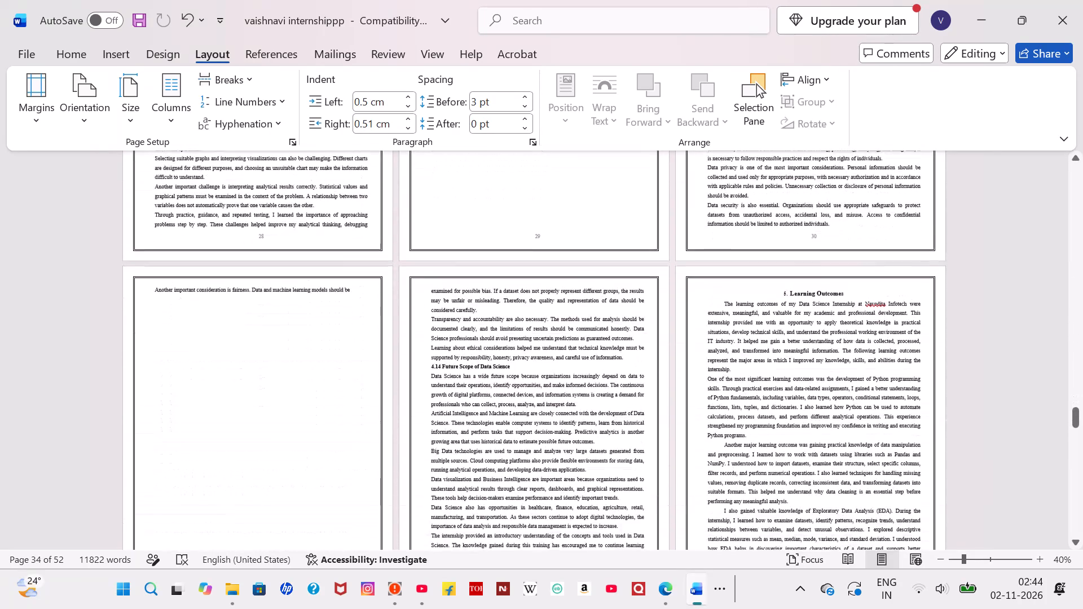
Check the pages from the Learning Objectives through the observations section for remaining one-line overflow pages.
{"action": "scroll", "coordinate": [540, 329], "scroll_direction": "down", "scroll_amount": 13}
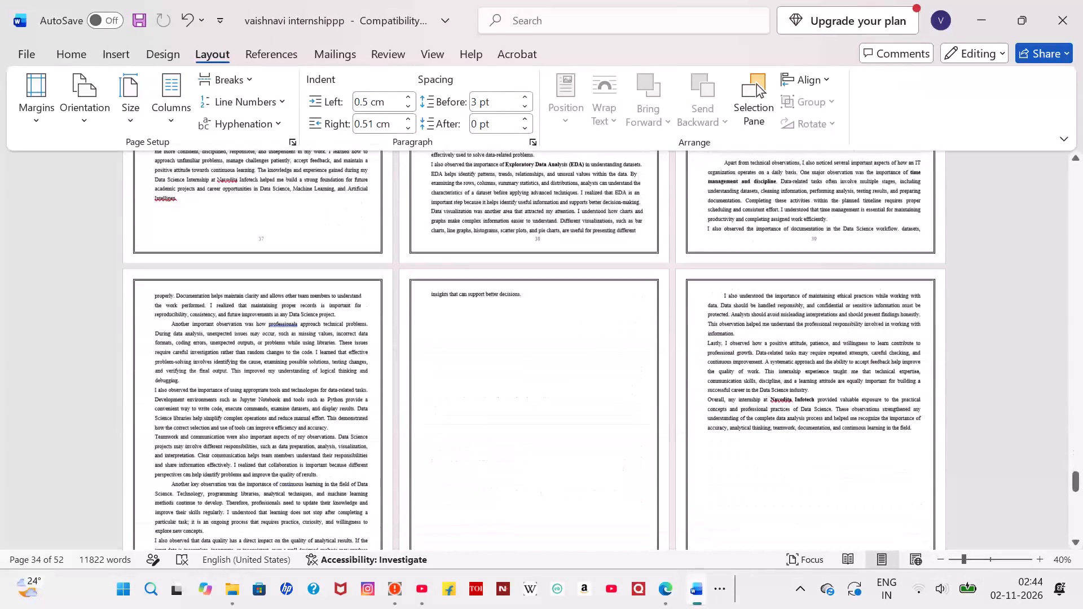
{"action": "scroll", "coordinate": [540, 329], "scroll_direction": "up", "scroll_amount": 14}
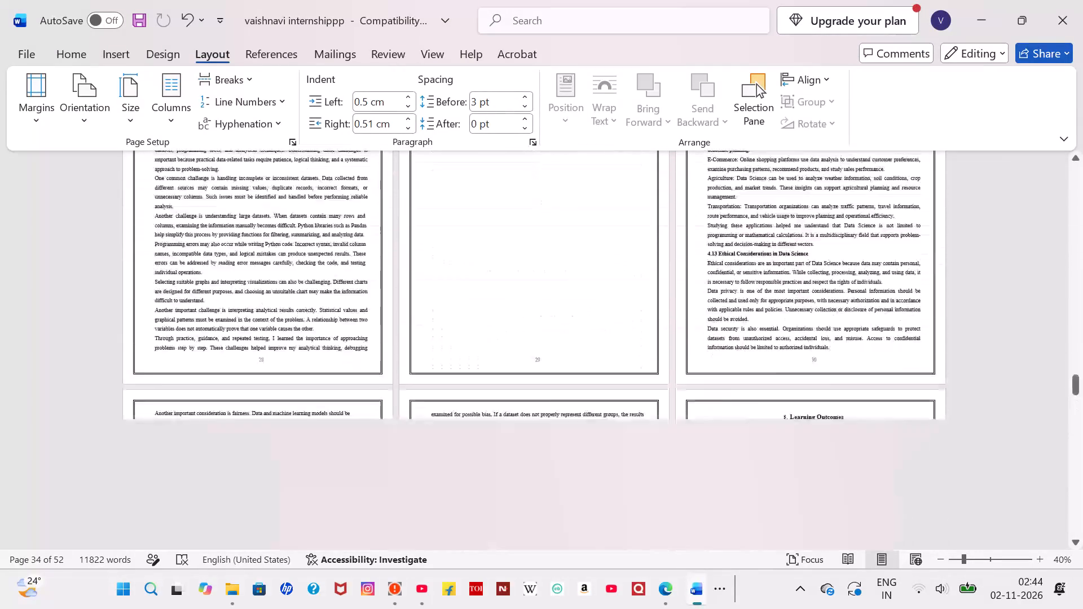
{"action": "scroll", "coordinate": [540, 329], "scroll_direction": "up", "scroll_amount": 9}
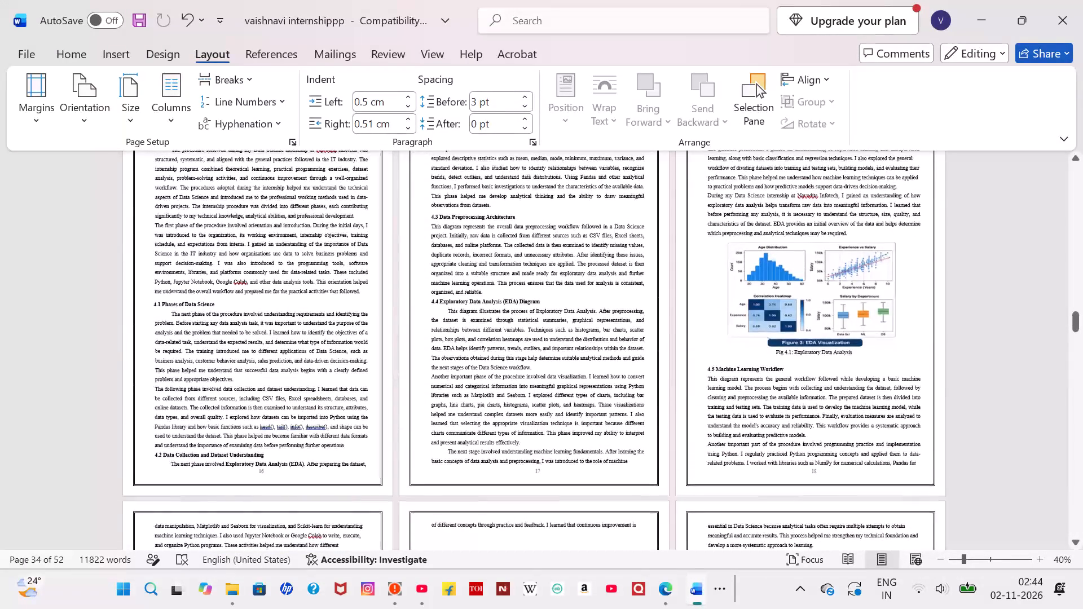
{"action": "scroll", "coordinate": [540, 329], "scroll_direction": "up", "scroll_amount": 3}
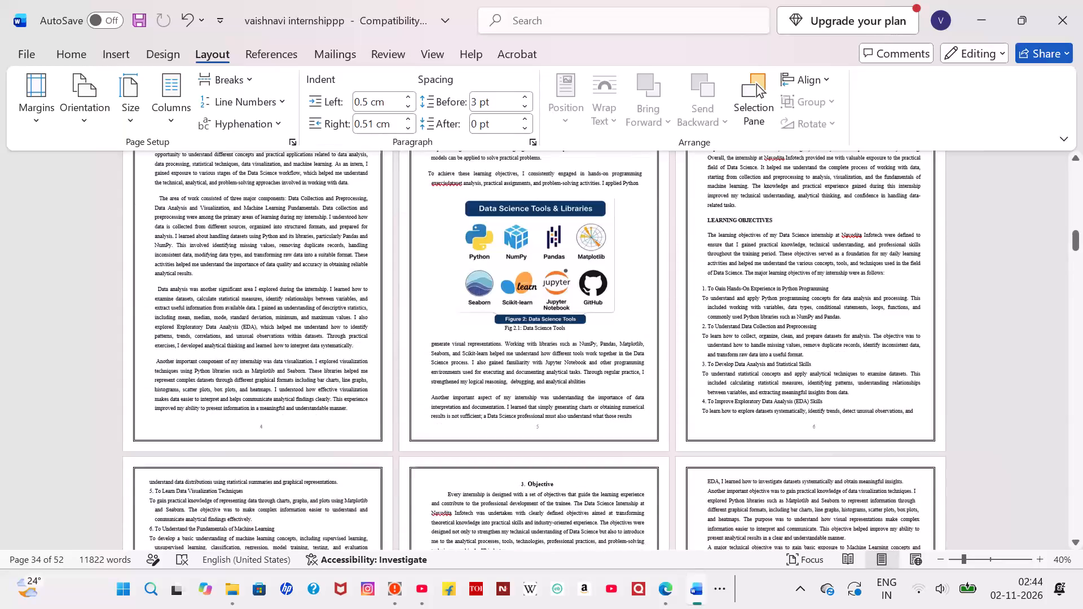
{"action": "scroll", "coordinate": [540, 329], "scroll_direction": "down", "scroll_amount": 4}
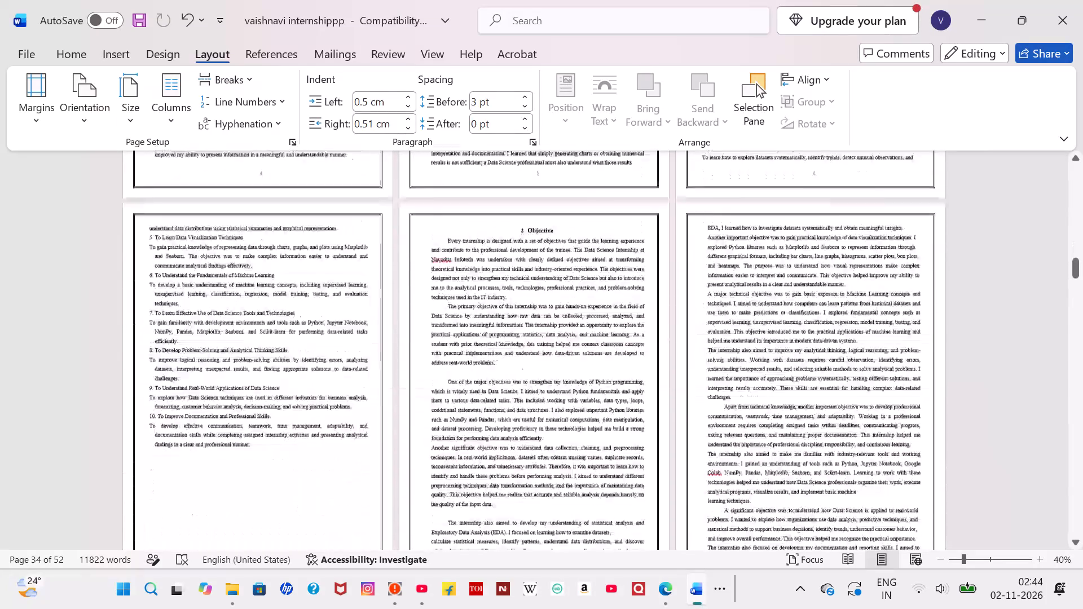
{"action": "scroll", "coordinate": [540, 329], "scroll_direction": "down", "scroll_amount": 7}
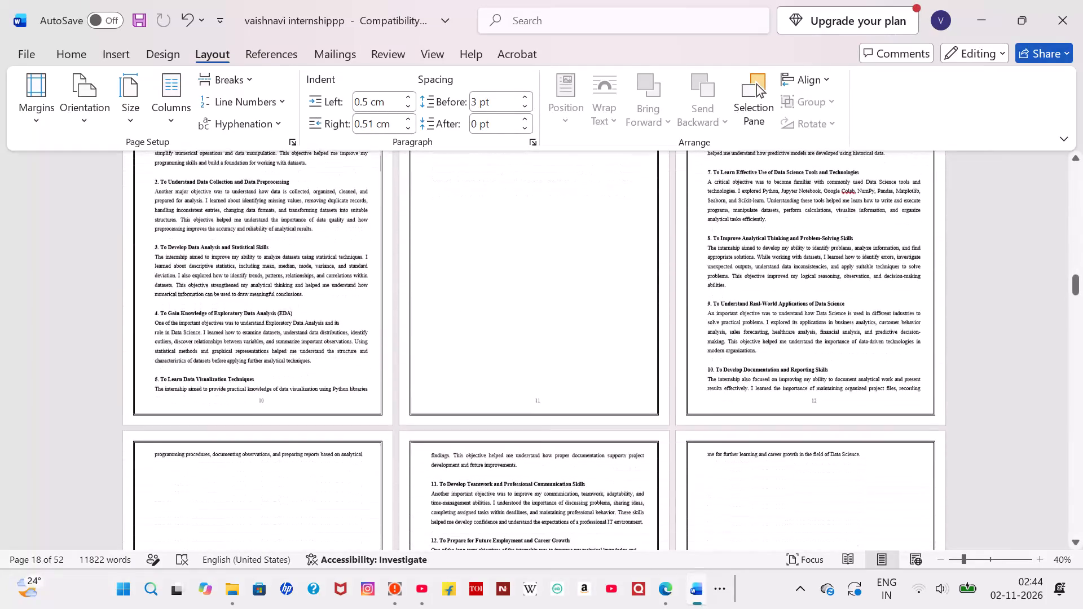
{"action": "scroll", "coordinate": [540, 329], "scroll_direction": "down", "scroll_amount": 2}
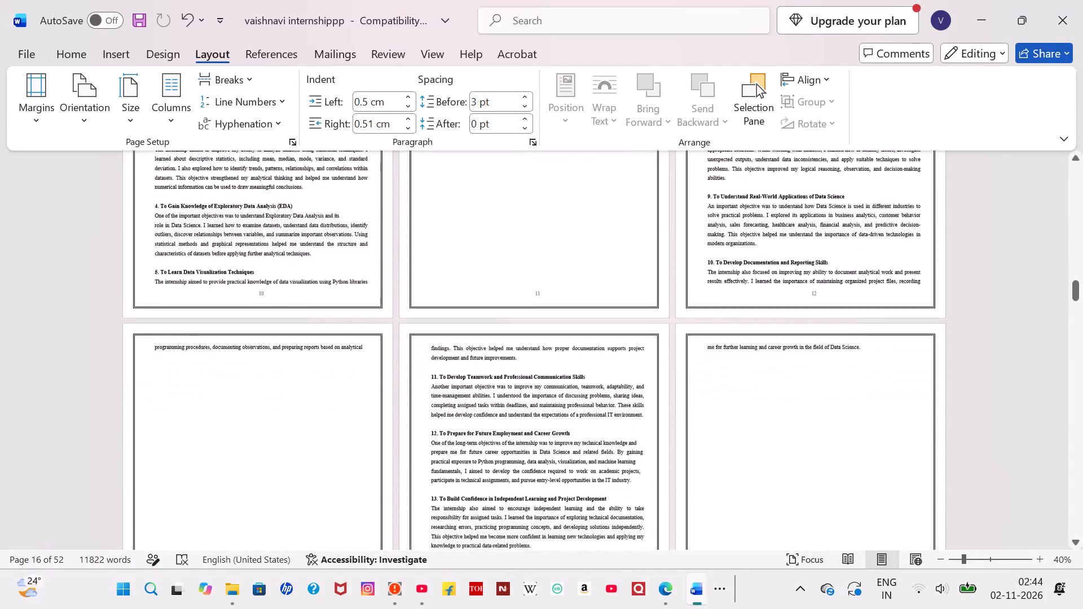
Copy the overflow line "such as Matplotlib and Seaborn. I explored different visualization techniques, including bar" under objective 5.
{"action": "scroll", "coordinate": [540, 329], "scroll_direction": "up", "scroll_amount": 4}
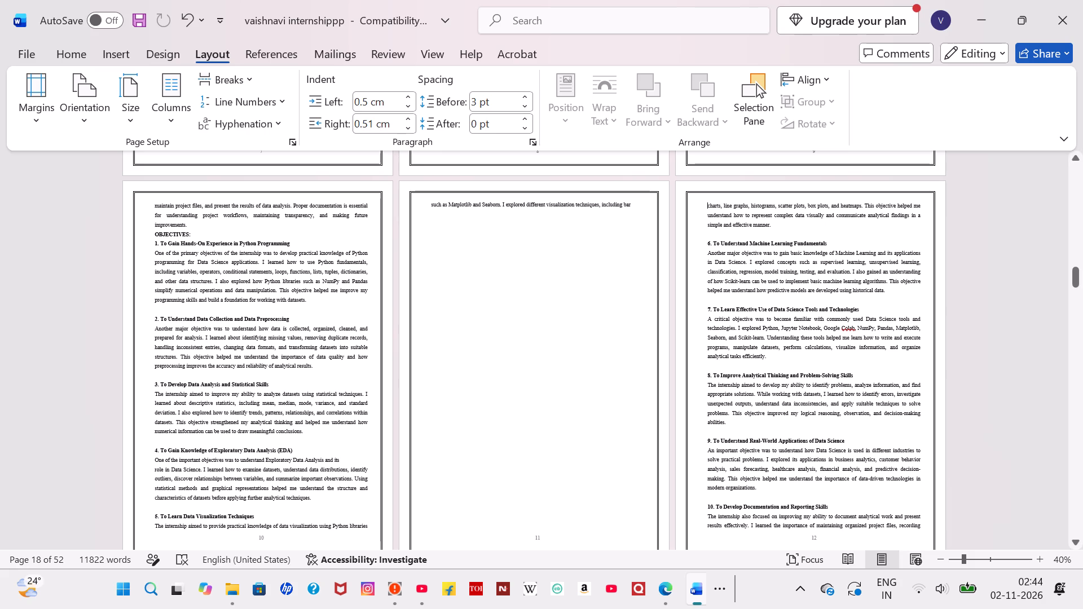
{"action": "left_click_drag", "start_coordinate": [639, 203], "coordinate": [421, 222]}
{"action": "key", "text": "ctrl+c"}
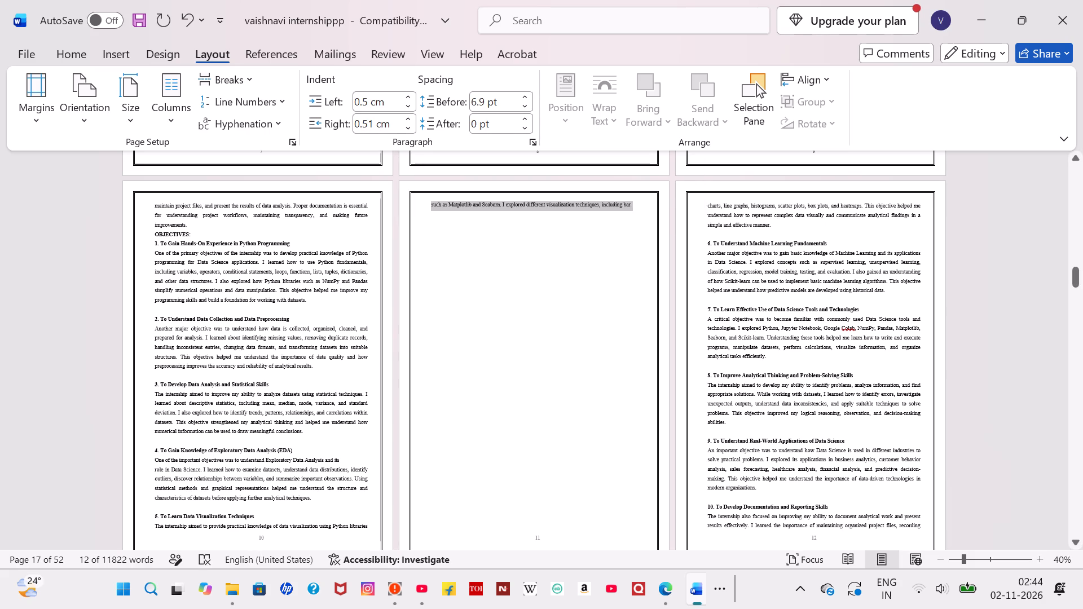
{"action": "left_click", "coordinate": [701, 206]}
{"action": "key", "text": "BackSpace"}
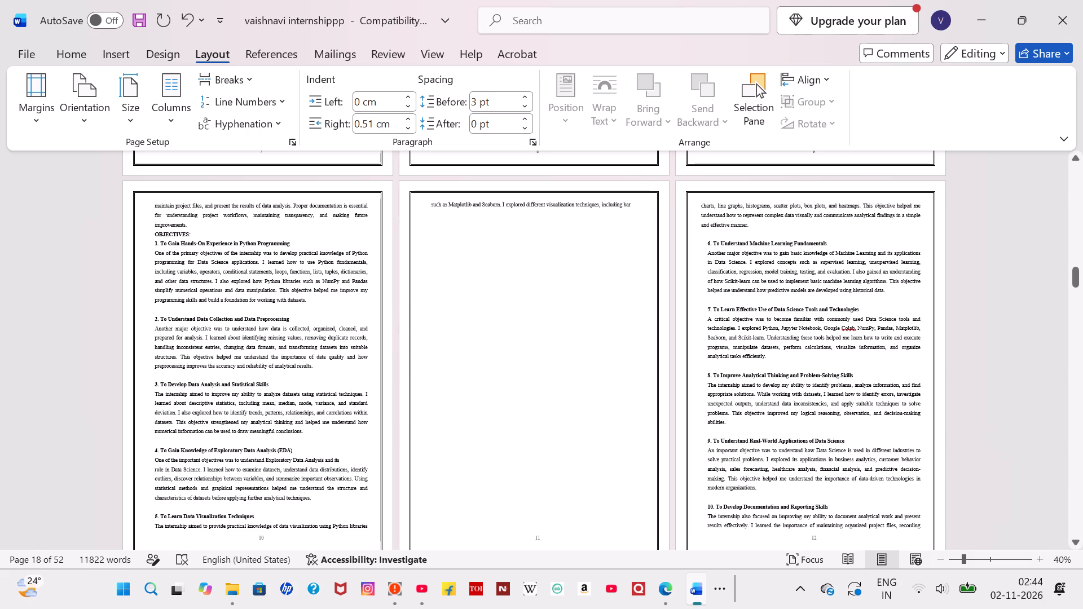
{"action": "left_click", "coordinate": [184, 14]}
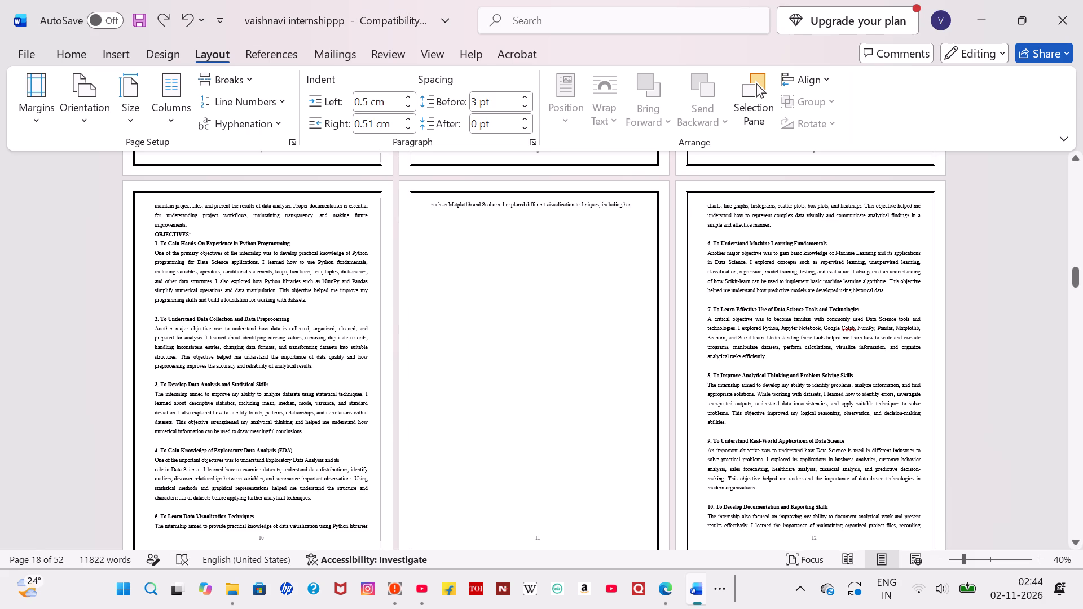
Delete the "such as Matplotlib and Seaborn" overflow line with its page, and paste it directly before "charts, line graphs, histograms".
{"action": "left_click_drag", "start_coordinate": [430, 198], "coordinate": [612, 205]}
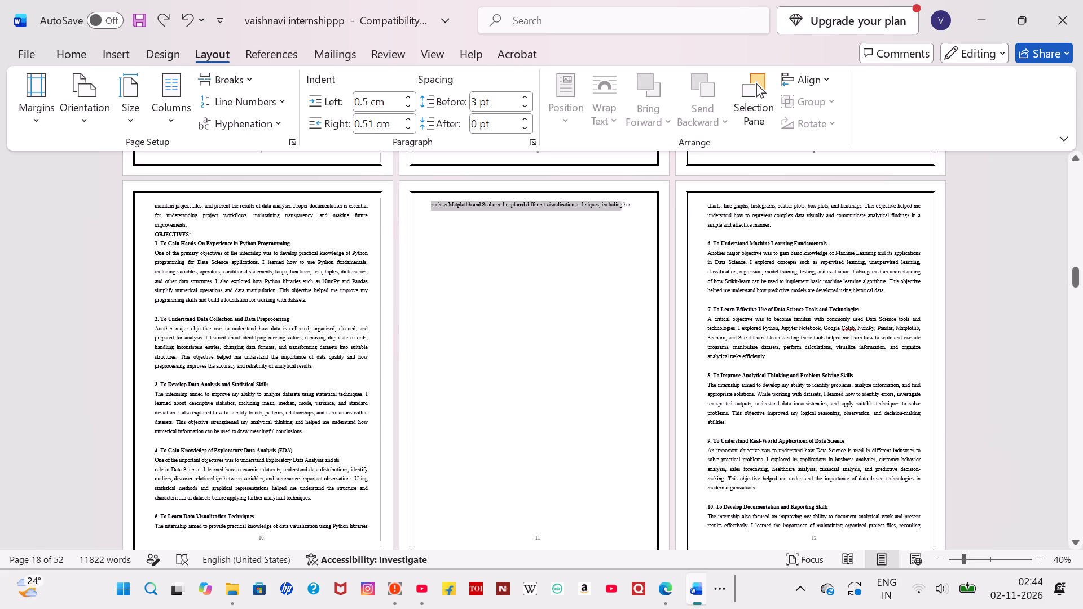
{"action": "left_click_drag", "start_coordinate": [612, 205], "coordinate": [639, 208]}
{"action": "key", "text": "BackSpace"}
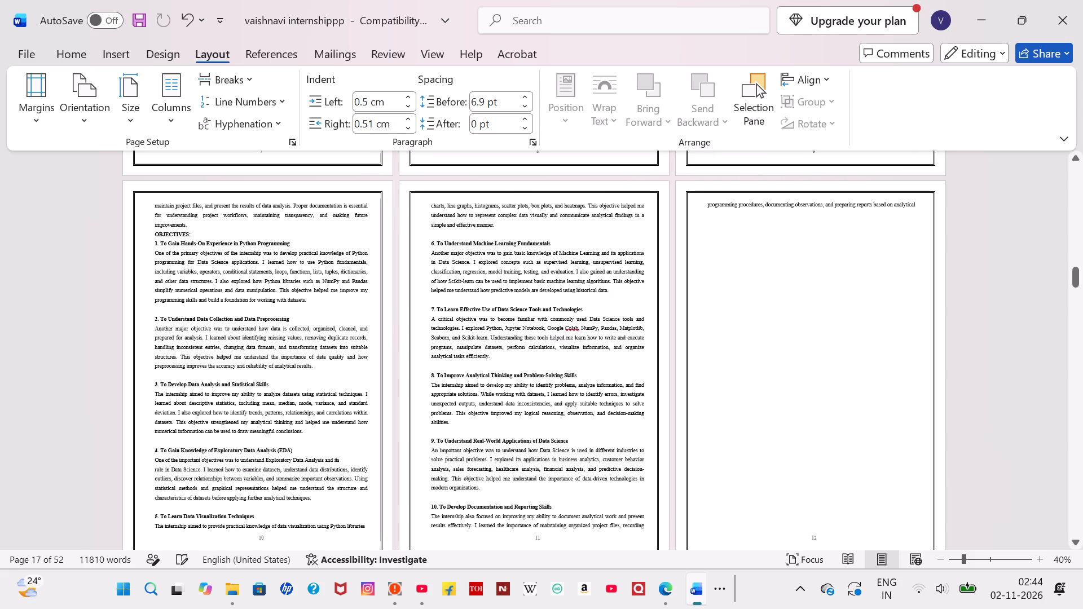
{"action": "left_click", "coordinate": [425, 209]}
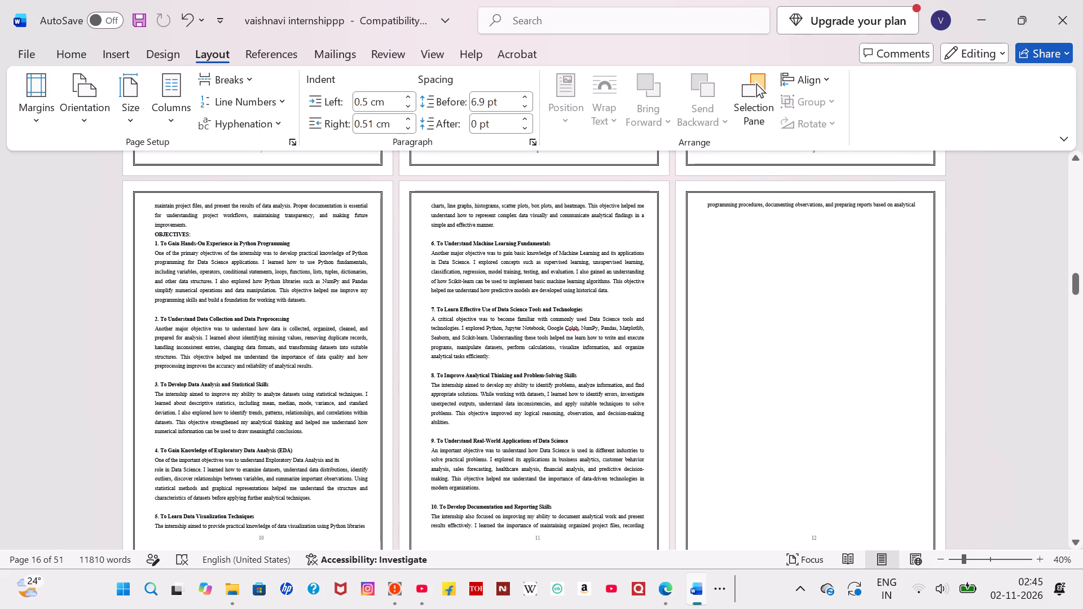
{"action": "key", "text": "ctrl+v"}
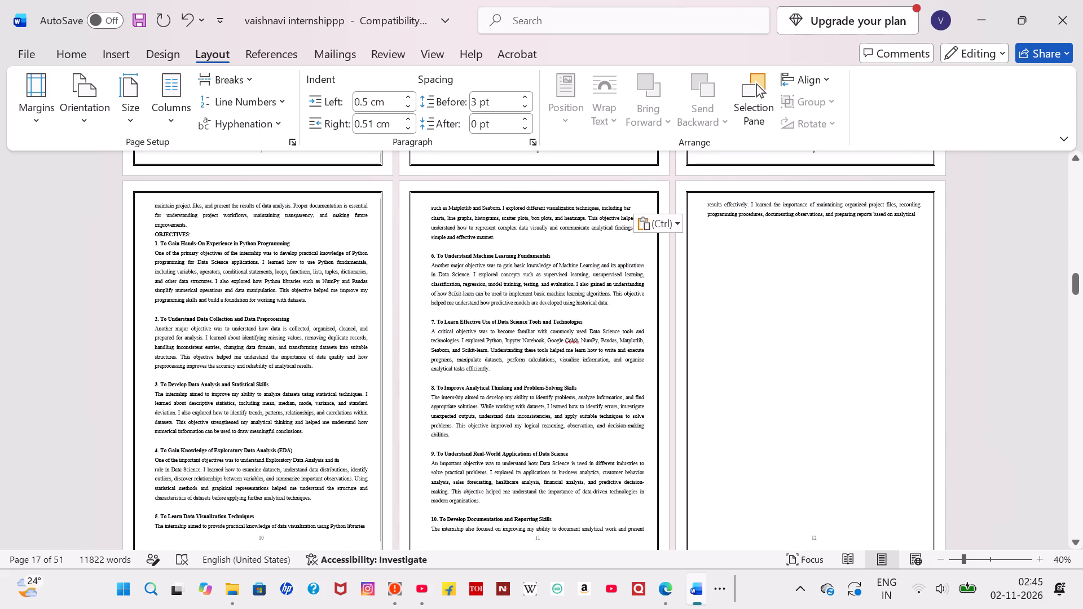
Join the line starting with "problems." to "solve real-world" in the closing Objective paragraph, separated by a space.
{"action": "scroll", "coordinate": [439, 235], "scroll_direction": "down", "scroll_amount": 2}
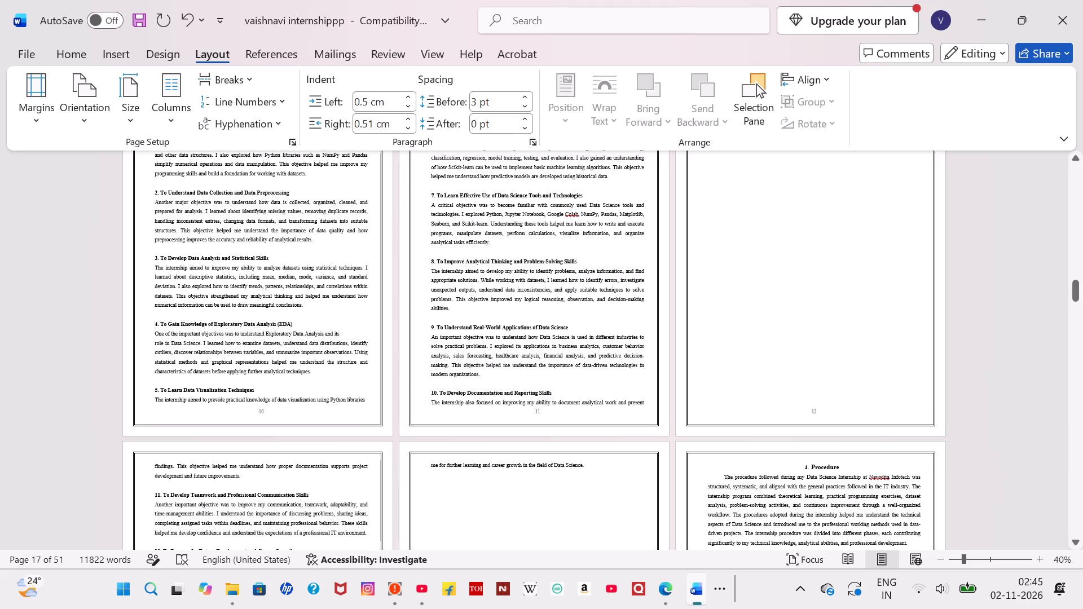
{"action": "scroll", "coordinate": [441, 392], "scroll_direction": "down", "scroll_amount": 7}
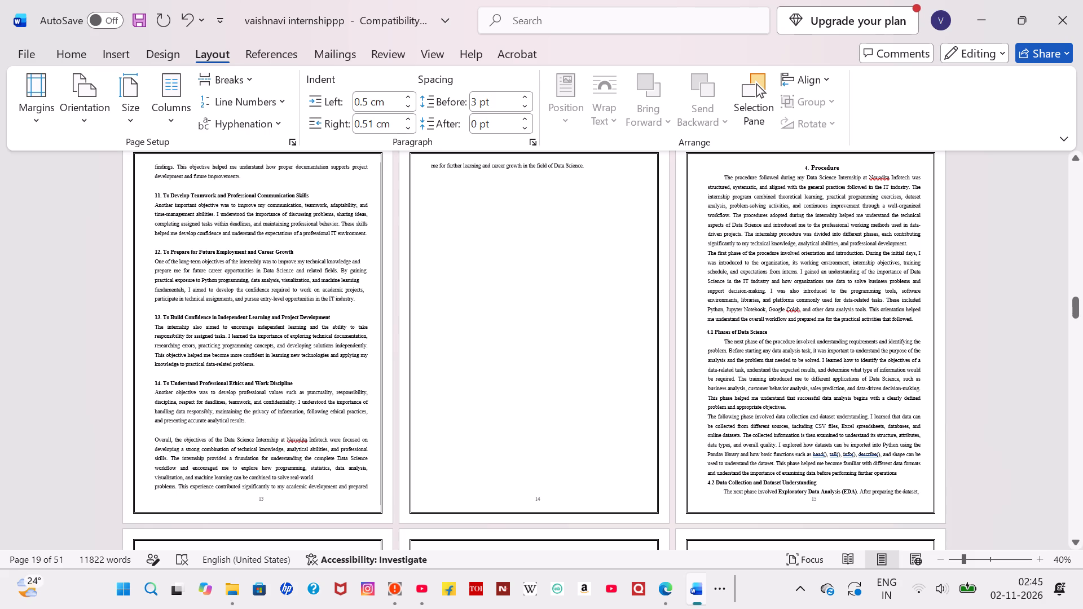
{"action": "left_click_drag", "start_coordinate": [174, 487], "coordinate": [421, 332]}
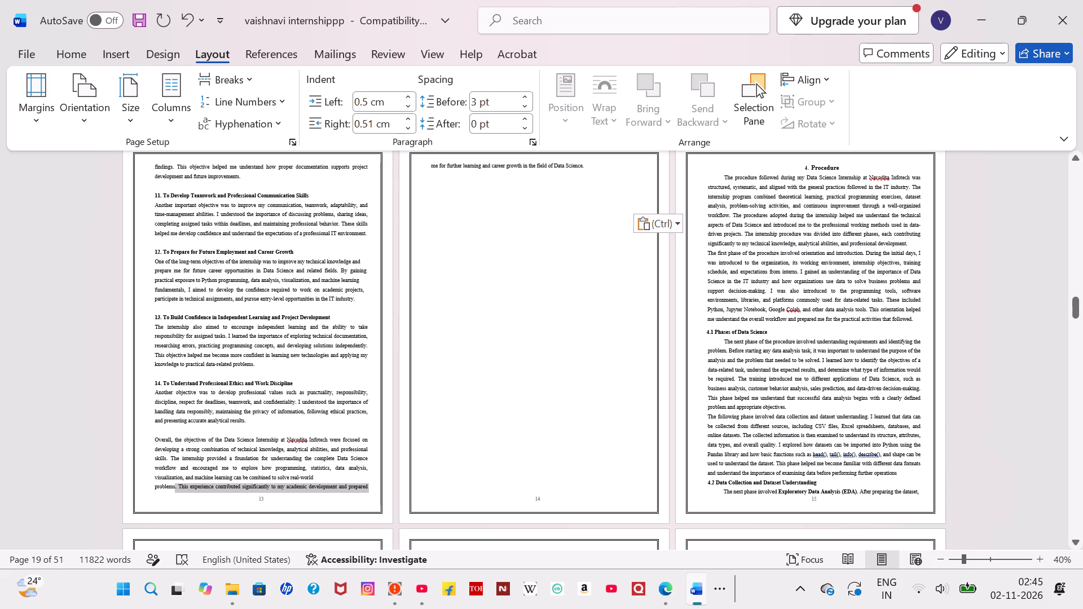
{"action": "left_click_drag", "start_coordinate": [421, 332], "coordinate": [446, 168]}
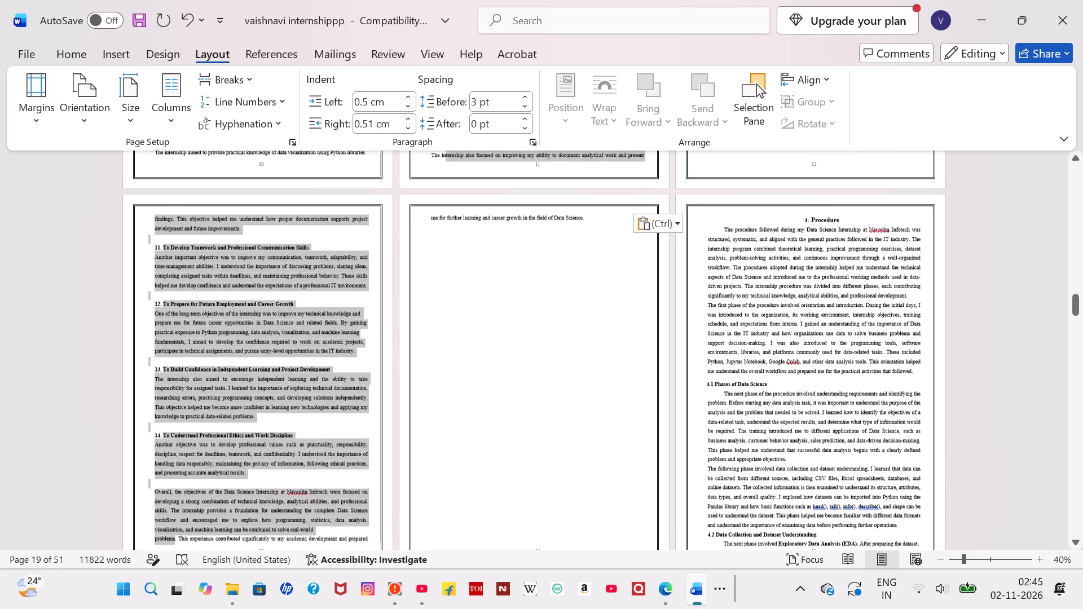
{"action": "left_click_drag", "start_coordinate": [446, 168], "coordinate": [591, 255]}
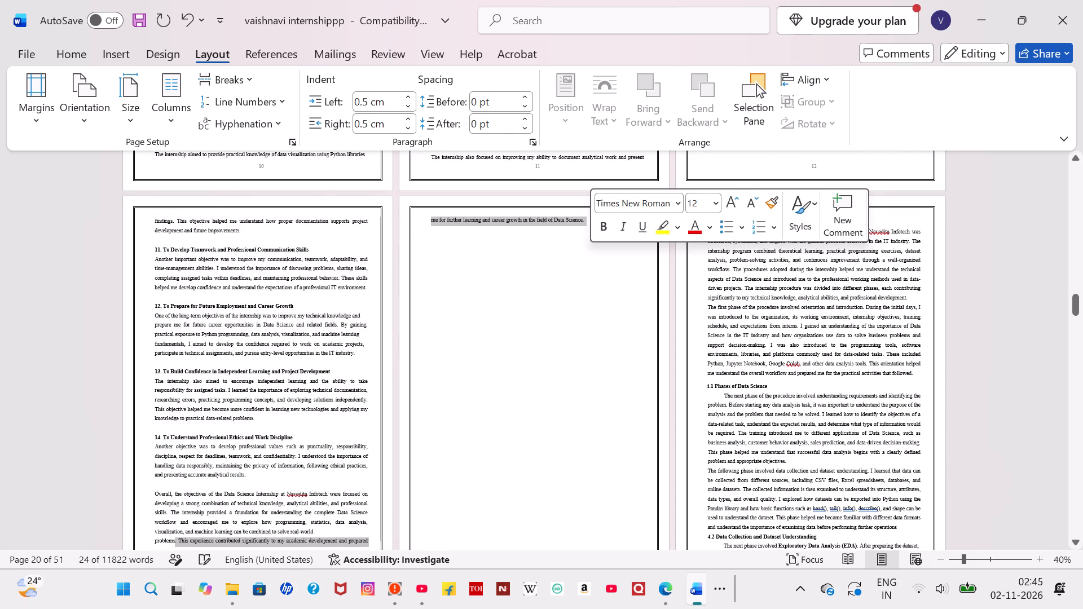
{"action": "left_click", "coordinate": [160, 528]}
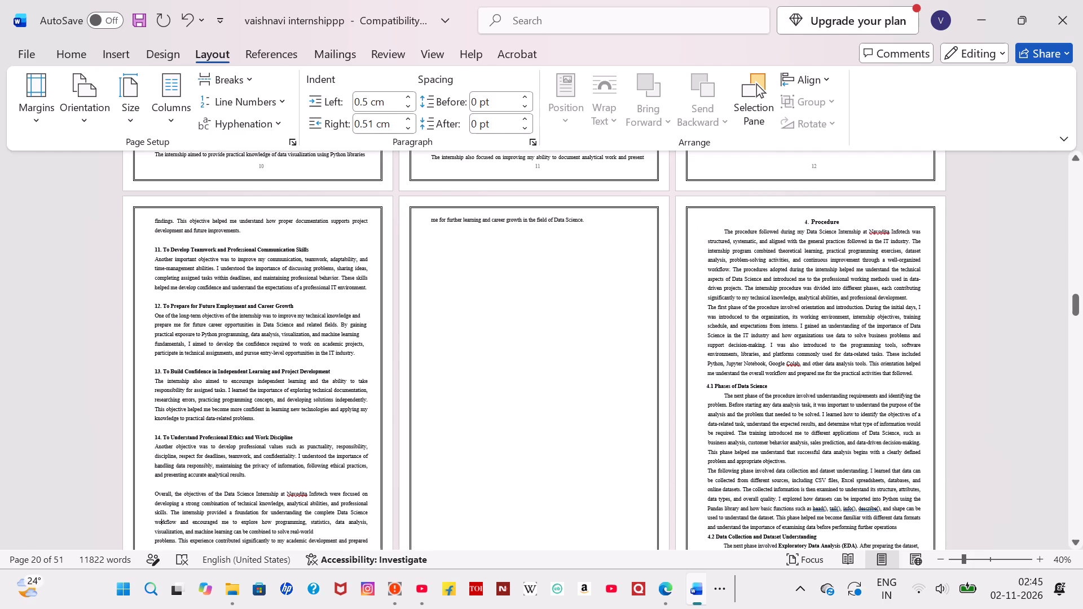
{"action": "left_click", "coordinate": [153, 540]}
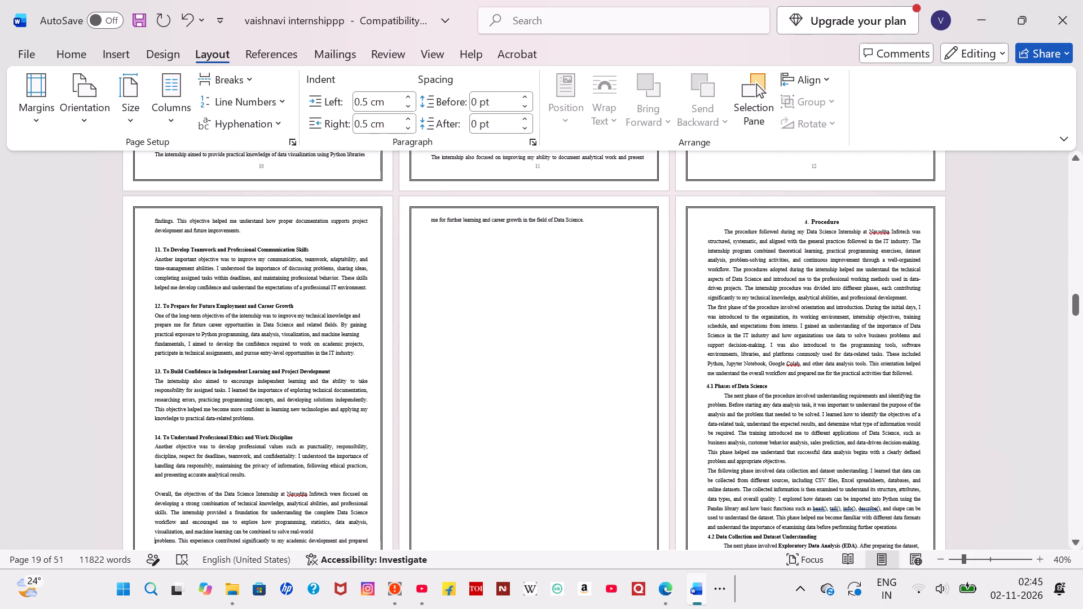
{"action": "key", "text": "BackSpace"}
{"action": "key", "text": "BackSpace"}
{"action": "key", "text": "space"}
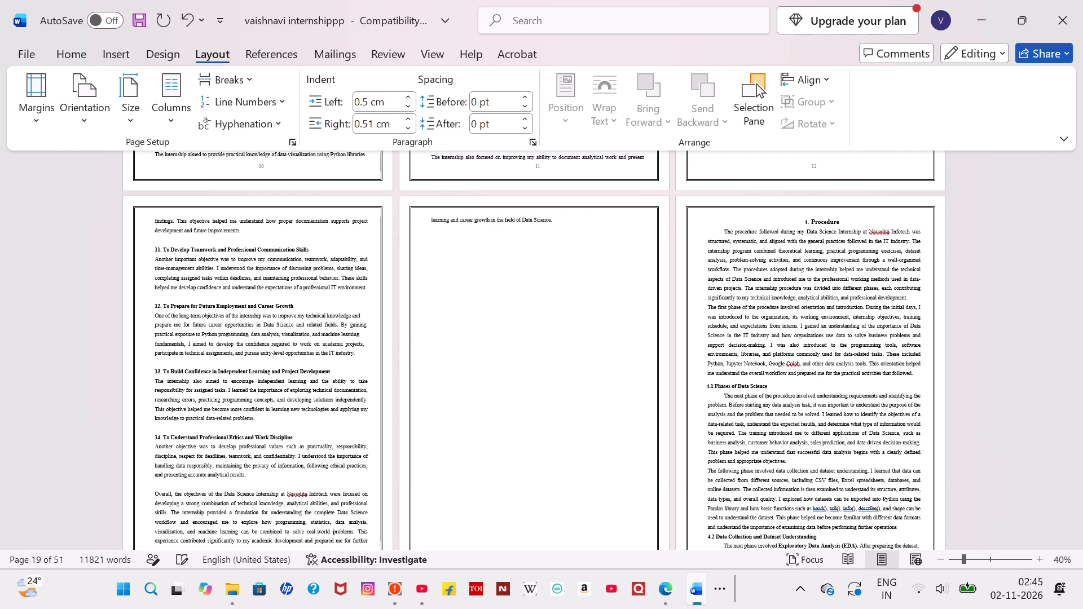
Delete the closing Objective text from "This experience contributed significantly" through "career growth in the field" to clear its overflow page.
{"action": "scroll", "coordinate": [217, 542], "scroll_direction": "down", "scroll_amount": 1}
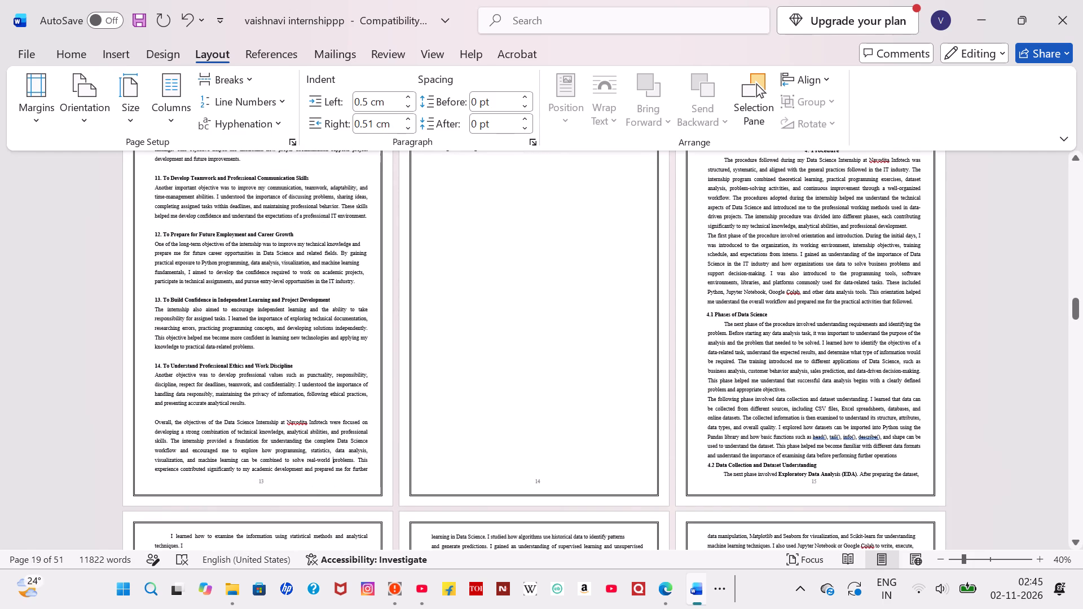
{"action": "left_click_drag", "start_coordinate": [358, 458], "coordinate": [510, 223]}
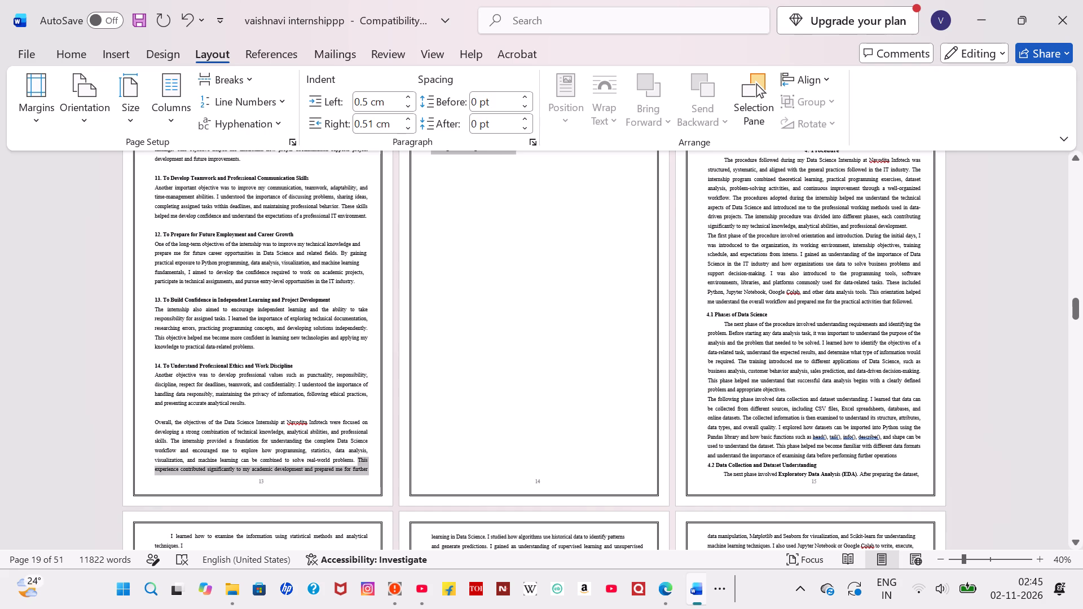
{"action": "left_click_drag", "start_coordinate": [510, 223], "coordinate": [510, 214]}
{"action": "key", "text": "BackSpace"}
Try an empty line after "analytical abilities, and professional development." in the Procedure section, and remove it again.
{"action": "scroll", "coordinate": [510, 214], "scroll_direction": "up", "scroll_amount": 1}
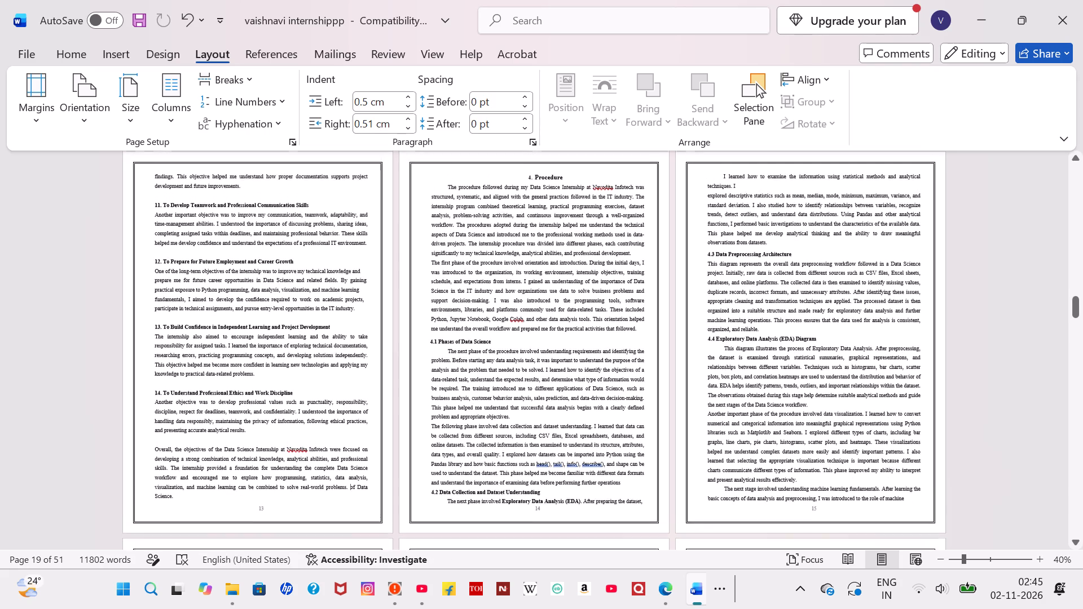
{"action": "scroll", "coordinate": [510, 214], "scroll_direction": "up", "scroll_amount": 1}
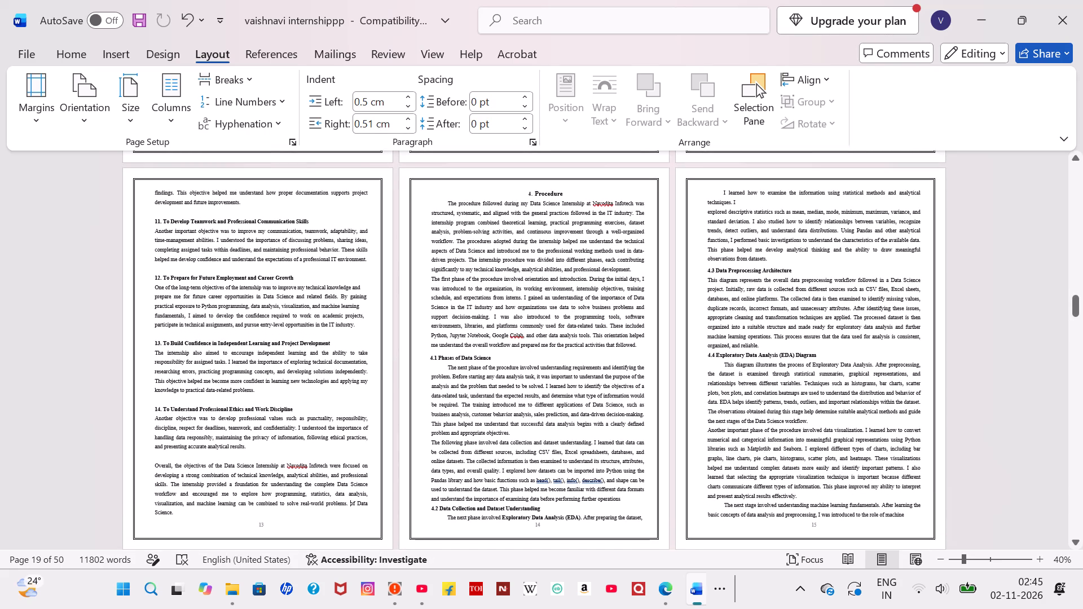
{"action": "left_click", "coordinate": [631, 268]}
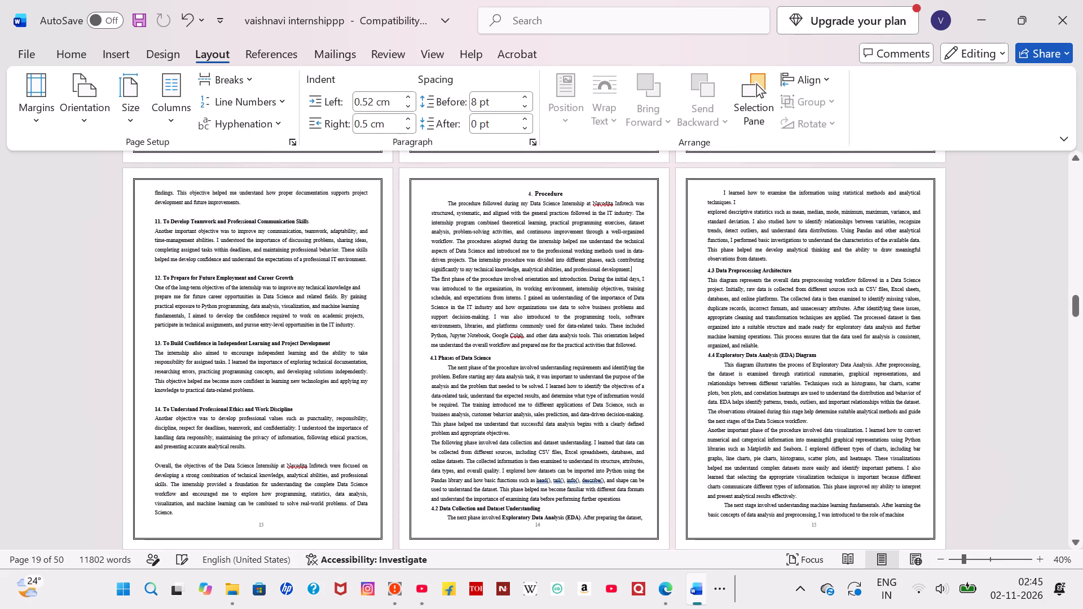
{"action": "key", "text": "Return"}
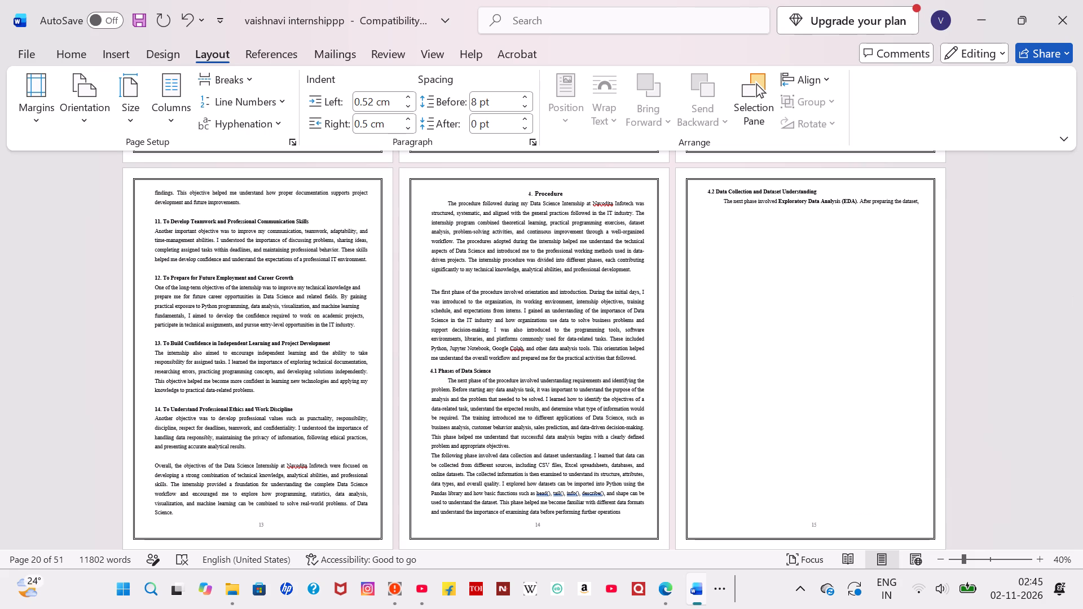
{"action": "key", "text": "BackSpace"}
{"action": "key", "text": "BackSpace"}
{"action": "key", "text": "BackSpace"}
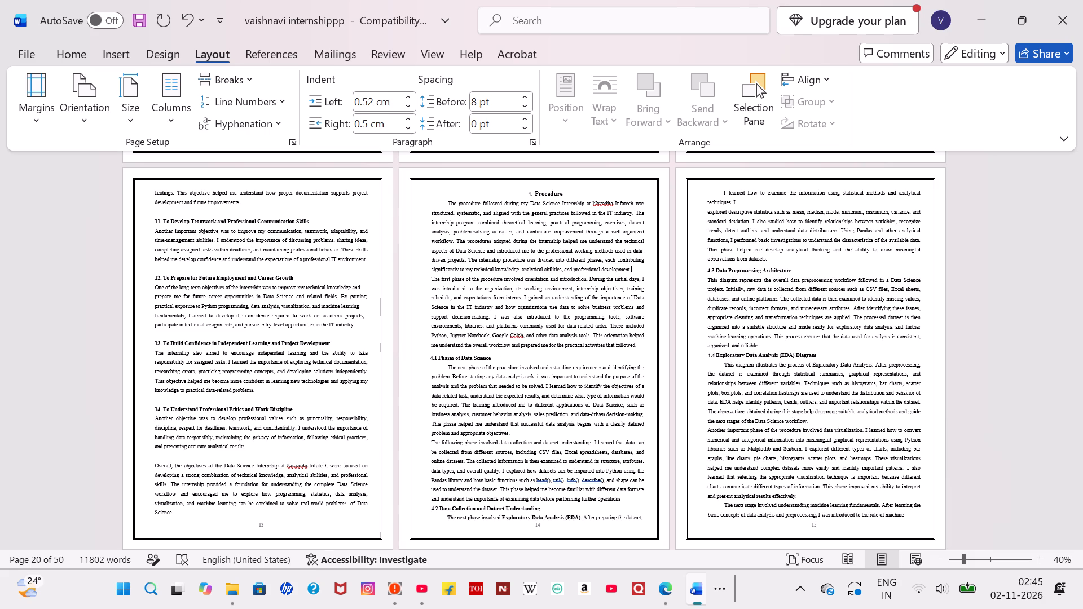
Insert an empty line after "analytical abilities, and professional development." in the Procedure section and set its spacing before to 0 pt.
{"action": "key", "text": "Return"}
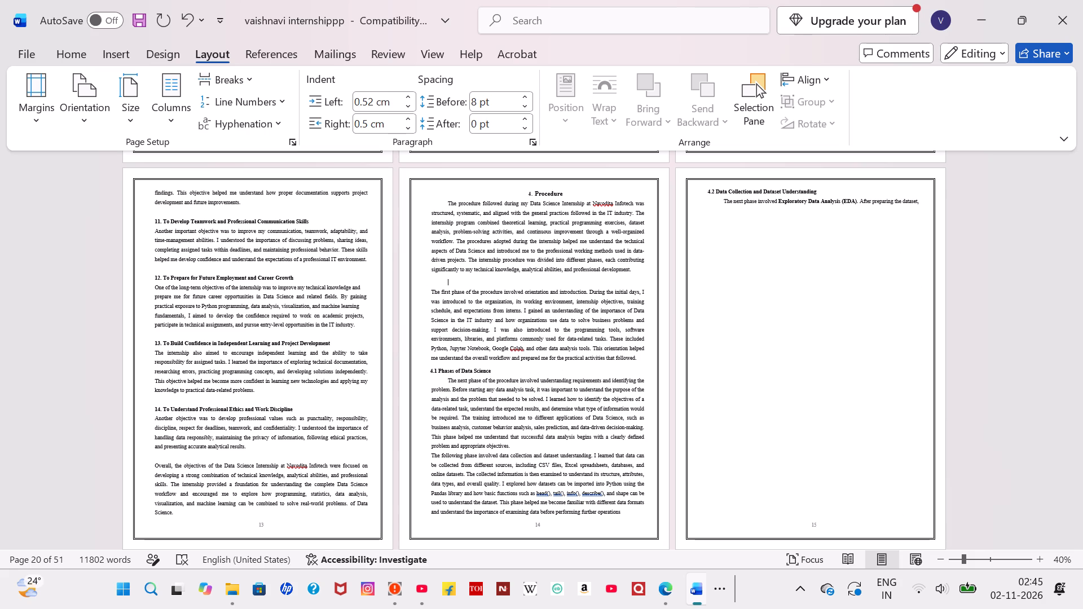
{"action": "left_click", "coordinate": [523, 109]}
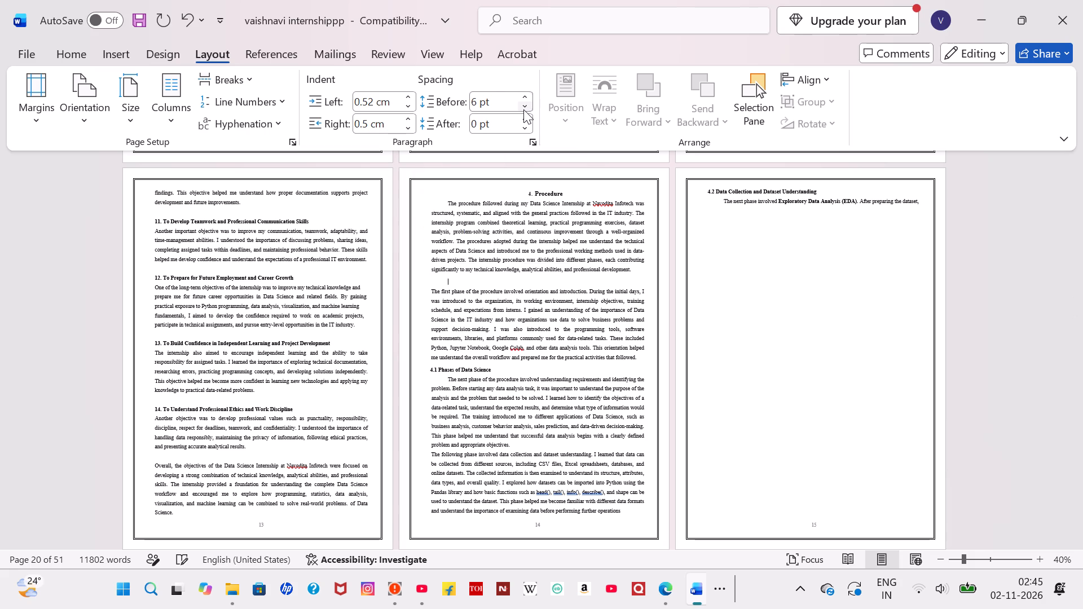
{"action": "left_click", "coordinate": [523, 109]}
{"action": "left_click", "coordinate": [523, 109]}
{"action": "left_click", "coordinate": [523, 109]}
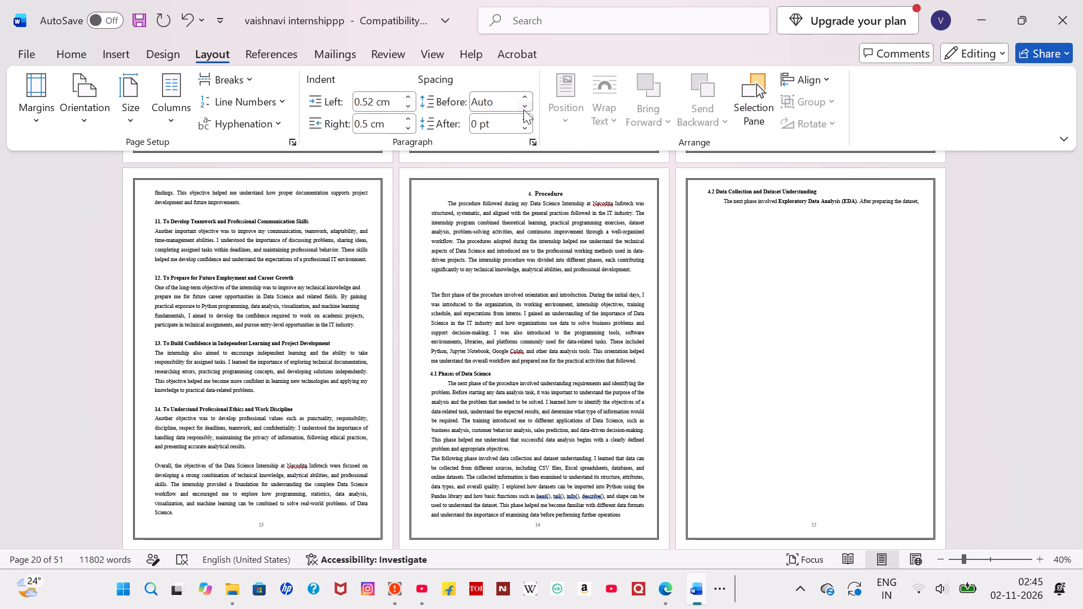
{"action": "left_click", "coordinate": [523, 109]}
{"action": "left_click", "coordinate": [523, 109]}
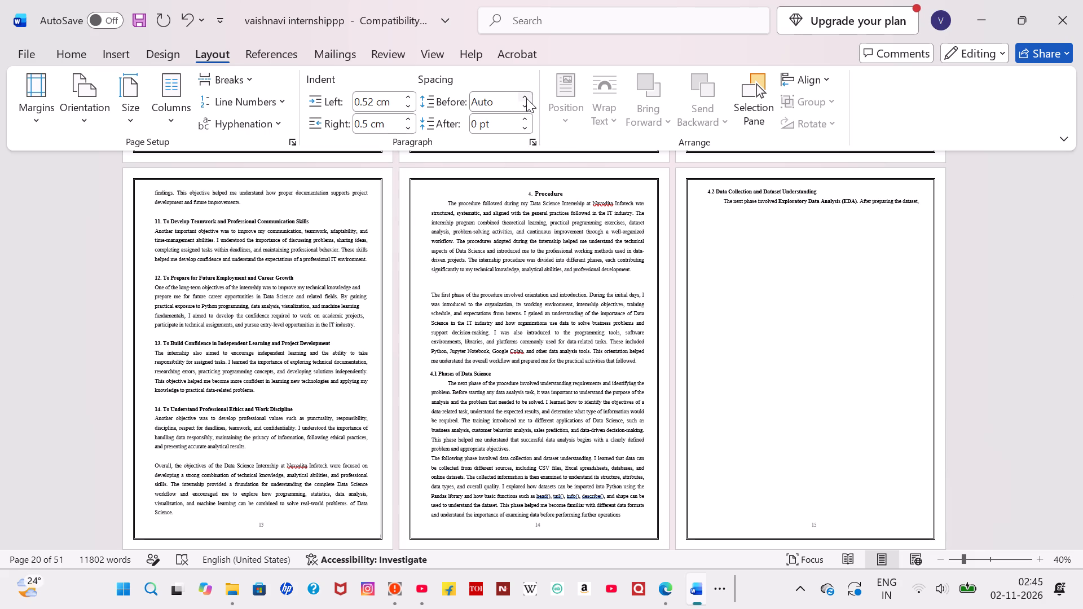
{"action": "left_click", "coordinate": [526, 98]}
{"action": "left_click", "coordinate": [526, 98]}
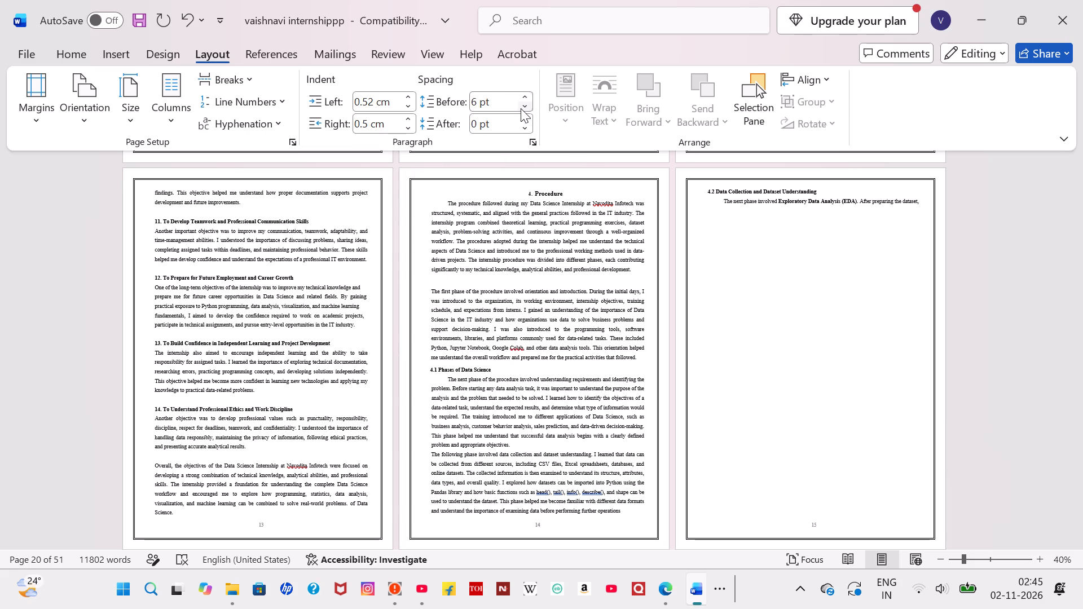
{"action": "left_click", "coordinate": [521, 108]}
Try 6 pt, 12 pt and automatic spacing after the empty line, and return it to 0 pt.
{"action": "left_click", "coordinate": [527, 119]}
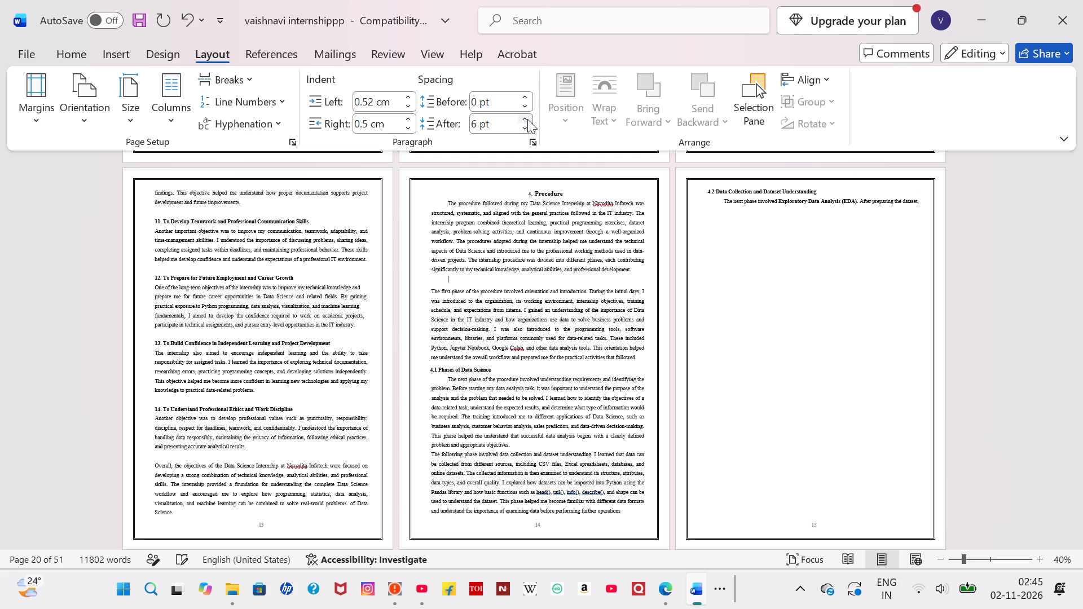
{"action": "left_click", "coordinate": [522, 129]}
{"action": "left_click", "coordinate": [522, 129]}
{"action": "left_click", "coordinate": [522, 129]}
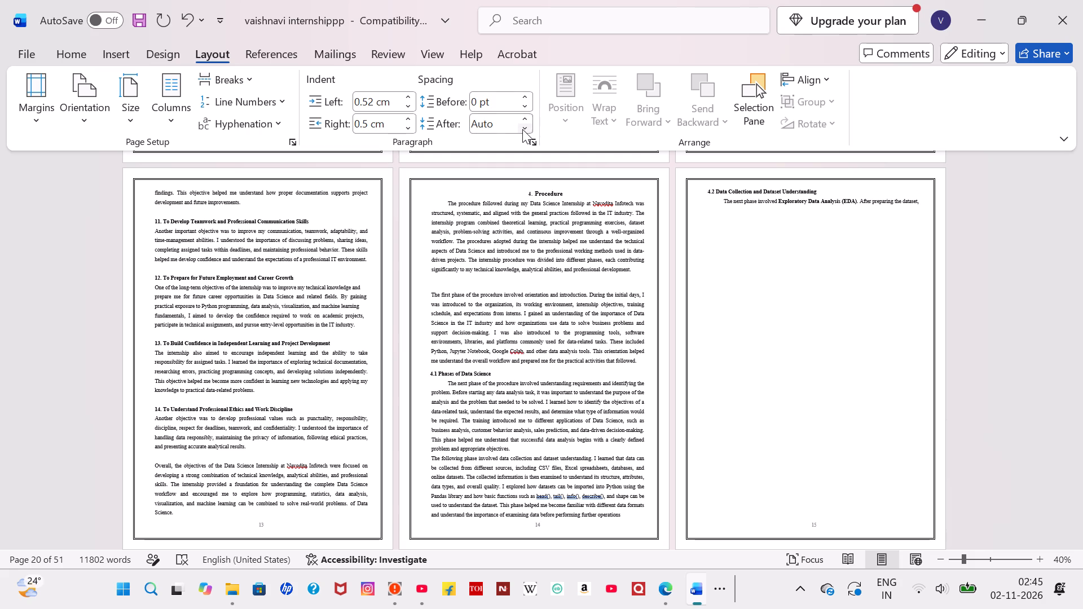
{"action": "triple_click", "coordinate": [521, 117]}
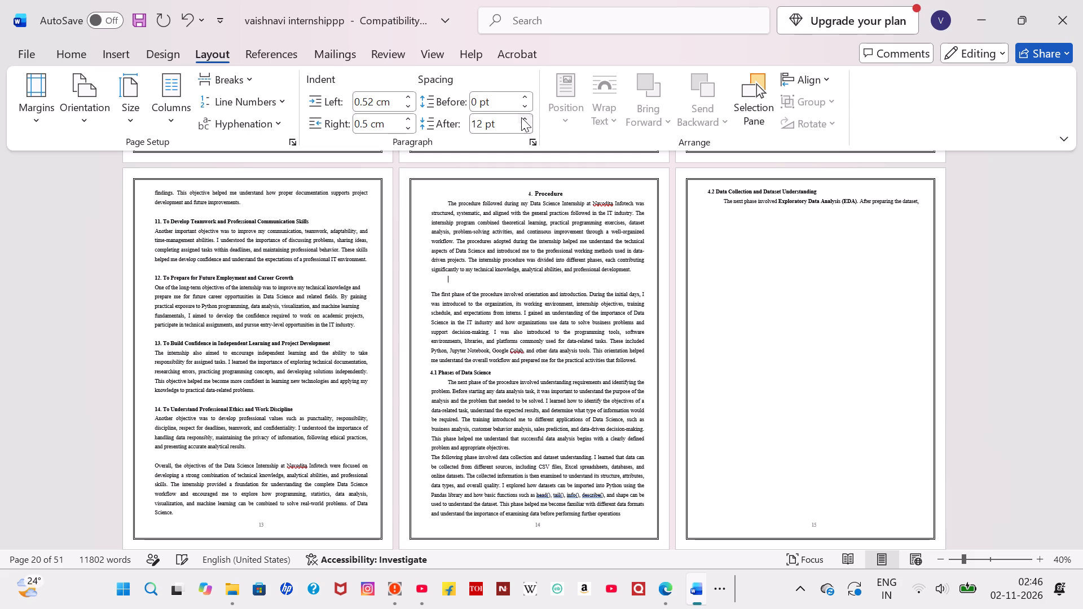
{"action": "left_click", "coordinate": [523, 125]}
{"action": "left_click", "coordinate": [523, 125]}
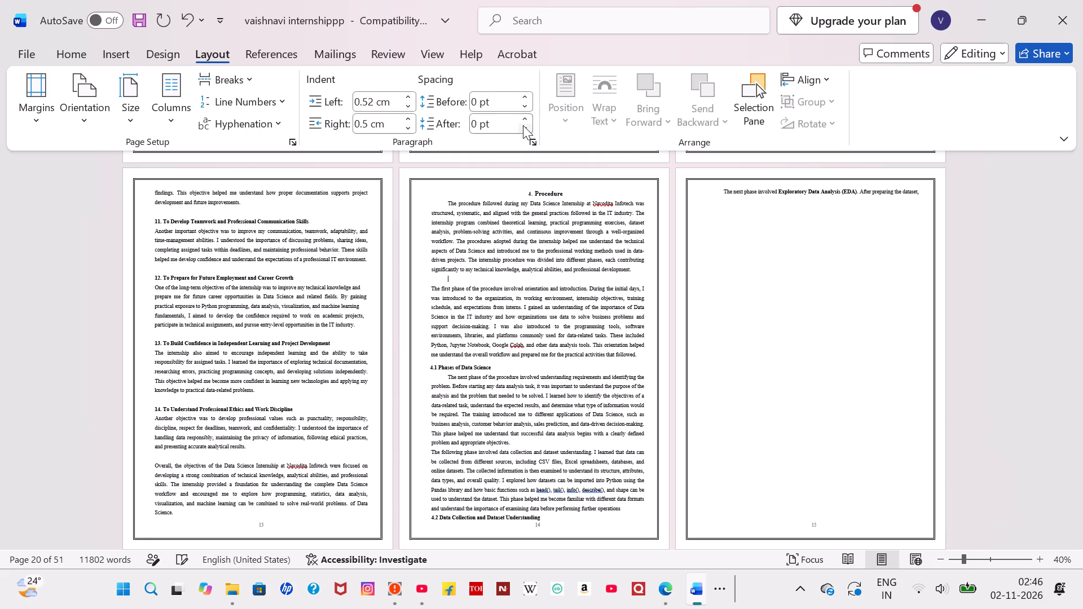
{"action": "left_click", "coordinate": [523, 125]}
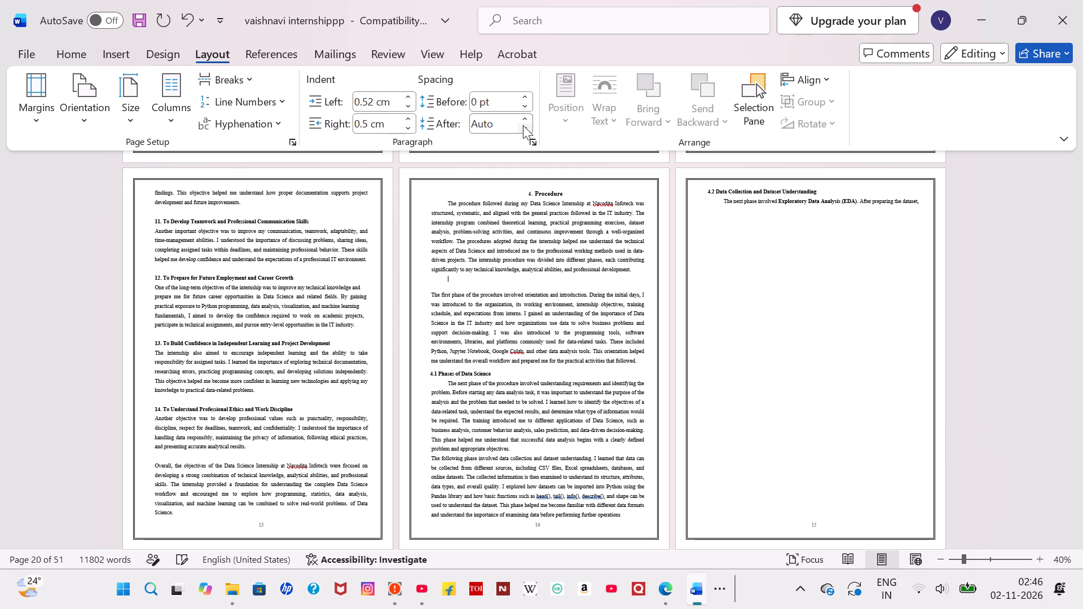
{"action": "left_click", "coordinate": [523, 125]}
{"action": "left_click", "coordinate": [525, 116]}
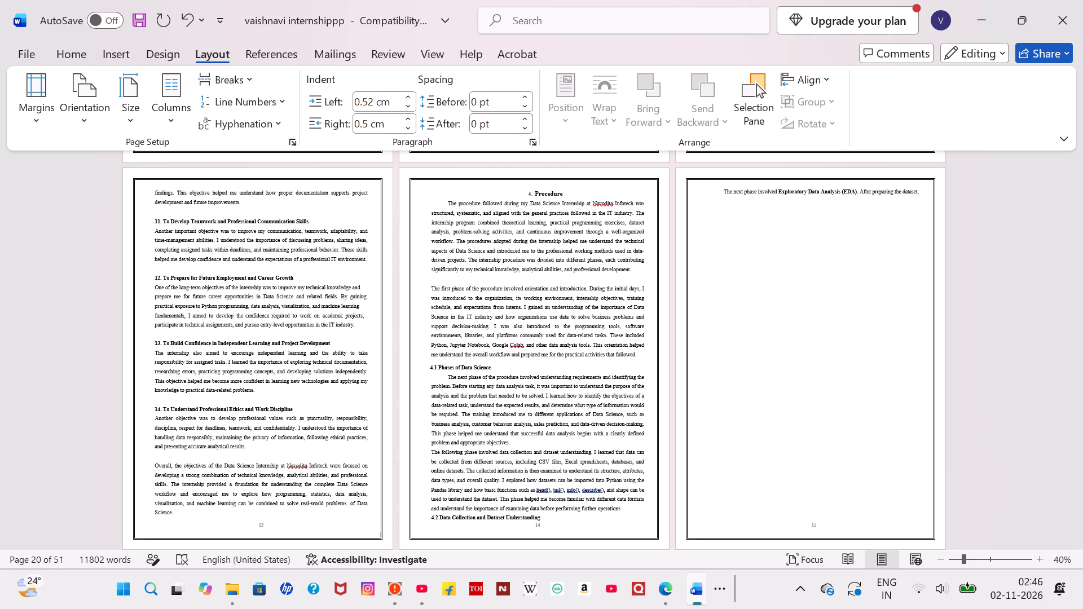
Indent the first line of the Procedure paragraph that begins "The first phase of the procedure".
{"action": "left_click", "coordinate": [529, 306]}
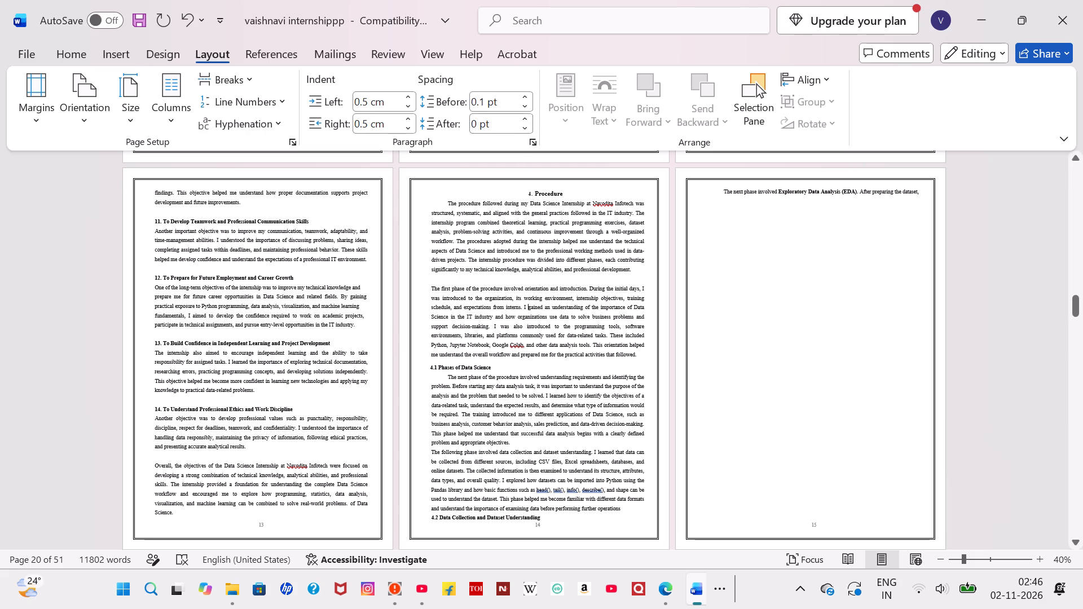
{"action": "left_click", "coordinate": [428, 295]}
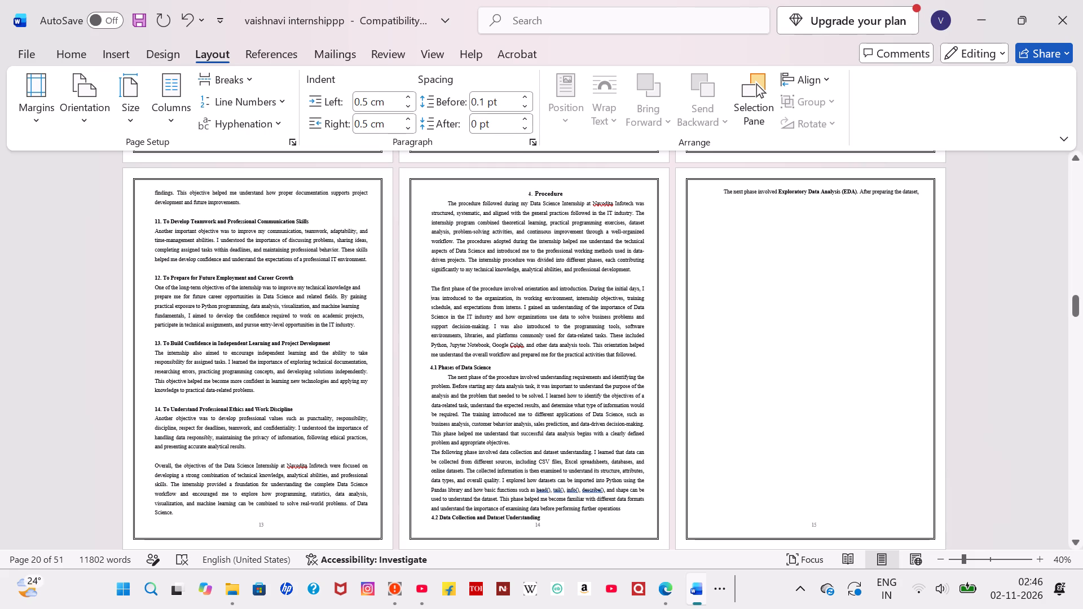
{"action": "left_click", "coordinate": [426, 285]}
{"action": "left_click", "coordinate": [426, 285]}
{"action": "left_click", "coordinate": [434, 290]}
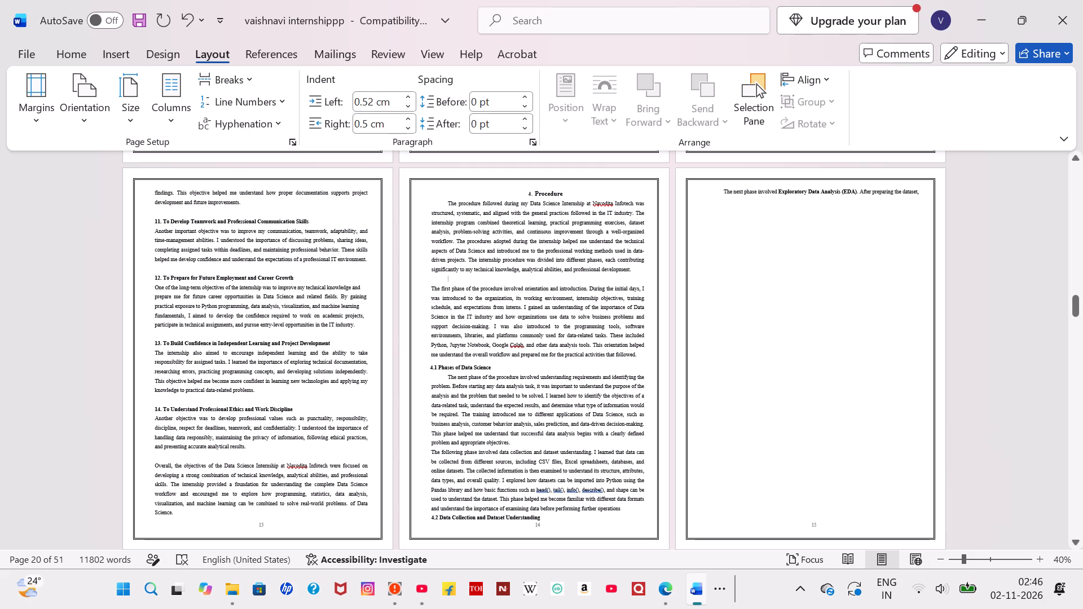
{"action": "left_click", "coordinate": [429, 285]}
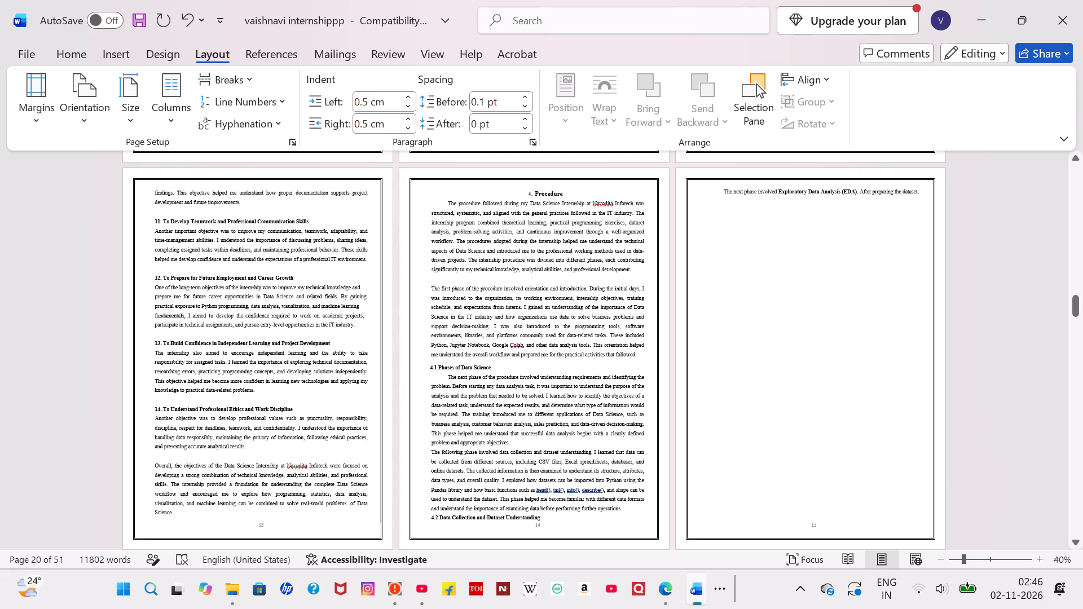
{"action": "key", "text": "Tab"}
{"action": "key", "text": "Tab"}
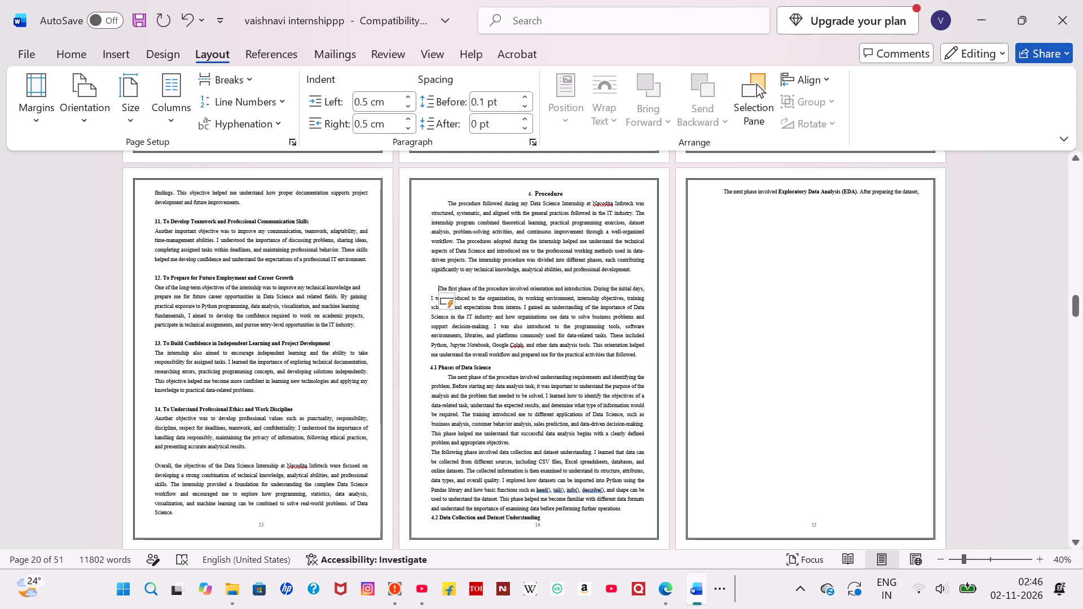
Insert an empty, unnumbered line directly beneath the "Procedure" heading.
{"action": "left_click", "coordinate": [565, 191]}
{"action": "key", "text": "Return"}
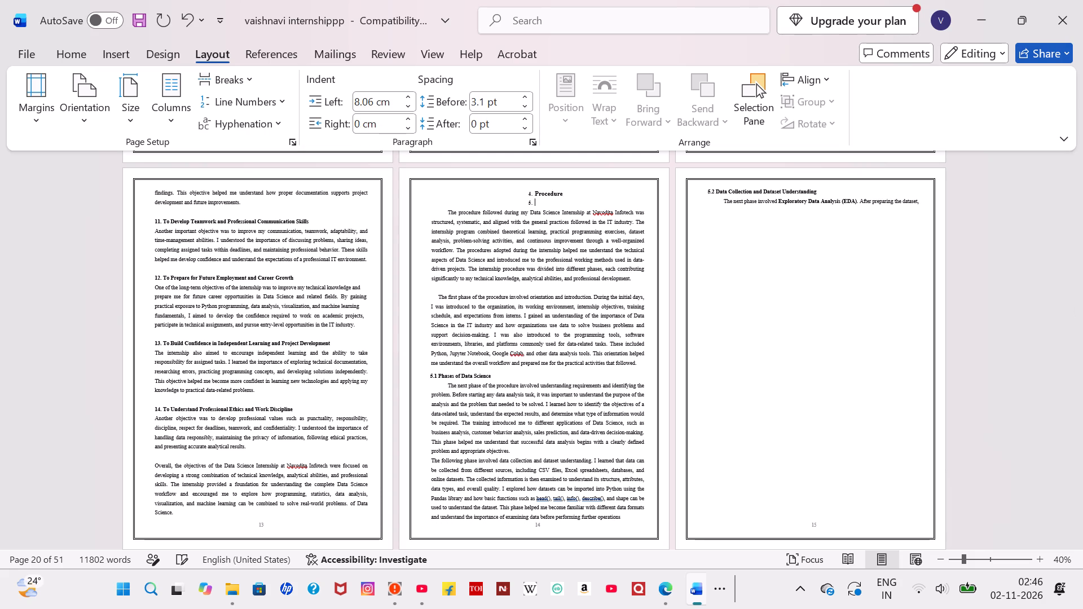
{"action": "key", "text": "BackSpace"}
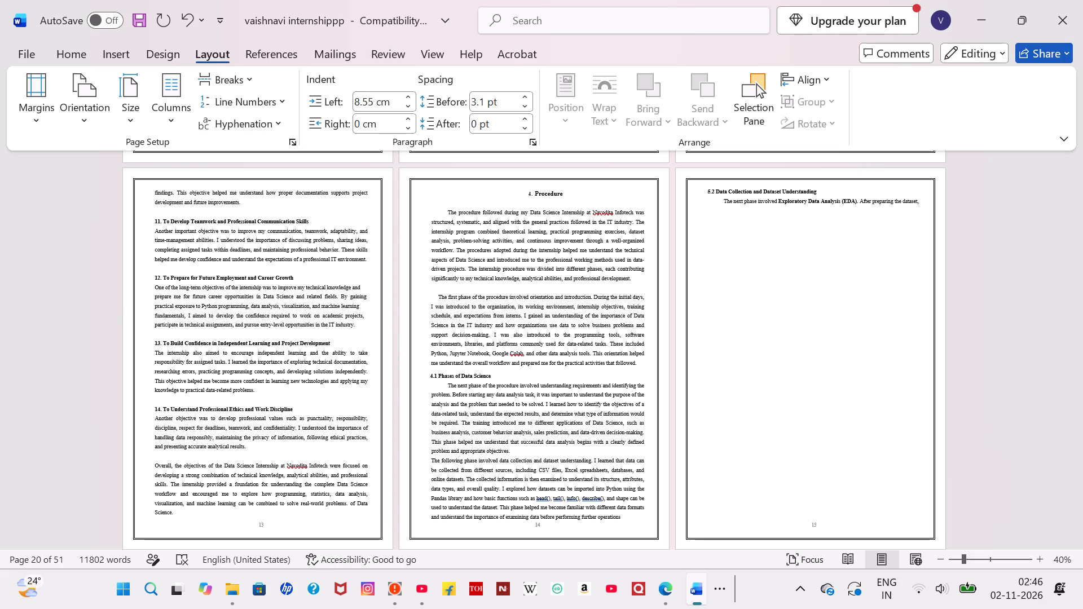
Examine the layout of the Procedure section and its following pages for overflow and numbering.
{"action": "scroll", "coordinate": [483, 259], "scroll_direction": "down", "scroll_amount": 2}
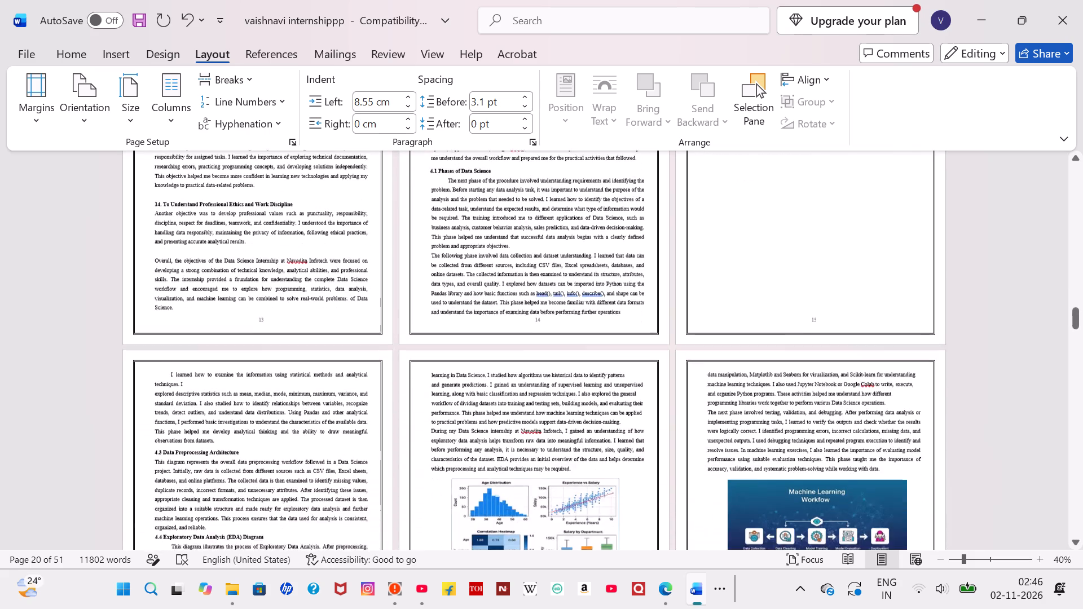
{"action": "scroll", "coordinate": [483, 259], "scroll_direction": "up", "scroll_amount": 4}
{"action": "scroll", "coordinate": [483, 259], "scroll_direction": "down", "scroll_amount": 2}
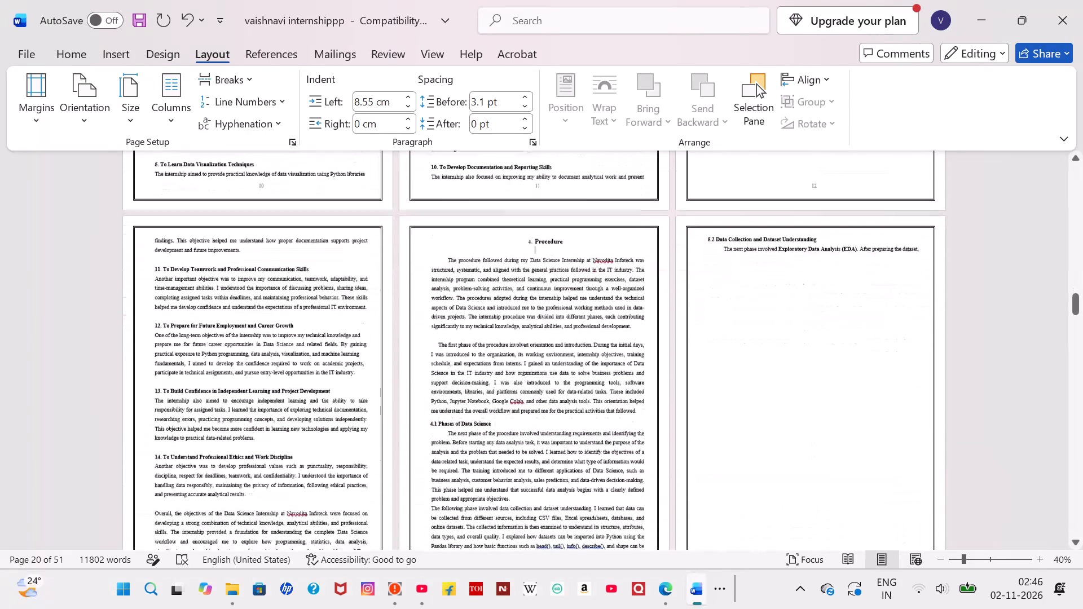
{"action": "scroll", "coordinate": [483, 259], "scroll_direction": "down", "scroll_amount": 3}
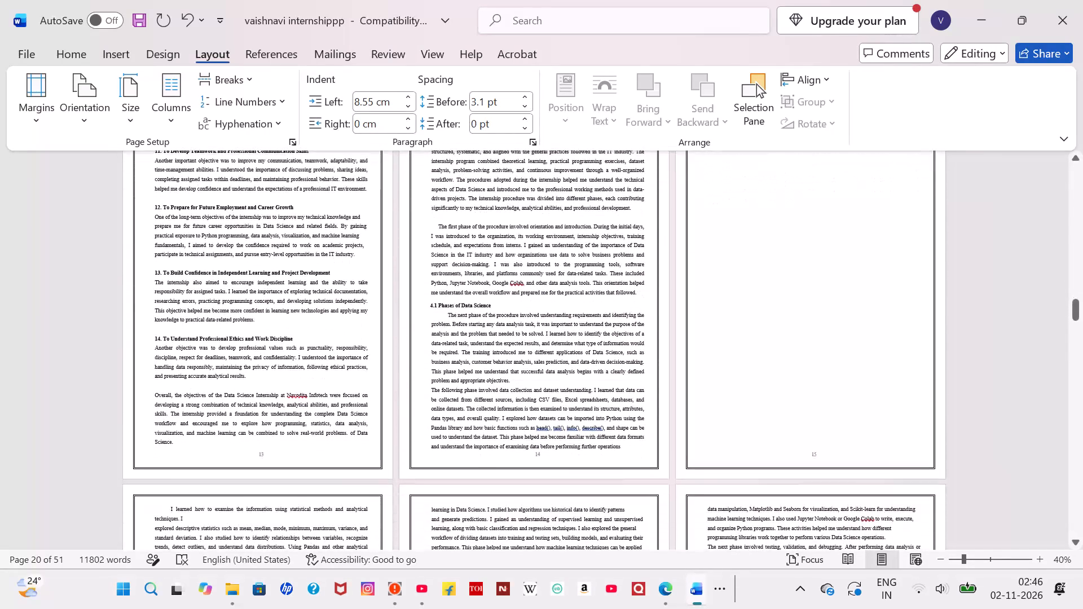
{"action": "scroll", "coordinate": [483, 259], "scroll_direction": "right", "scroll_amount": 2}
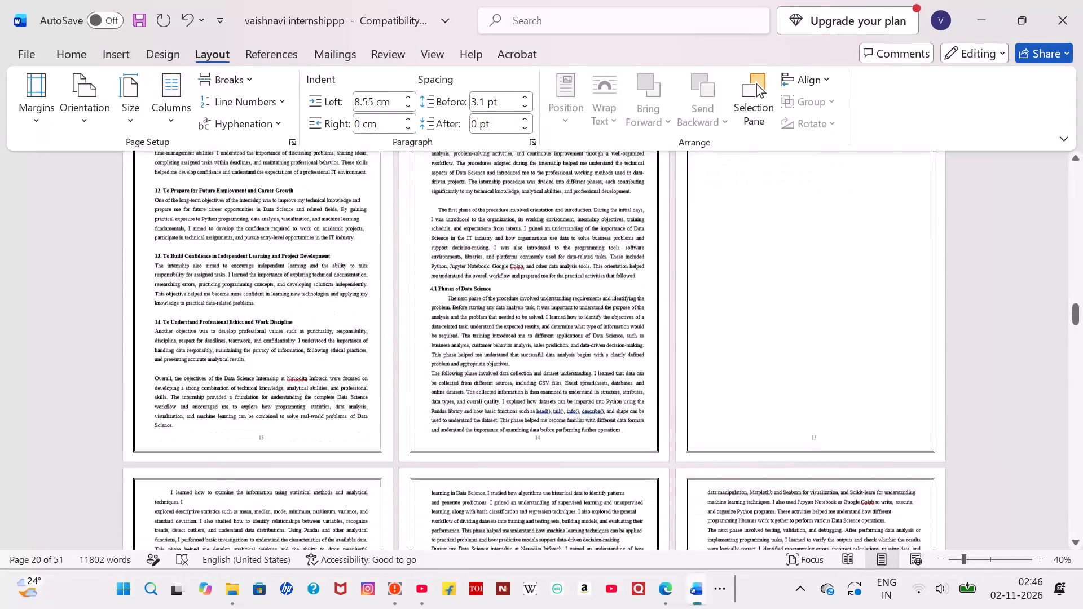
{"action": "scroll", "coordinate": [483, 259], "scroll_direction": "right", "scroll_amount": 1}
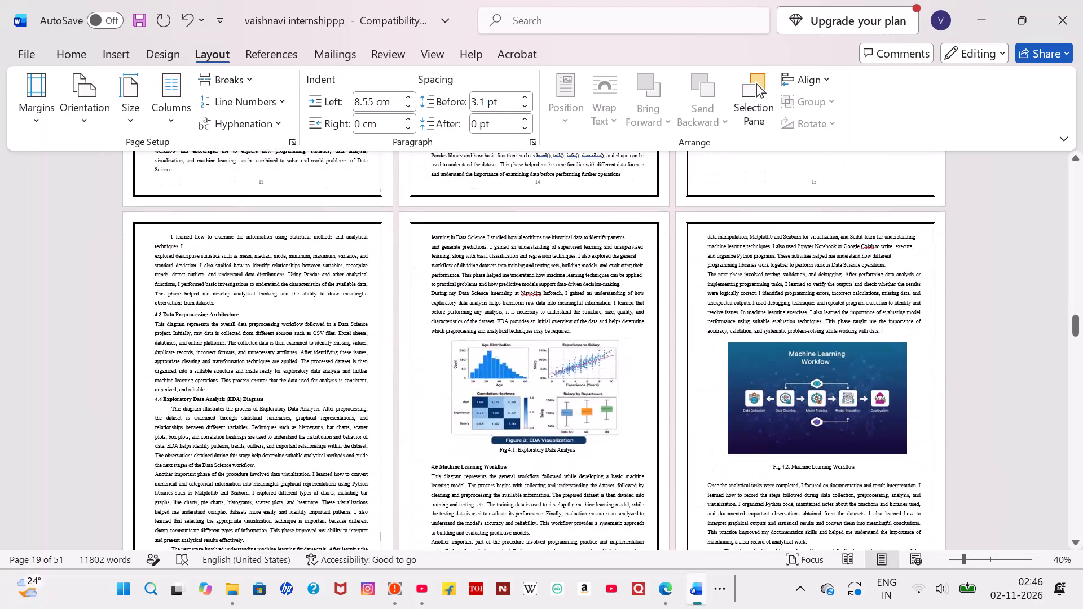
{"action": "scroll", "coordinate": [386, 333], "scroll_direction": "up", "scroll_amount": 3}
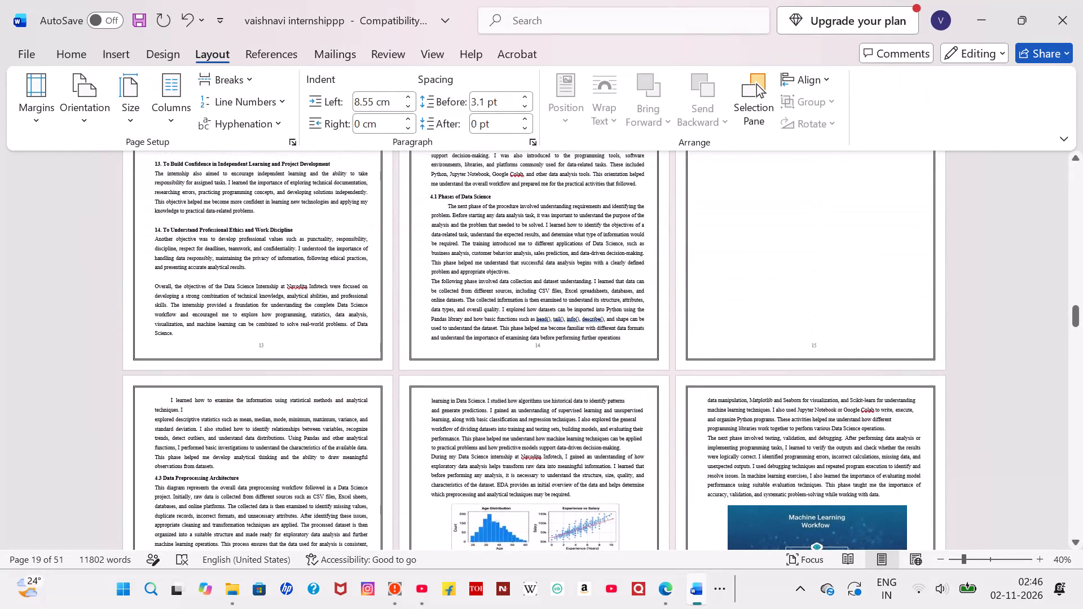
{"action": "scroll", "coordinate": [386, 333], "scroll_direction": "up", "scroll_amount": 3}
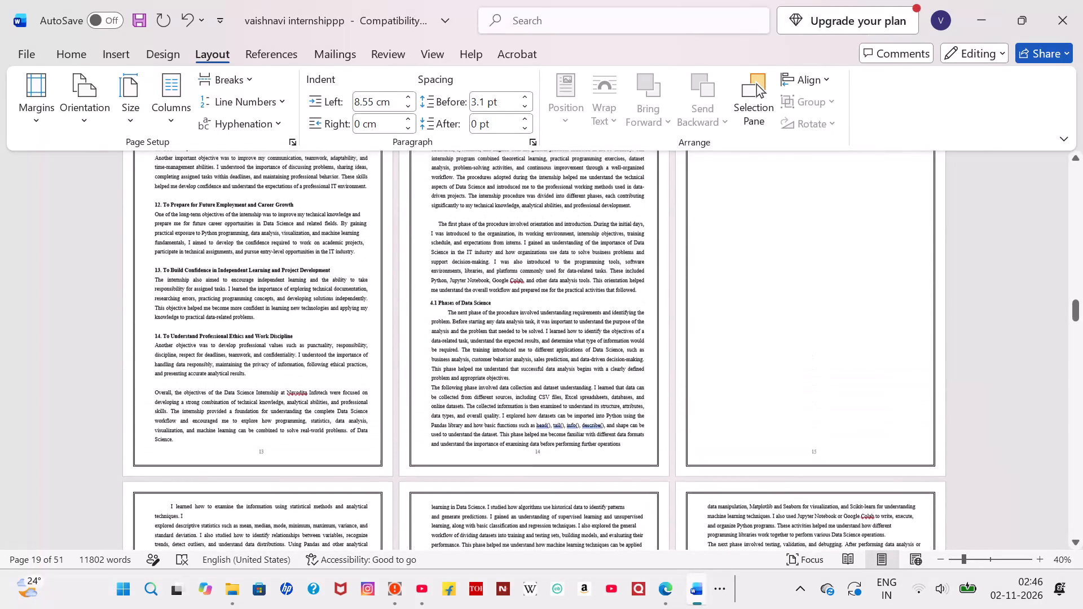
{"action": "scroll", "coordinate": [386, 333], "scroll_direction": "up", "scroll_amount": 1}
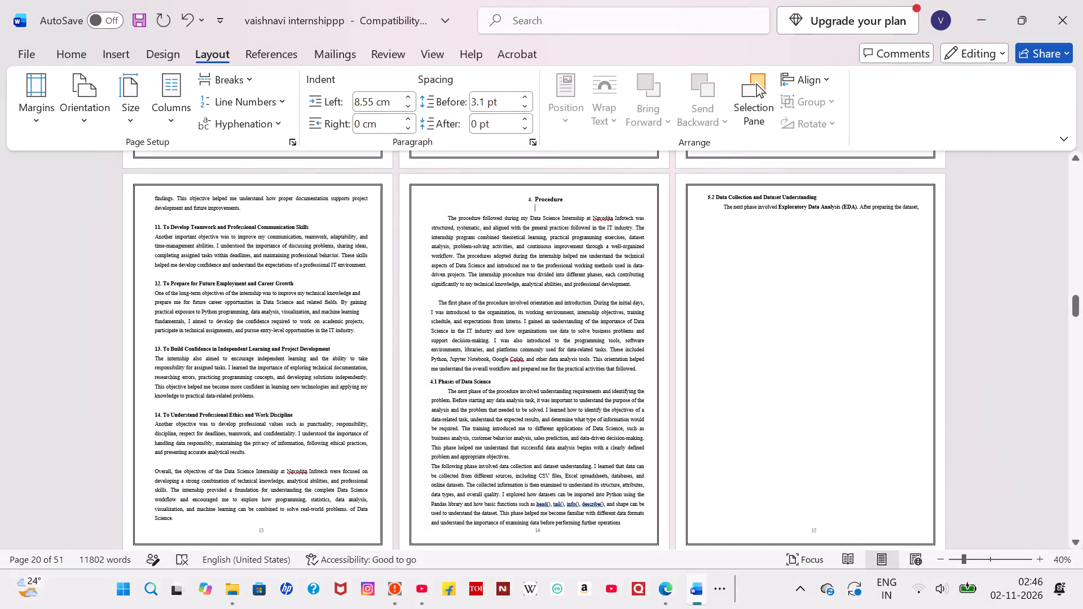
Replace the automatic number of the "Data Collection and Dataset Understanding" heading with a plain-text "4.2" followed by a space.
{"action": "left_click", "coordinate": [709, 196]}
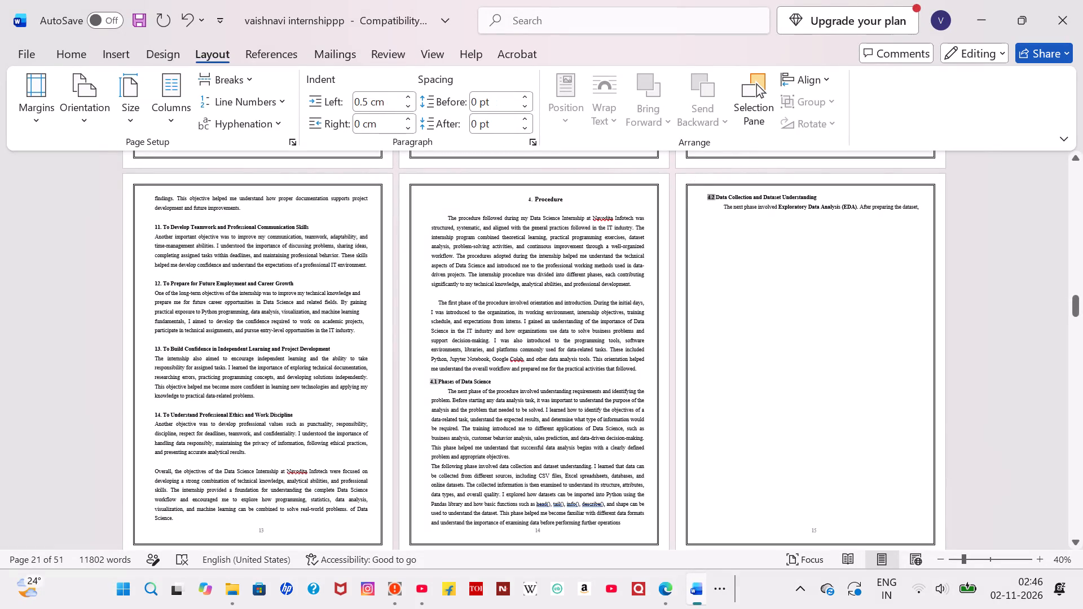
{"action": "key", "text": "BackSpace"}
{"action": "key", "text": "4"}
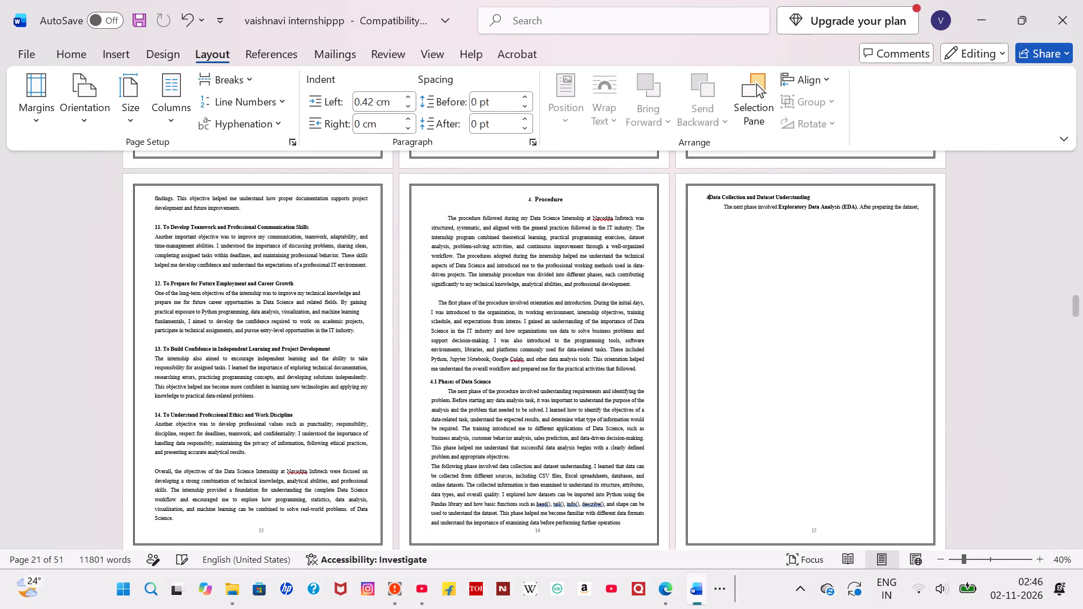
{"action": "type", "text": ".2"}
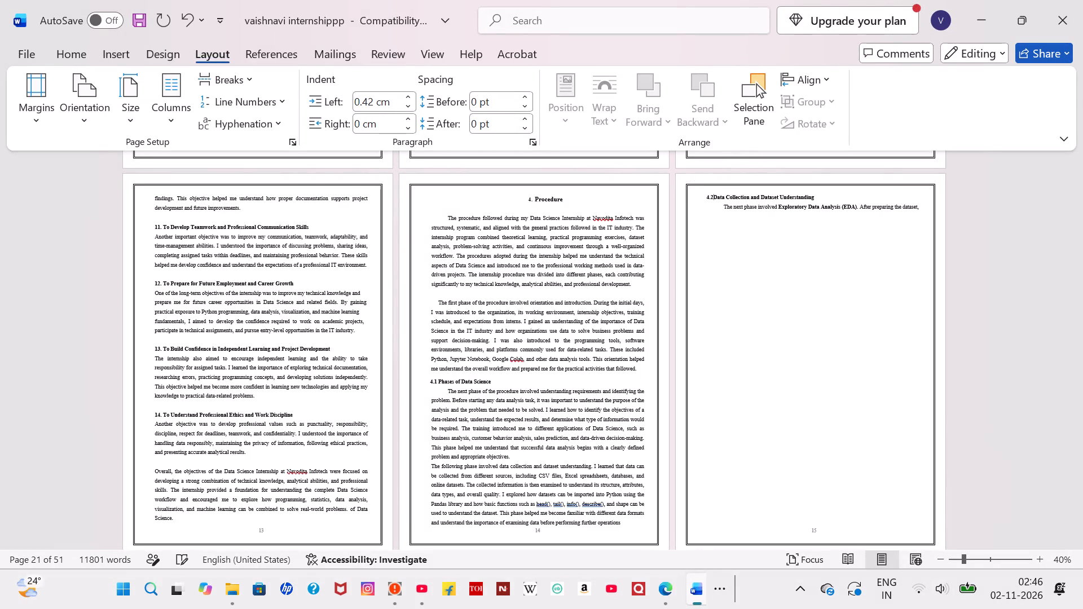
{"action": "key", "text": "space"}
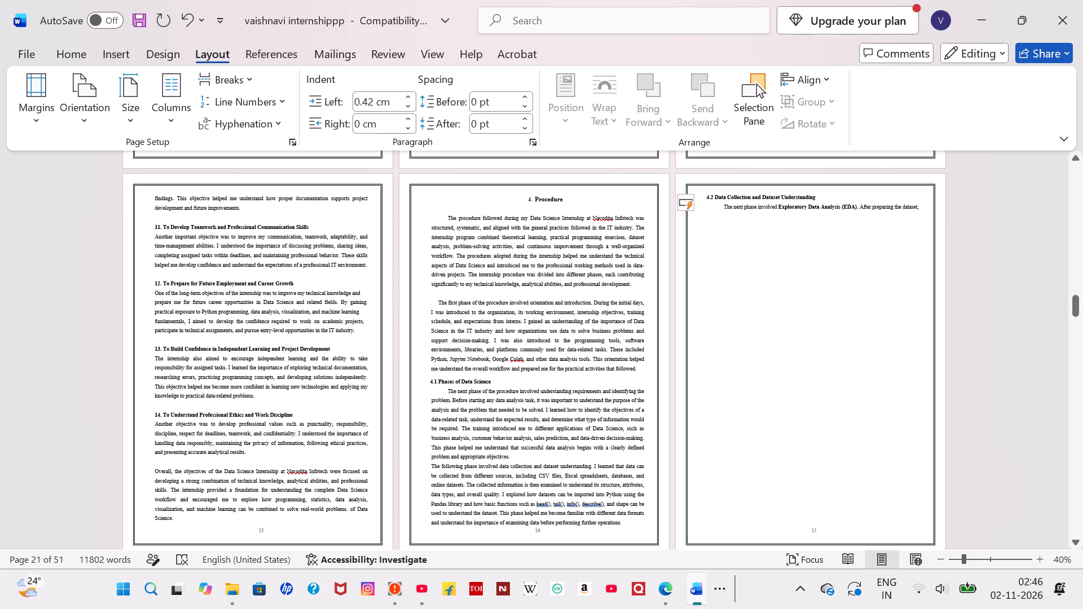
{"action": "left_click_drag", "start_coordinate": [699, 197], "coordinate": [944, 240]}
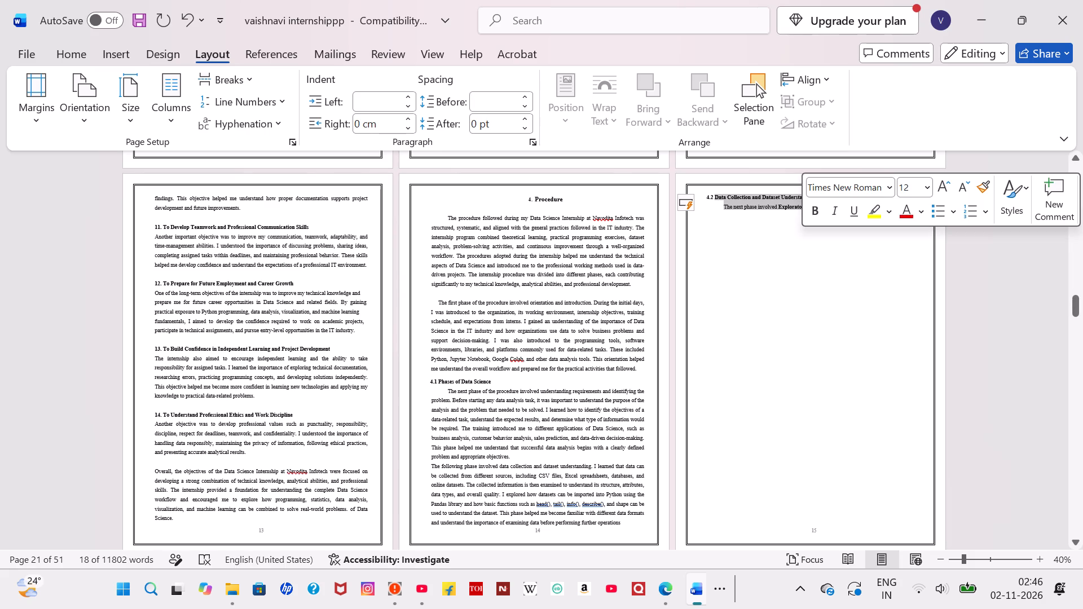
{"action": "left_click", "coordinate": [192, 23]}
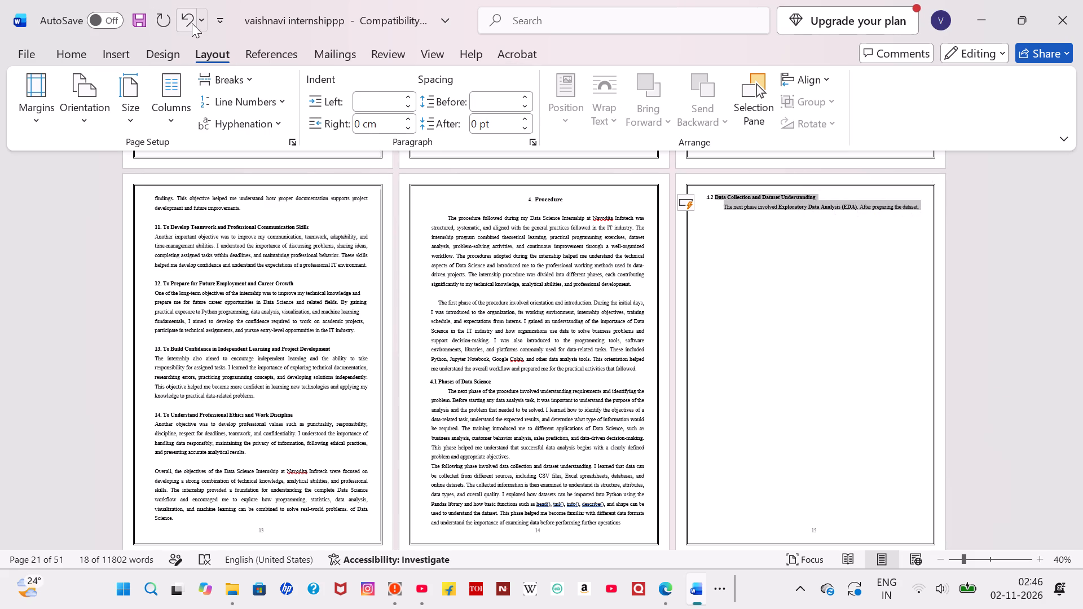
{"action": "left_click", "coordinate": [192, 23]}
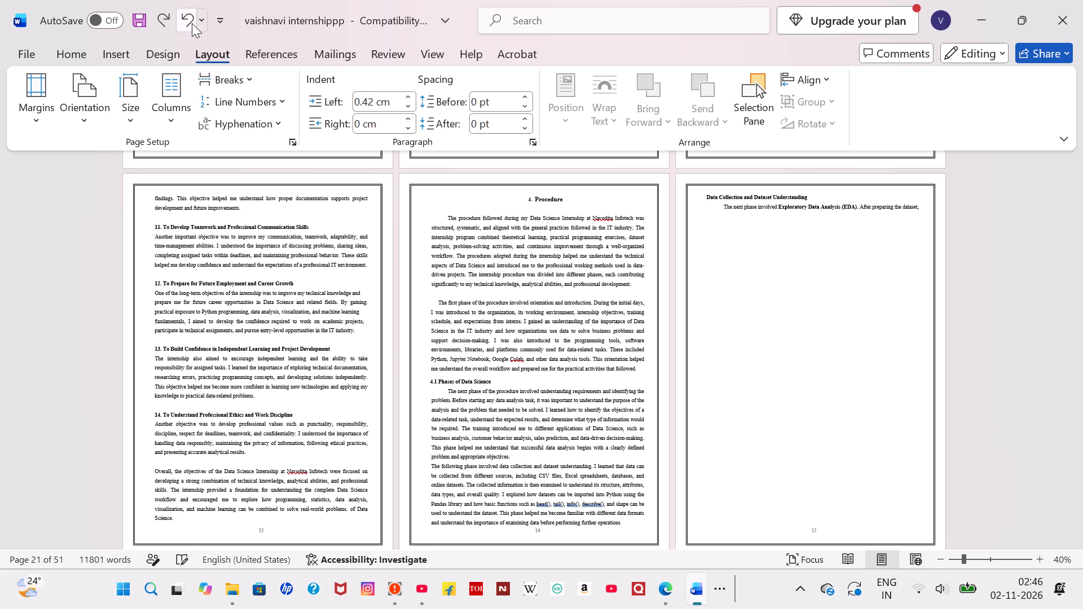
{"action": "key", "text": "4"}
{"action": "key", "text": "period"}
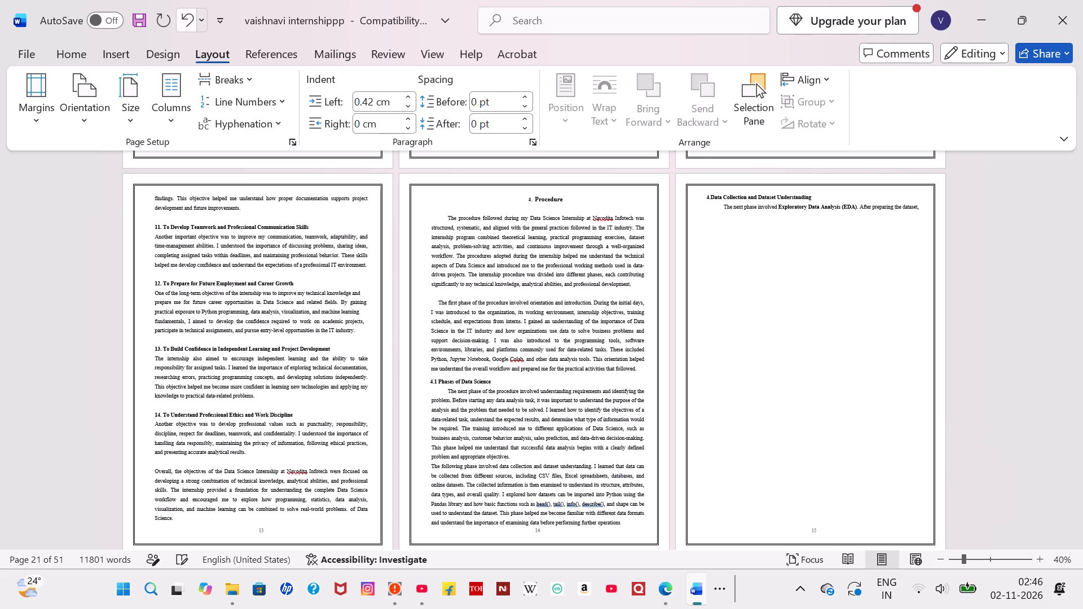
{"action": "key", "text": "2"}
{"action": "key", "text": "space"}
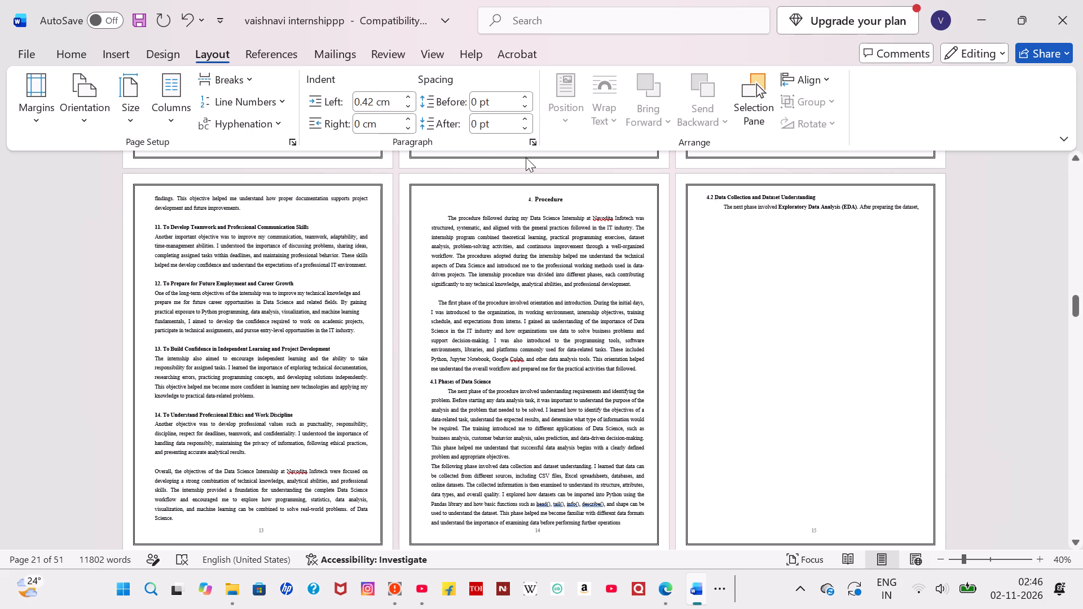
Cut the "4.2 Data Collection and Dataset Understanding" heading and the "The next phase involved Exploratory Data Analysis (EDA)" line from the overflow page.
{"action": "left_click_drag", "start_coordinate": [707, 195], "coordinate": [882, 228]}
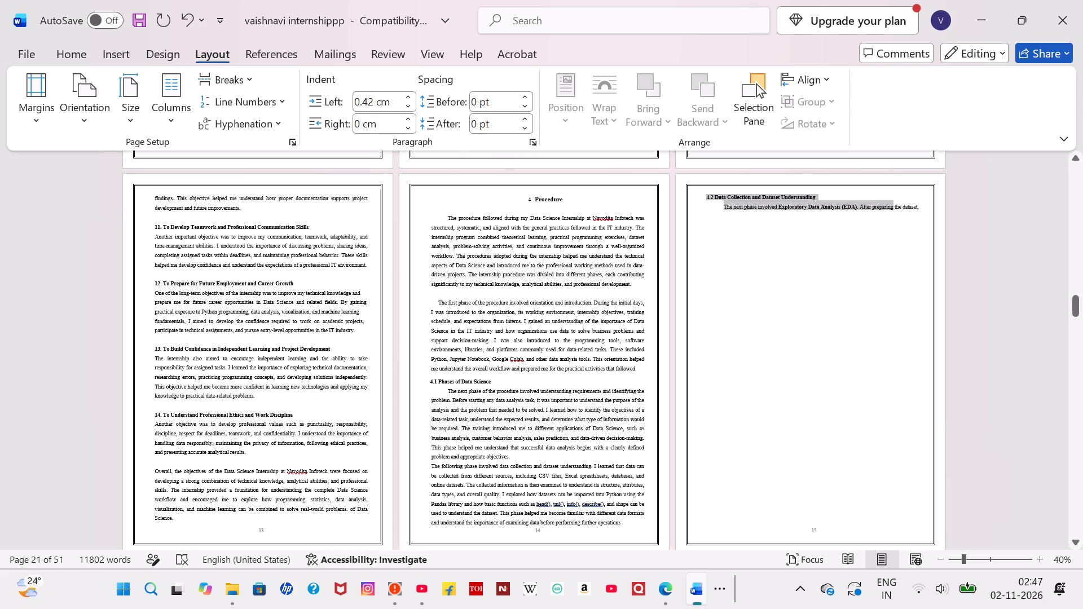
{"action": "left_click_drag", "start_coordinate": [882, 228], "coordinate": [923, 227]}
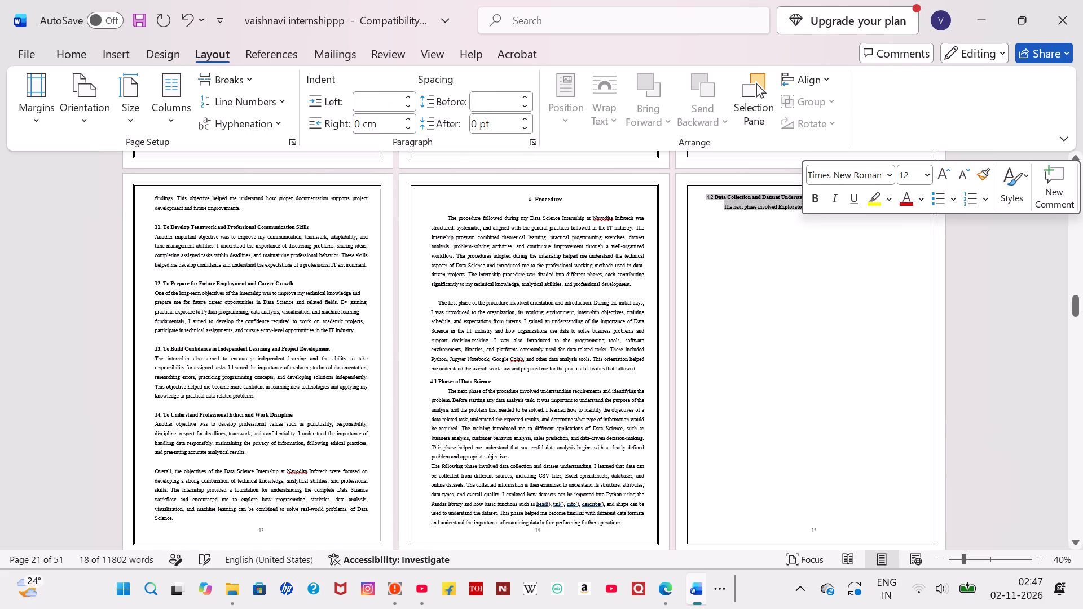
{"action": "key", "text": "ctrl+c"}
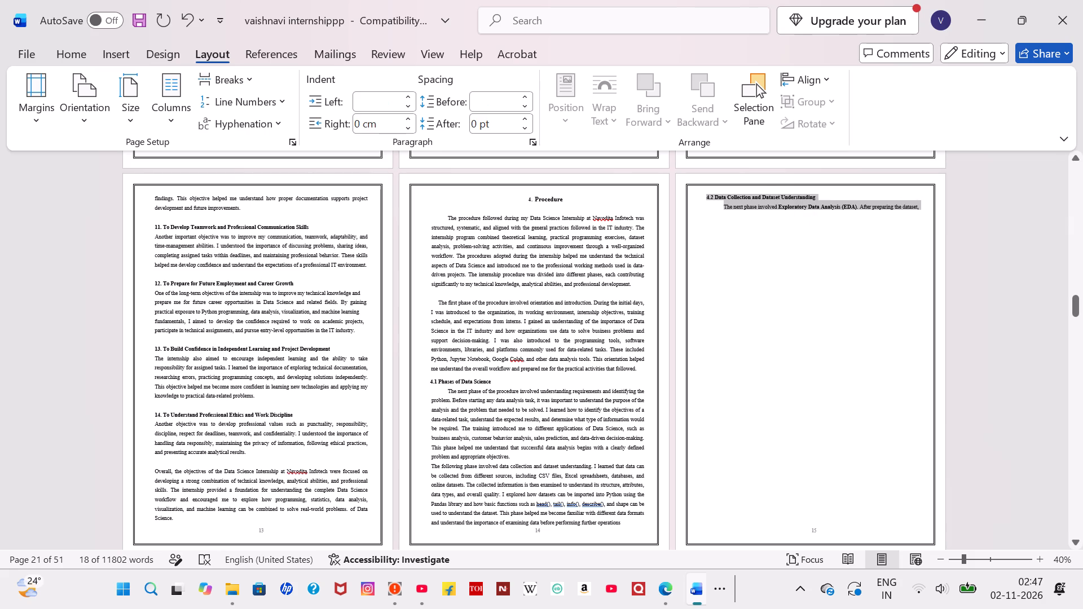
{"action": "key", "text": "BackSpace"}
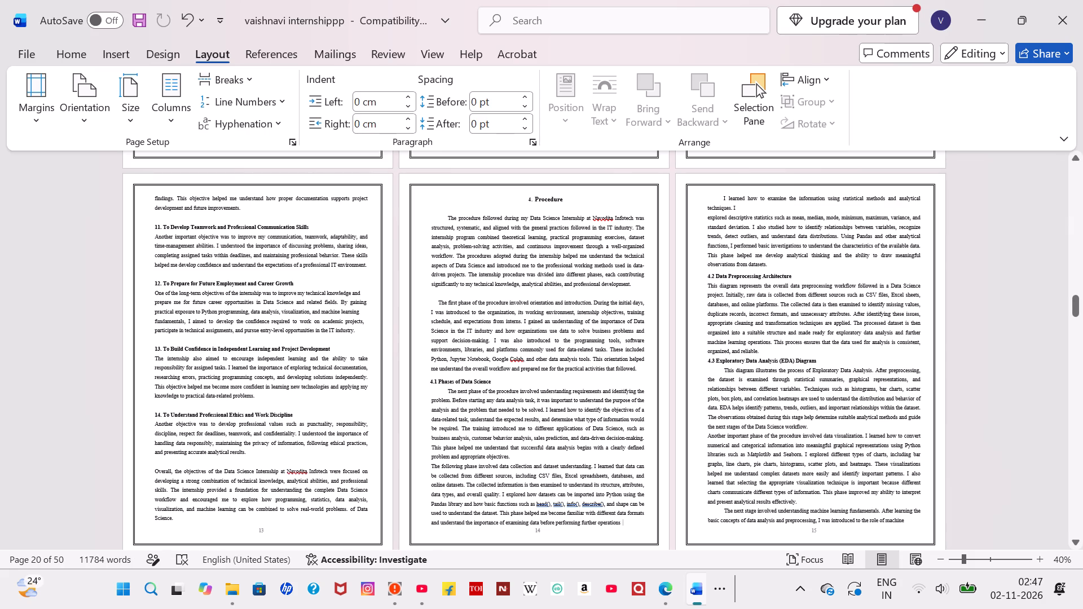
{"action": "left_click", "coordinate": [719, 197]}
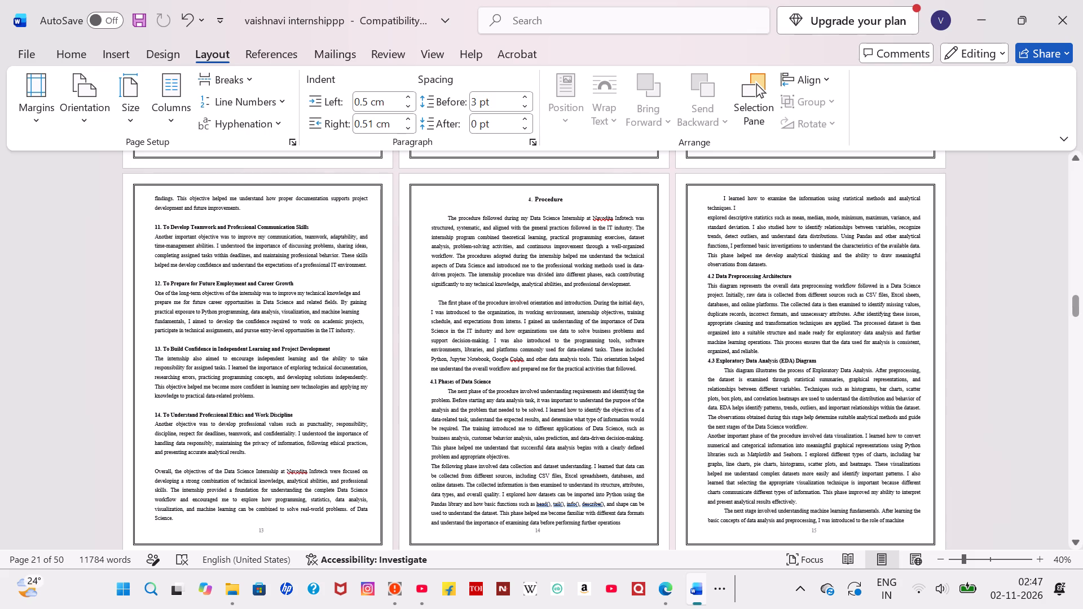
Examine the remaining Procedure pages for nearly empty overflow pages and uneven layout.
{"action": "scroll", "coordinate": [737, 302], "scroll_direction": "down", "scroll_amount": 3}
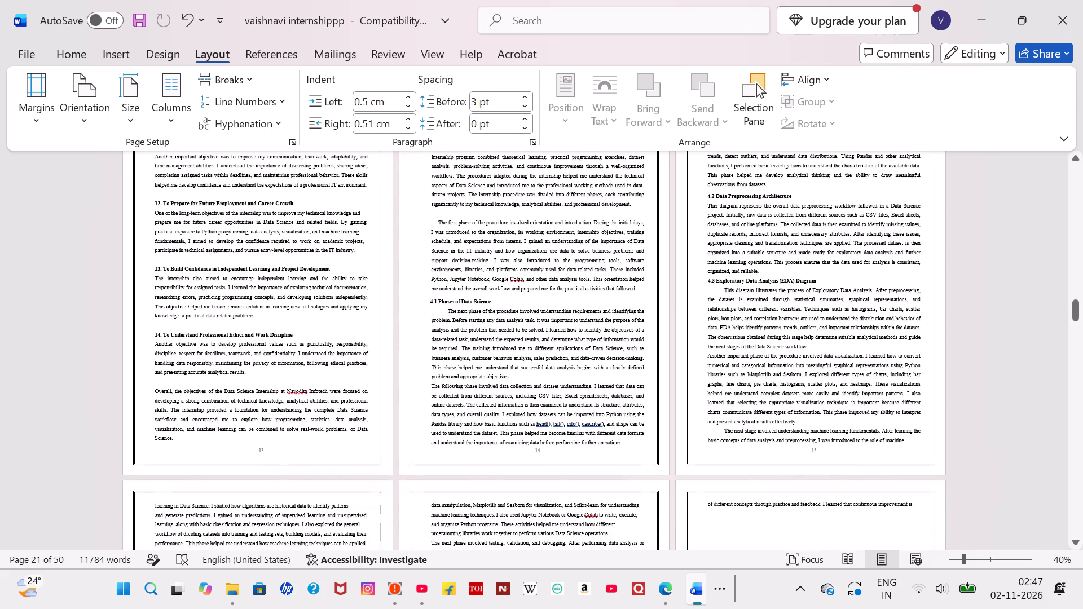
{"action": "scroll", "coordinate": [737, 302], "scroll_direction": "down", "scroll_amount": 3}
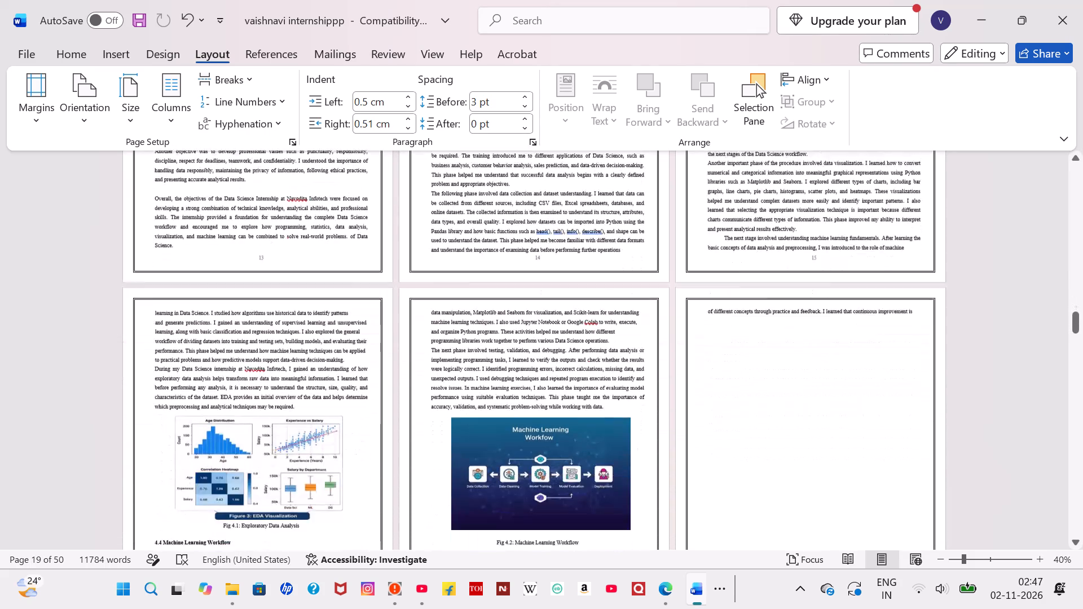
{"action": "scroll", "coordinate": [737, 302], "scroll_direction": "down", "scroll_amount": 1}
{"action": "scroll", "coordinate": [333, 400], "scroll_direction": "down", "scroll_amount": 2}
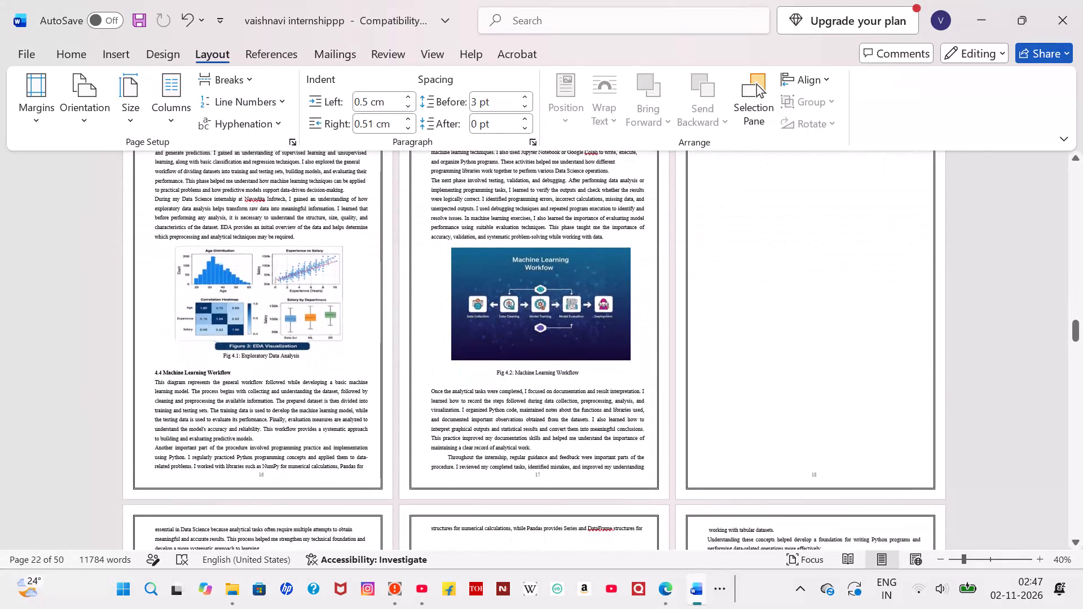
{"action": "scroll", "coordinate": [333, 400], "scroll_direction": "up", "scroll_amount": 4}
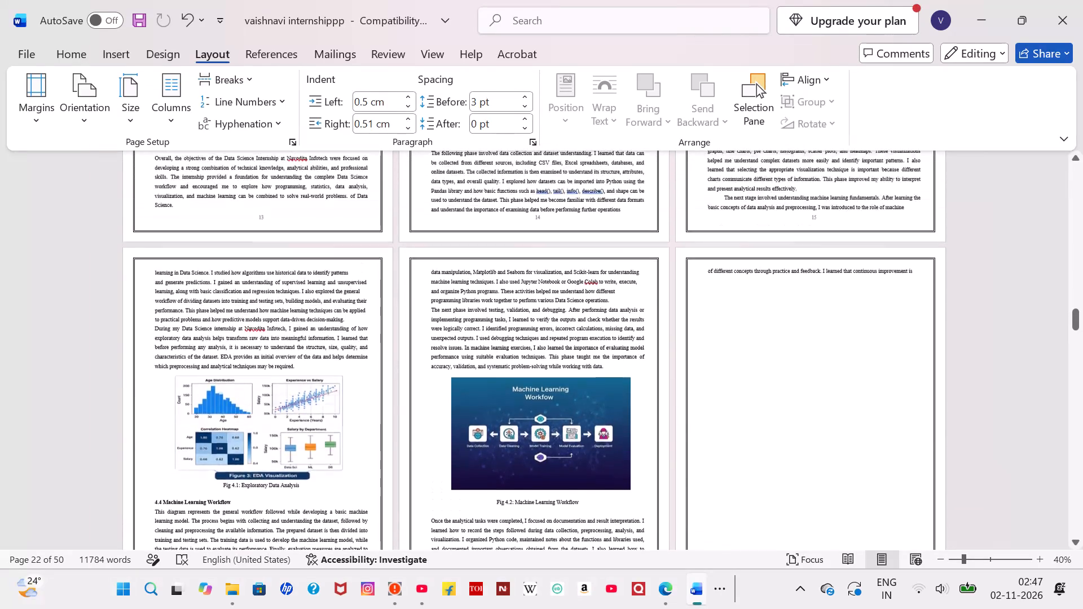
{"action": "scroll", "coordinate": [333, 400], "scroll_direction": "up", "scroll_amount": 1}
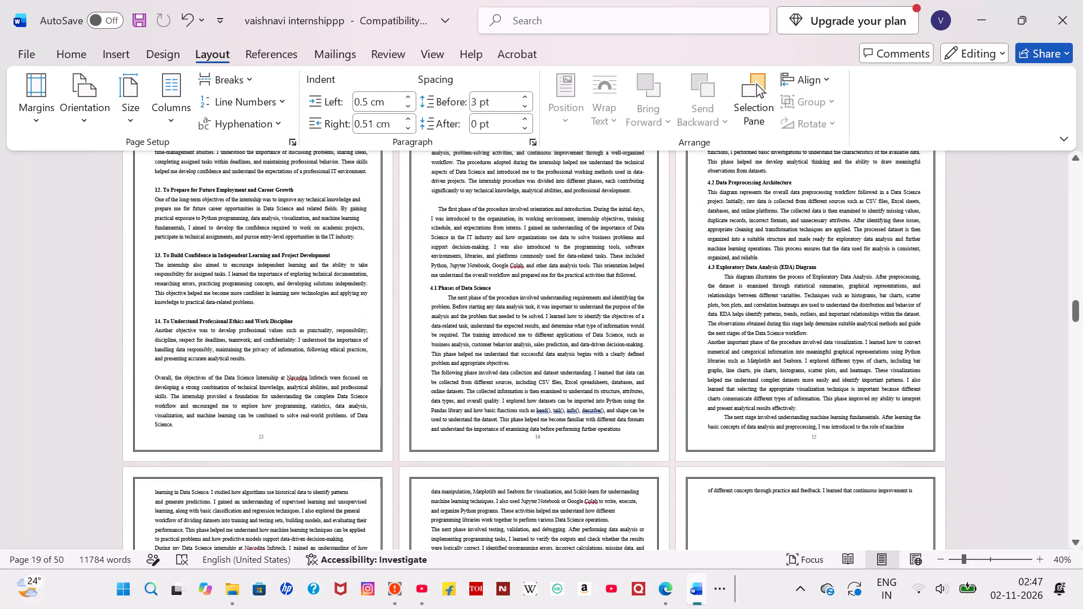
{"action": "scroll", "coordinate": [333, 400], "scroll_direction": "up", "scroll_amount": 1}
{"action": "scroll", "coordinate": [511, 315], "scroll_direction": "down", "scroll_amount": 1}
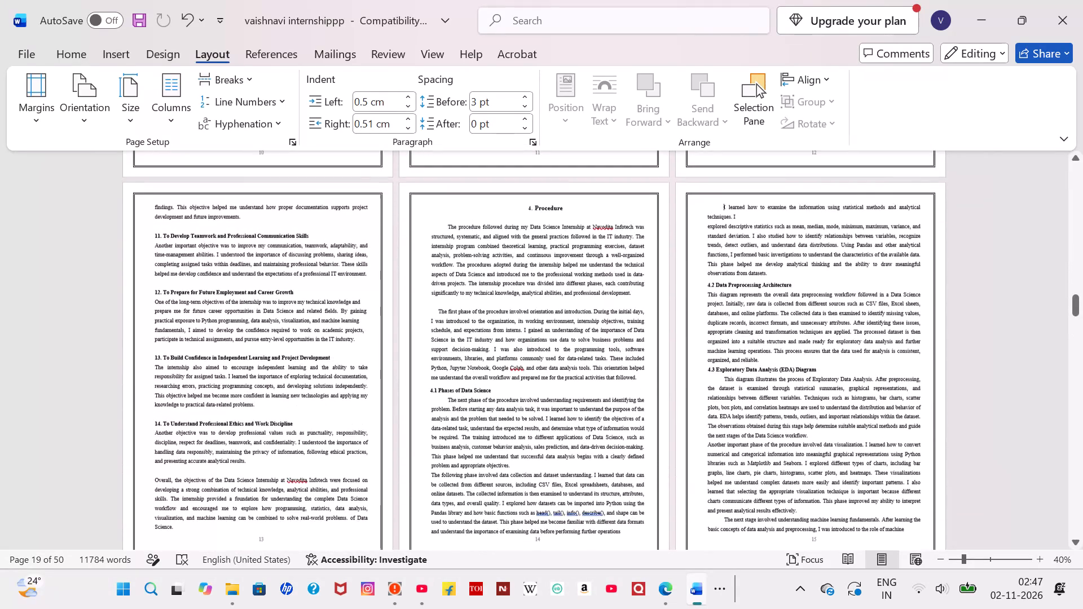
{"action": "scroll", "coordinate": [511, 315], "scroll_direction": "down", "scroll_amount": 3}
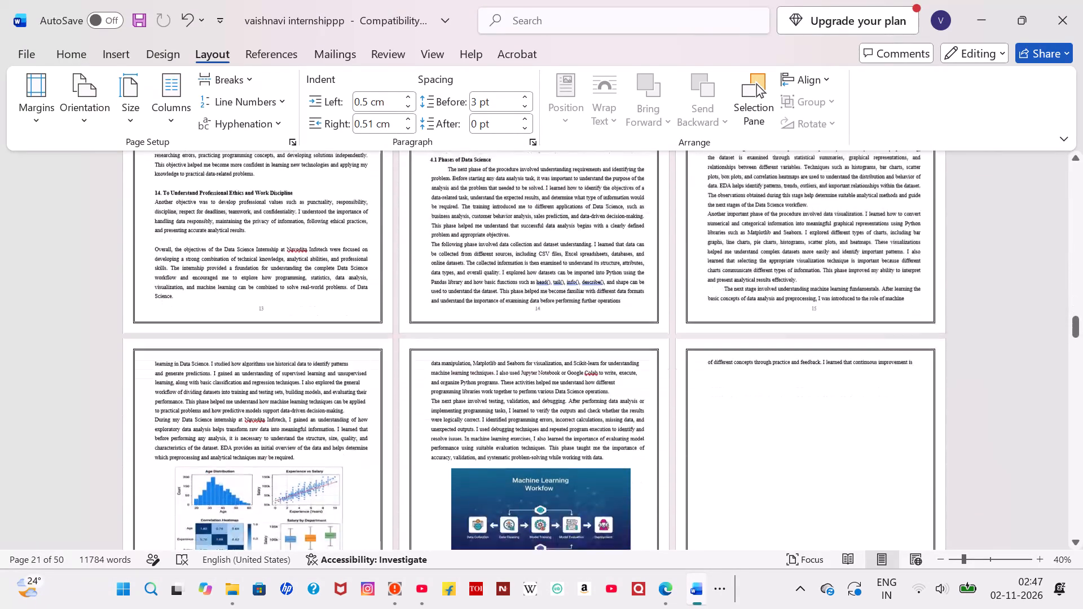
{"action": "scroll", "coordinate": [511, 315], "scroll_direction": "down", "scroll_amount": 1}
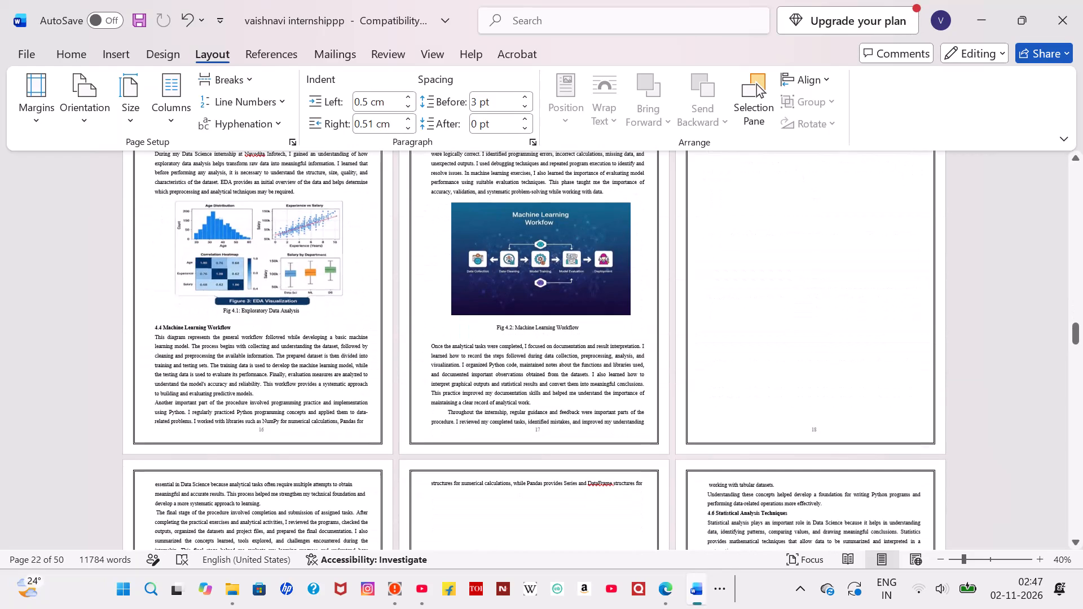
{"action": "scroll", "coordinate": [437, 340], "scroll_direction": "right", "scroll_amount": 3}
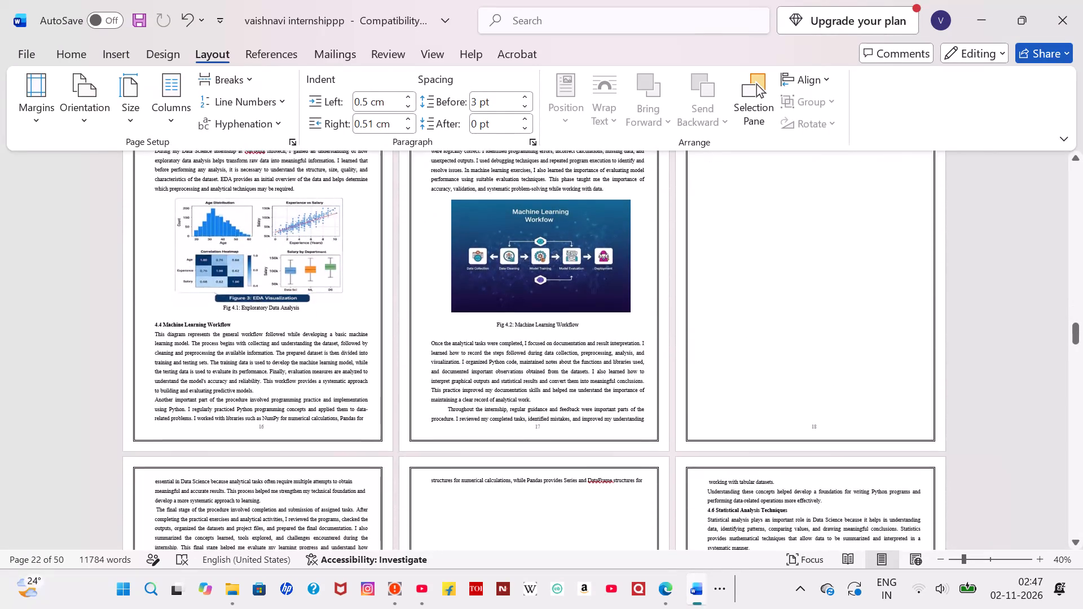
{"action": "scroll", "coordinate": [437, 340], "scroll_direction": "down", "scroll_amount": 2}
{"action": "scroll", "coordinate": [437, 345], "scroll_direction": "up", "scroll_amount": 1}
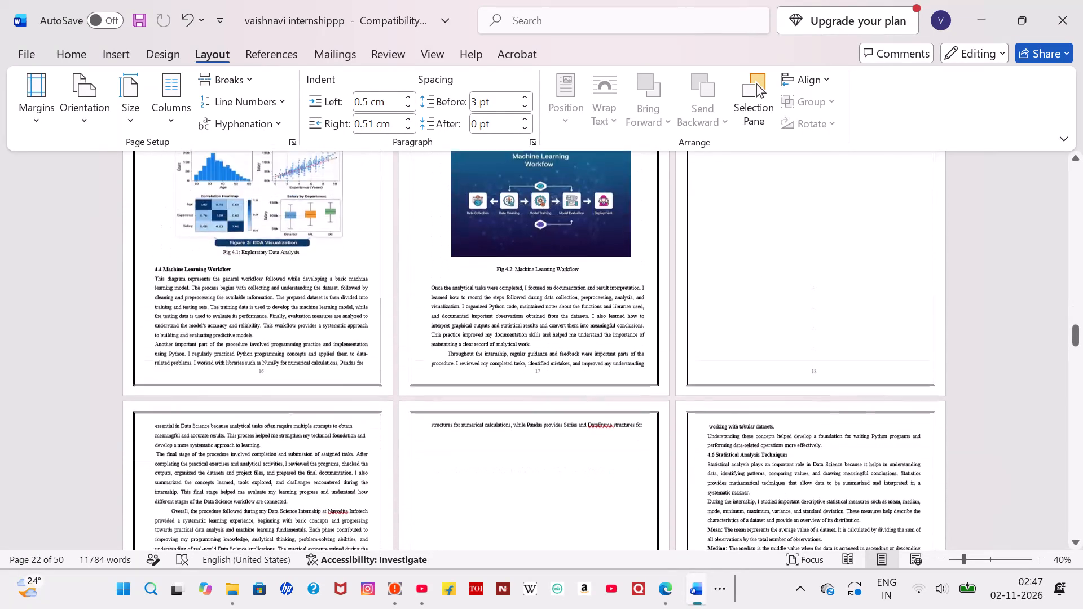
{"action": "scroll", "coordinate": [437, 345], "scroll_direction": "up", "scroll_amount": 2}
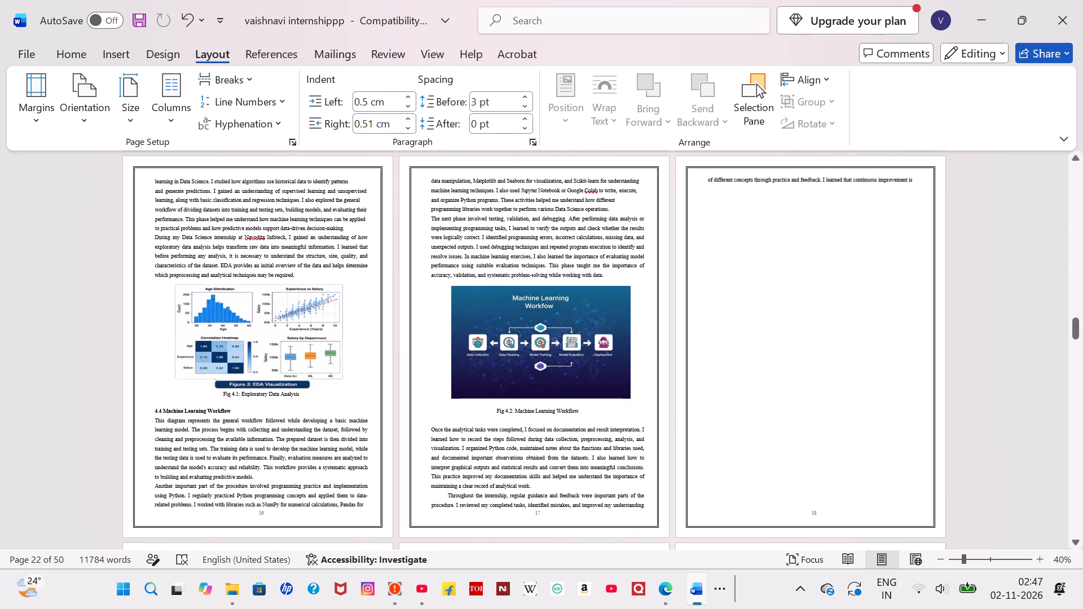
Move the overflow line "of different concepts through practice and feedback..." directly above "essential in Data Science", with no first-line indent.
{"action": "left_click_drag", "start_coordinate": [915, 179], "coordinate": [686, 182]}
{"action": "key", "text": "ctrl+c"}
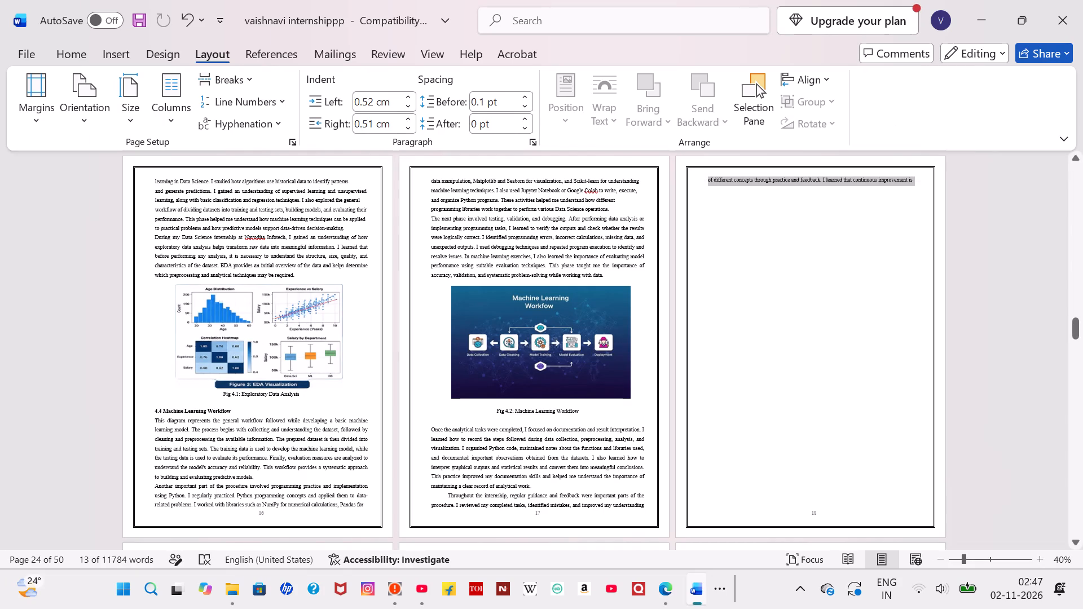
{"action": "key", "text": "BackSpace"}
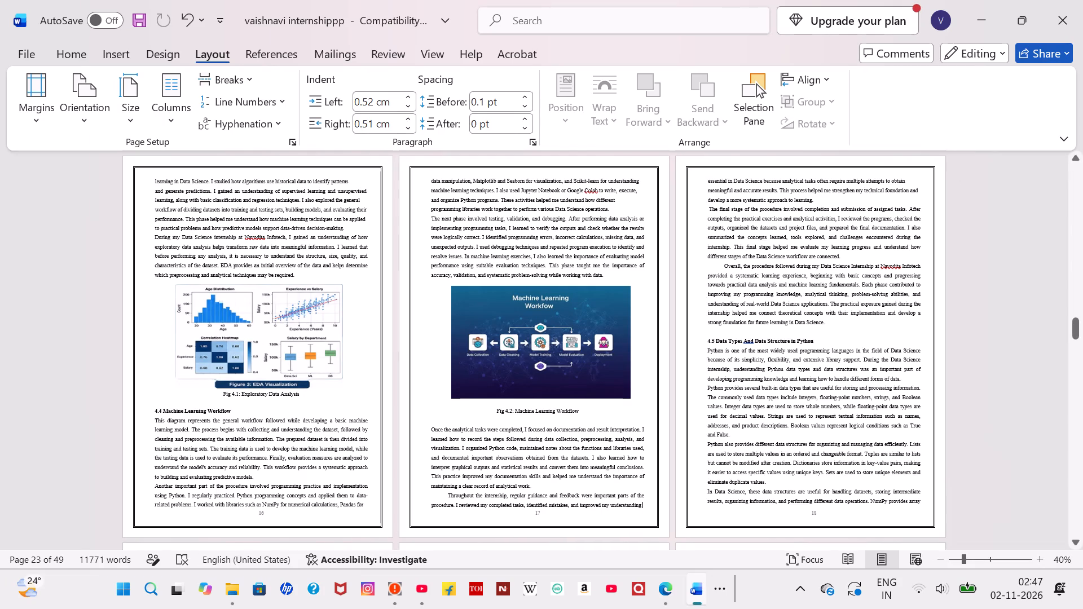
{"action": "left_click", "coordinate": [706, 183]}
{"action": "key", "text": "ctrl+v"}
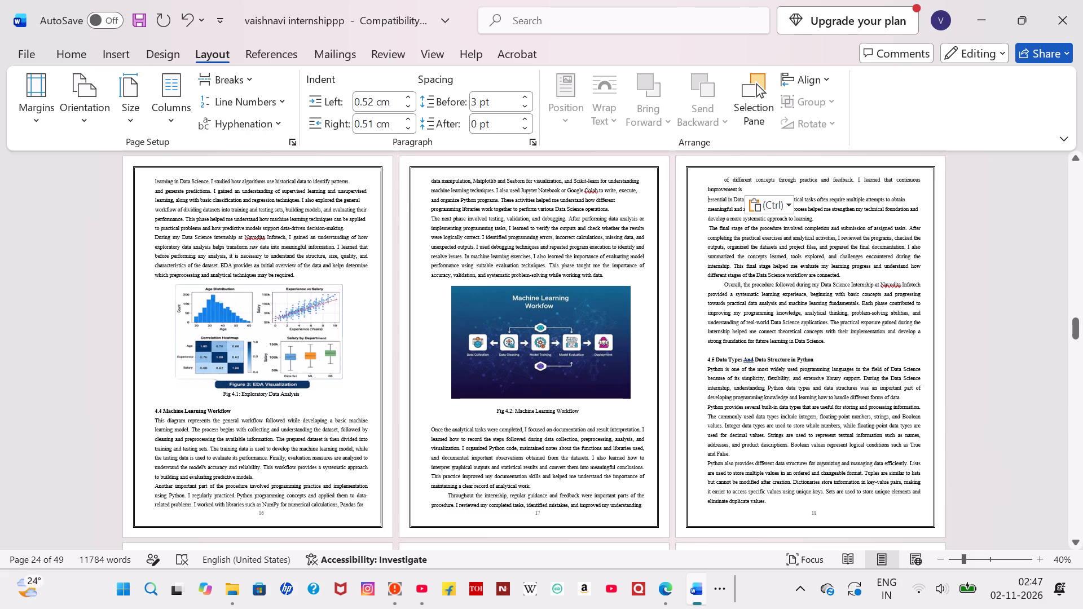
{"action": "left_click_drag", "start_coordinate": [721, 178], "coordinate": [744, 187]}
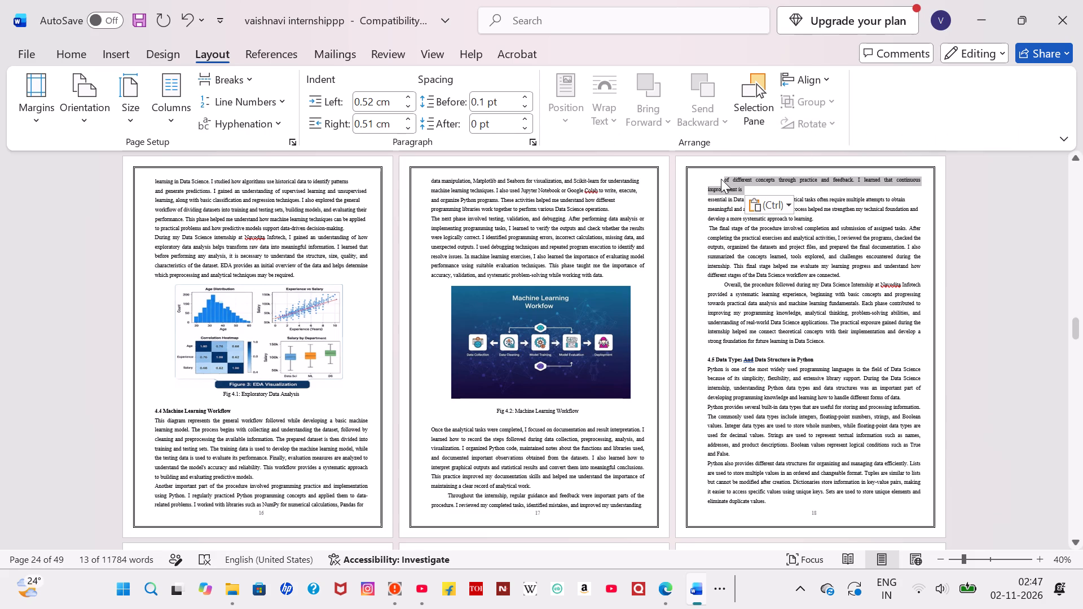
{"action": "left_click", "coordinate": [721, 179]}
{"action": "key", "text": "BackSpace"}
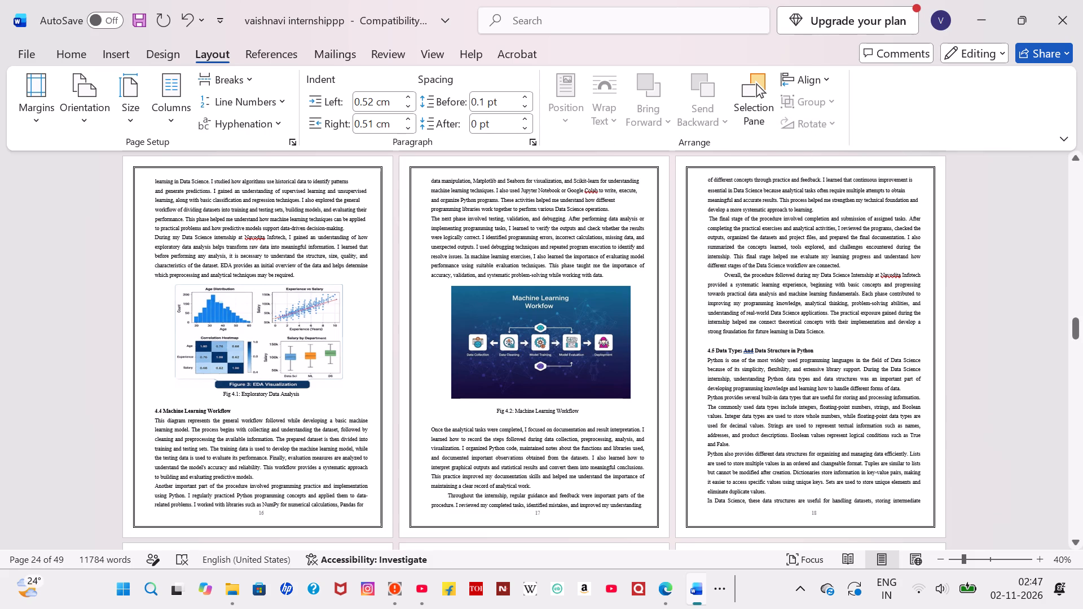
Remove the blank line above the "4.5 Data Types And Data Structure in Python" heading.
{"action": "scroll", "coordinate": [727, 255], "scroll_direction": "down", "scroll_amount": 3}
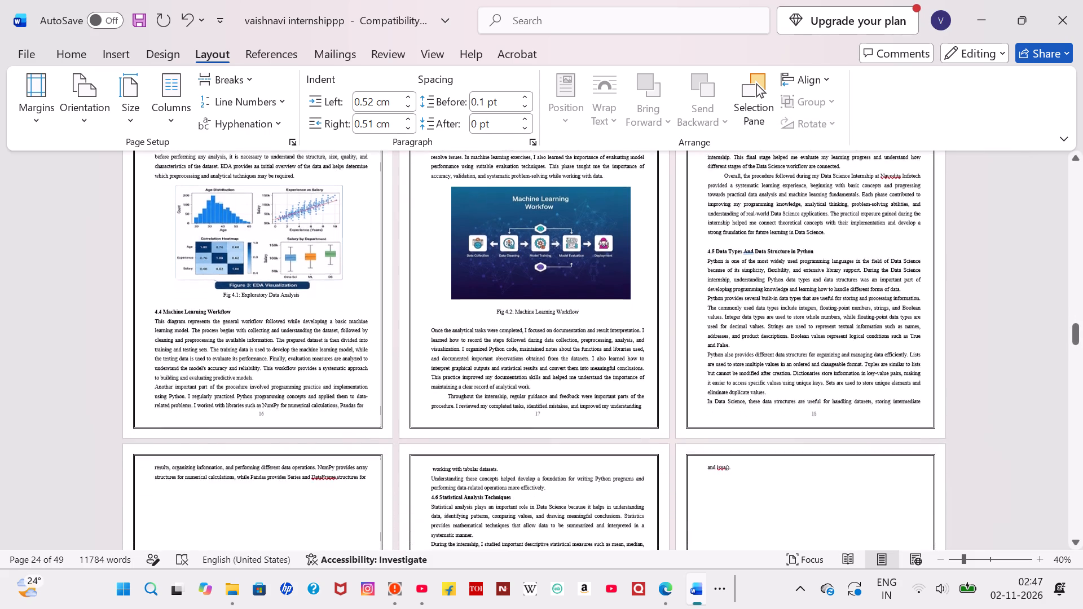
{"action": "scroll", "coordinate": [727, 255], "scroll_direction": "down", "scroll_amount": 2}
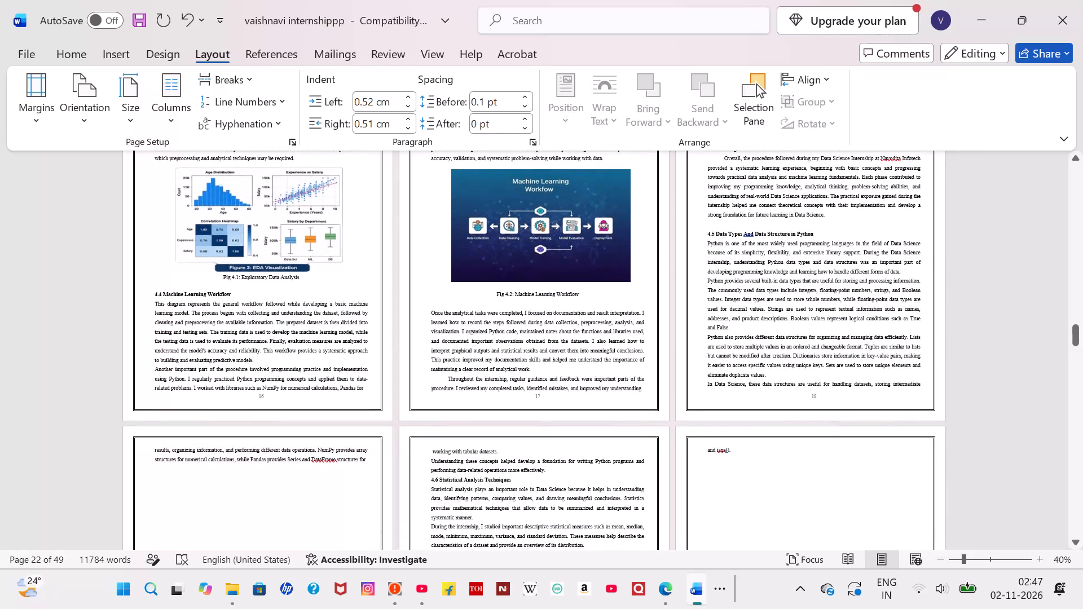
{"action": "left_click", "coordinate": [705, 226]}
{"action": "key", "text": "BackSpace"}
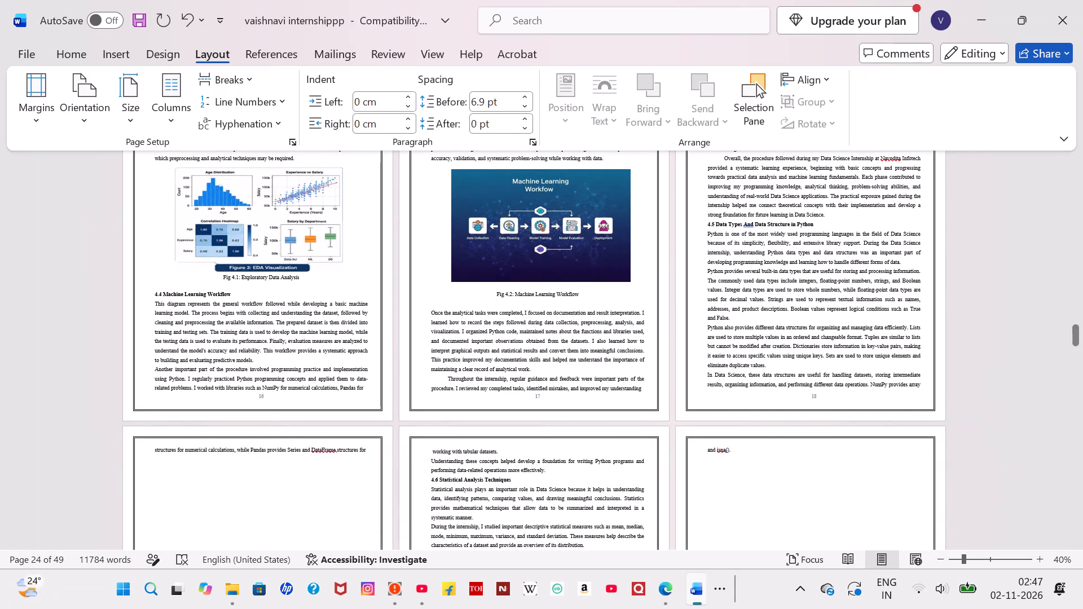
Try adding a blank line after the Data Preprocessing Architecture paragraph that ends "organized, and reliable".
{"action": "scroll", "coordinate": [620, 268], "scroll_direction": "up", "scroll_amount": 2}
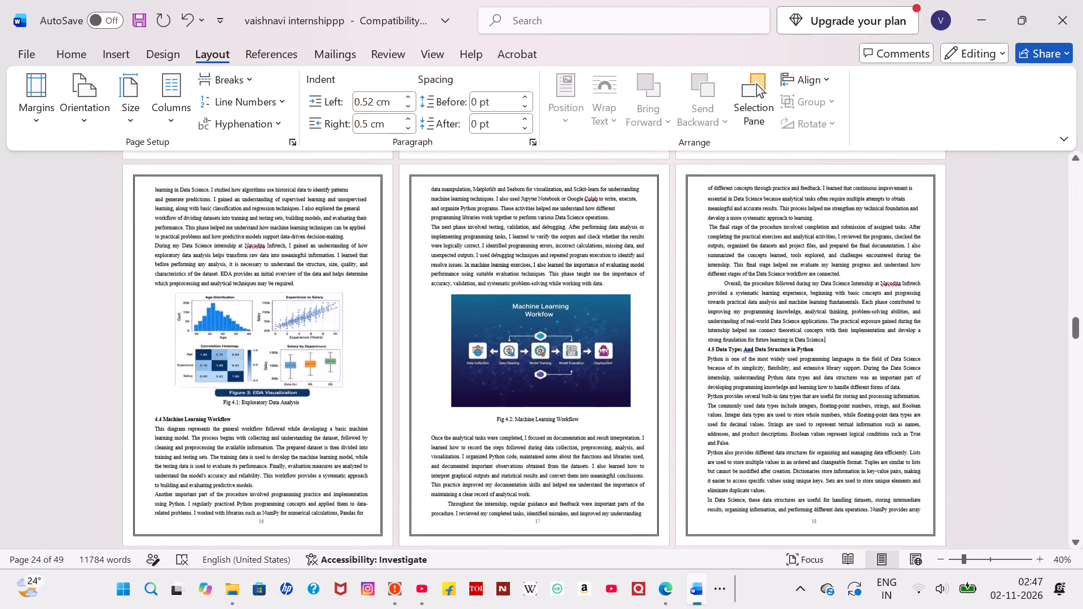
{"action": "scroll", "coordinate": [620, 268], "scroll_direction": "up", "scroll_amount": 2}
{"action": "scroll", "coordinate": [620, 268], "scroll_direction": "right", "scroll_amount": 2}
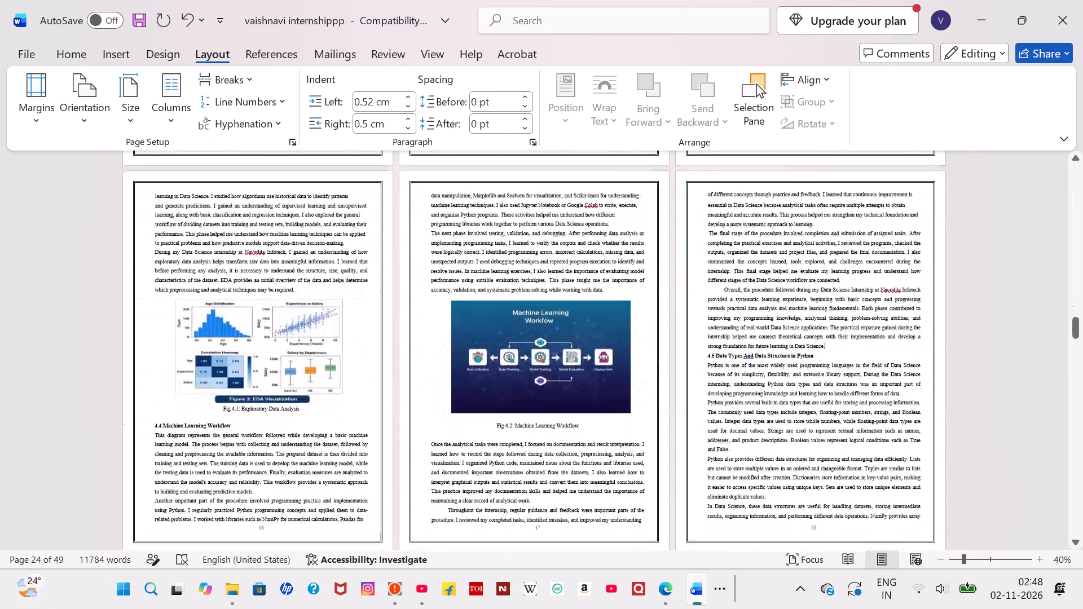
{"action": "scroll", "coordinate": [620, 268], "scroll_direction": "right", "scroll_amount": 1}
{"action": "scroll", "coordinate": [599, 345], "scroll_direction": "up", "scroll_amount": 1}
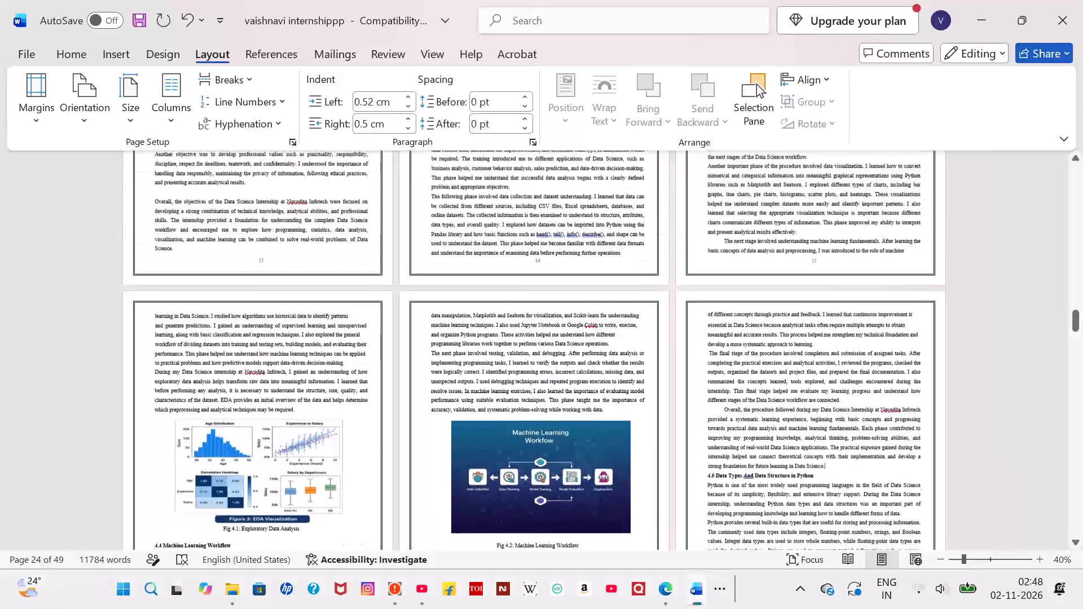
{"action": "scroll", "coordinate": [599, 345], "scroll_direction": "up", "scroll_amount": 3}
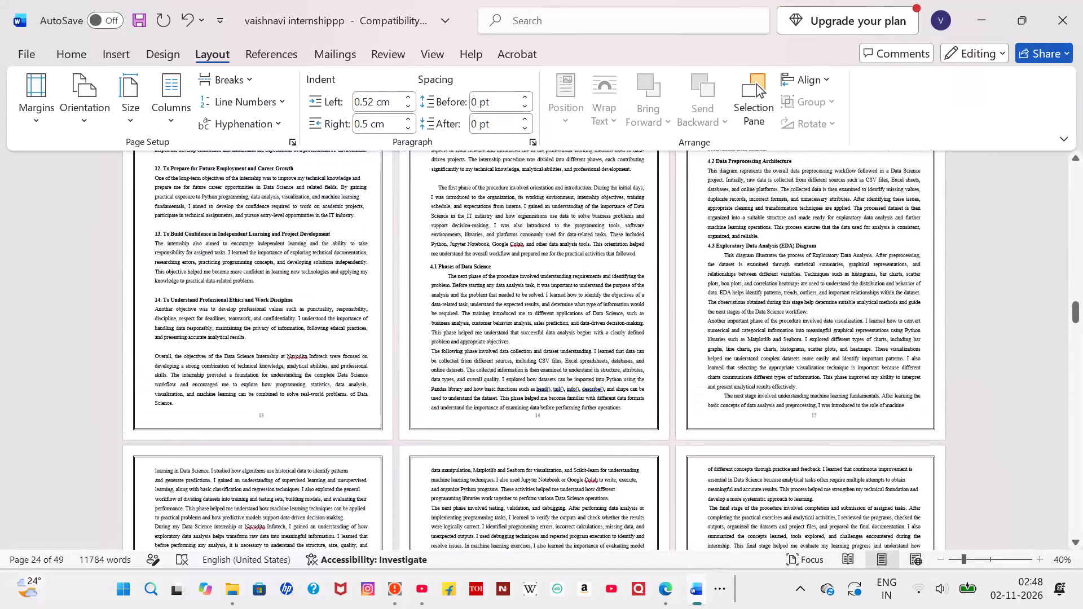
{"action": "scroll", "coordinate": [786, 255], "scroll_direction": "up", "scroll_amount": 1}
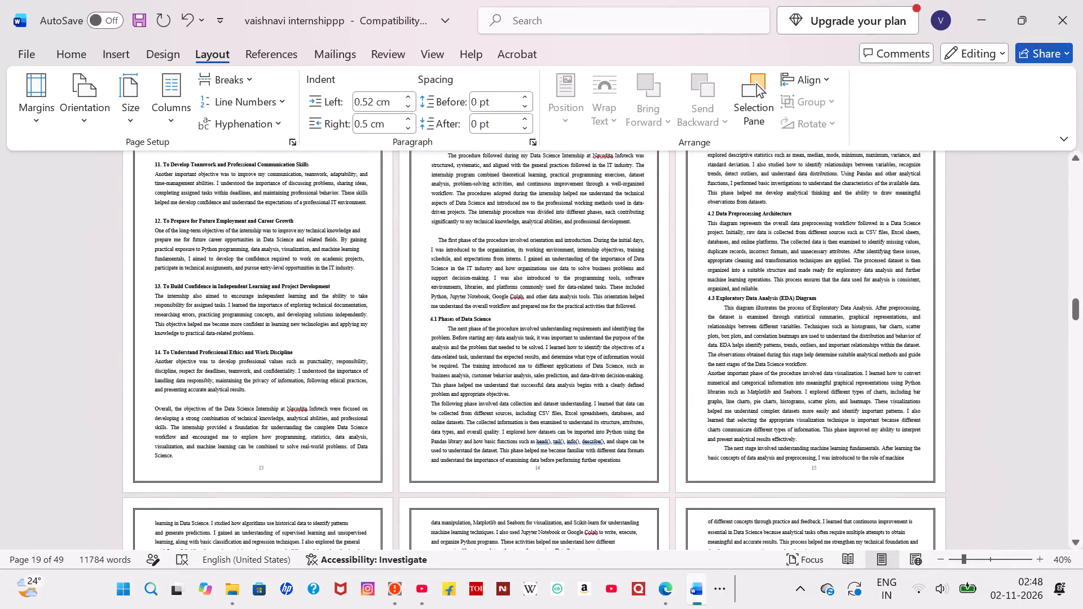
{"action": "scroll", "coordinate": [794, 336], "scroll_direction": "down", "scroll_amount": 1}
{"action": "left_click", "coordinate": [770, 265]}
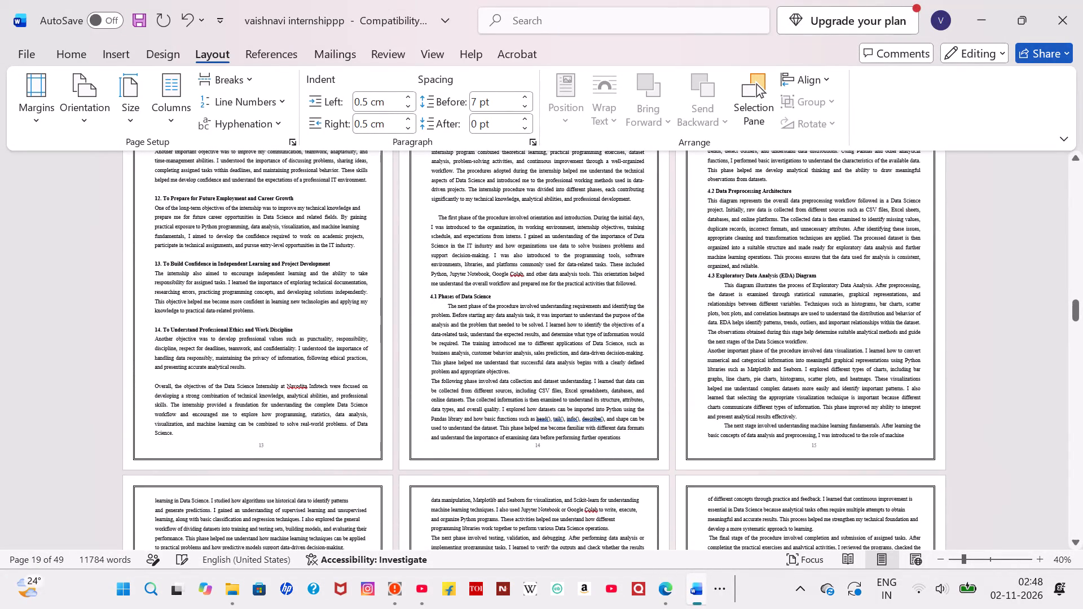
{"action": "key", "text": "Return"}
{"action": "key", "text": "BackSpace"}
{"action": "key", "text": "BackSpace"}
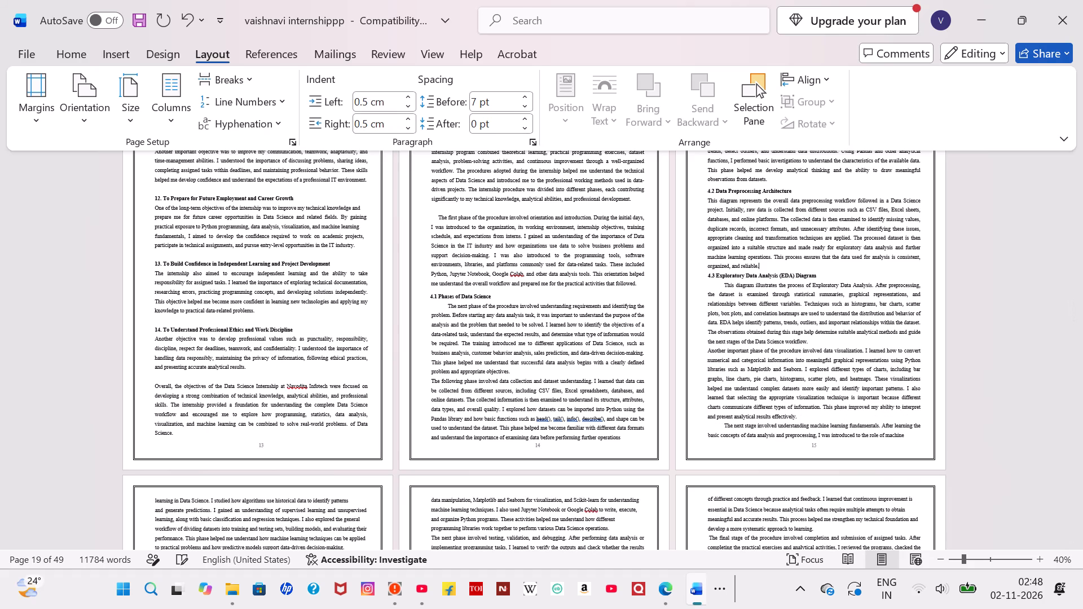
Insert an empty, unnumbered line directly beneath the "4.5 Data Types And Data Structure in Python" heading.
{"action": "scroll", "coordinate": [770, 265], "scroll_direction": "down", "scroll_amount": 2}
{"action": "scroll", "coordinate": [753, 476], "scroll_direction": "down", "scroll_amount": 1}
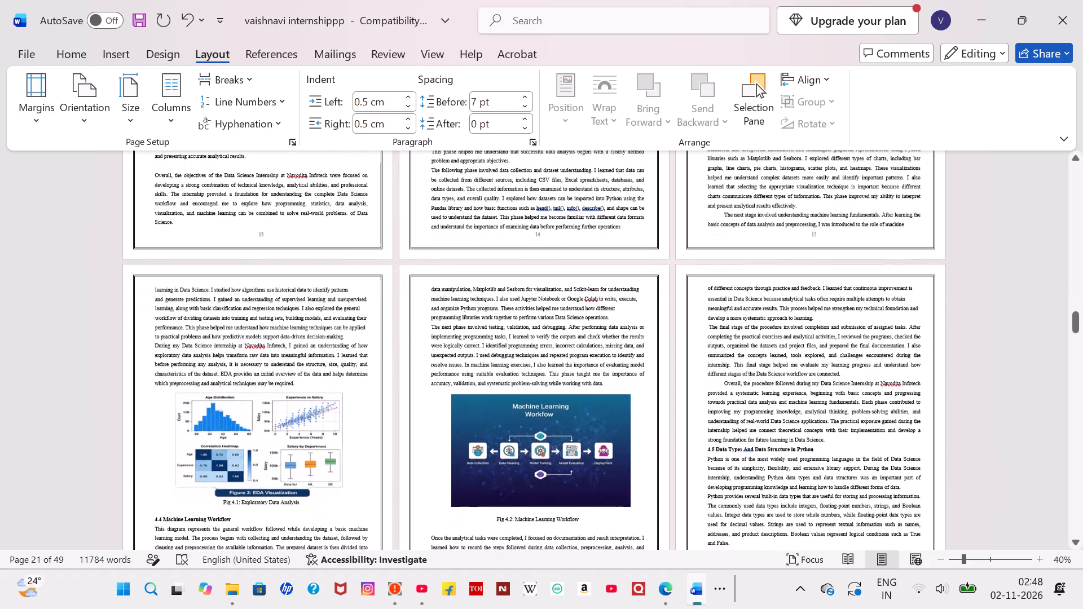
{"action": "left_click", "coordinate": [830, 449]}
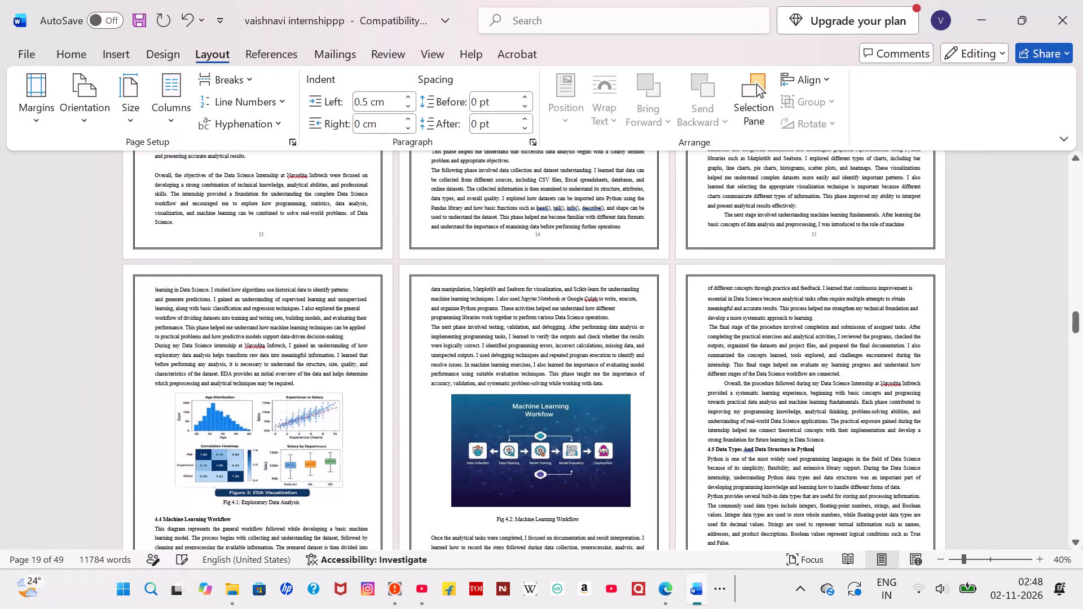
{"action": "key", "text": "Return"}
{"action": "key", "text": "BackSpace"}
{"action": "key", "text": "BackSpace"}
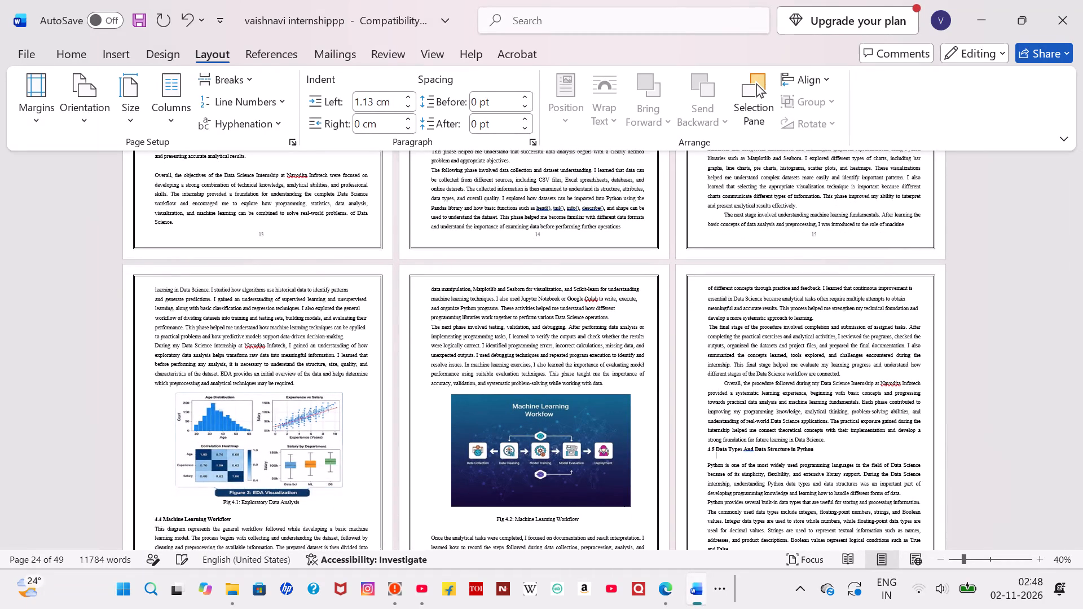
Remove the empty line directly beneath the "4.5 Data Types And Data Structure in Python" heading.
{"action": "key", "text": "BackSpace"}
{"action": "key", "text": "BackSpace"}
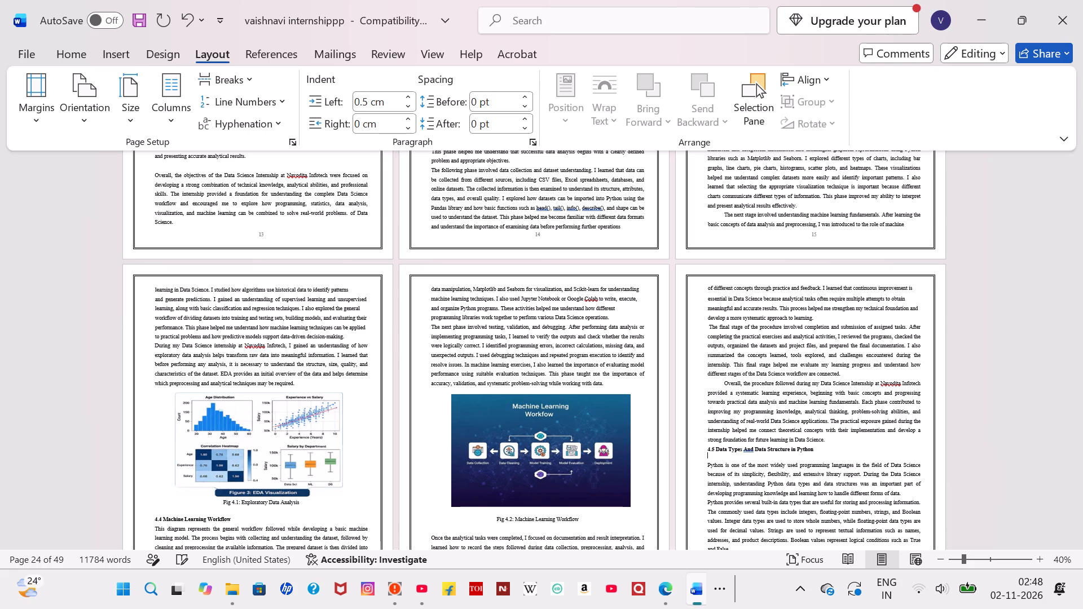
{"action": "key", "text": "BackSpace"}
Insert a blank line between the paragraph ending "future learning in Data Science" and the 4.5 heading.
{"action": "key", "text": "Up"}
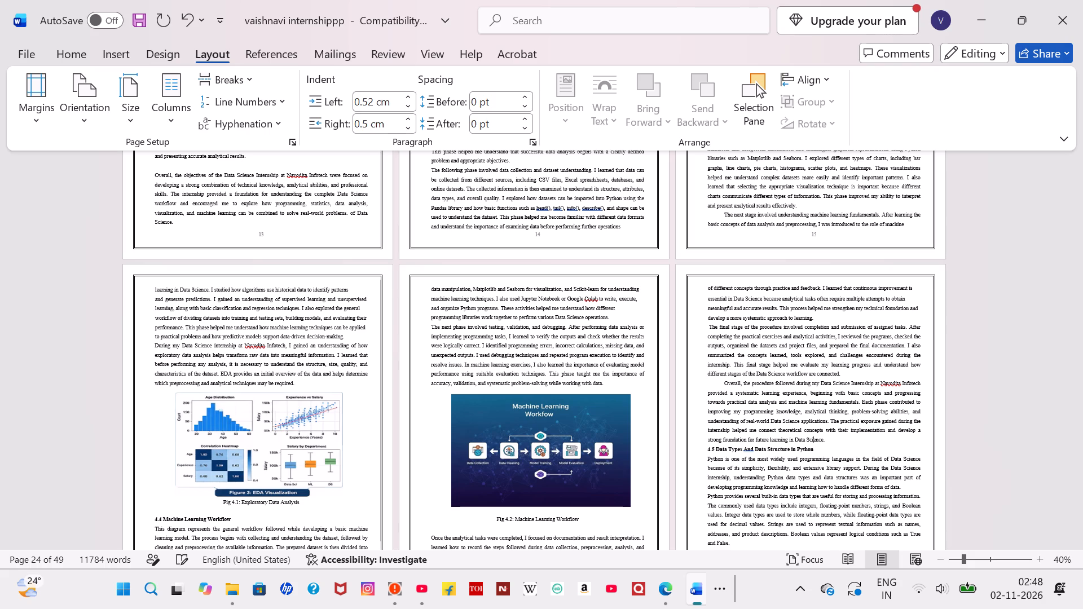
{"action": "key", "text": "Right"}
{"action": "key", "text": "Right"}
{"action": "key", "text": "Right"}
{"action": "key", "text": "Right"}
{"action": "key", "text": "Return"}
{"action": "key", "text": "BackSpace"}
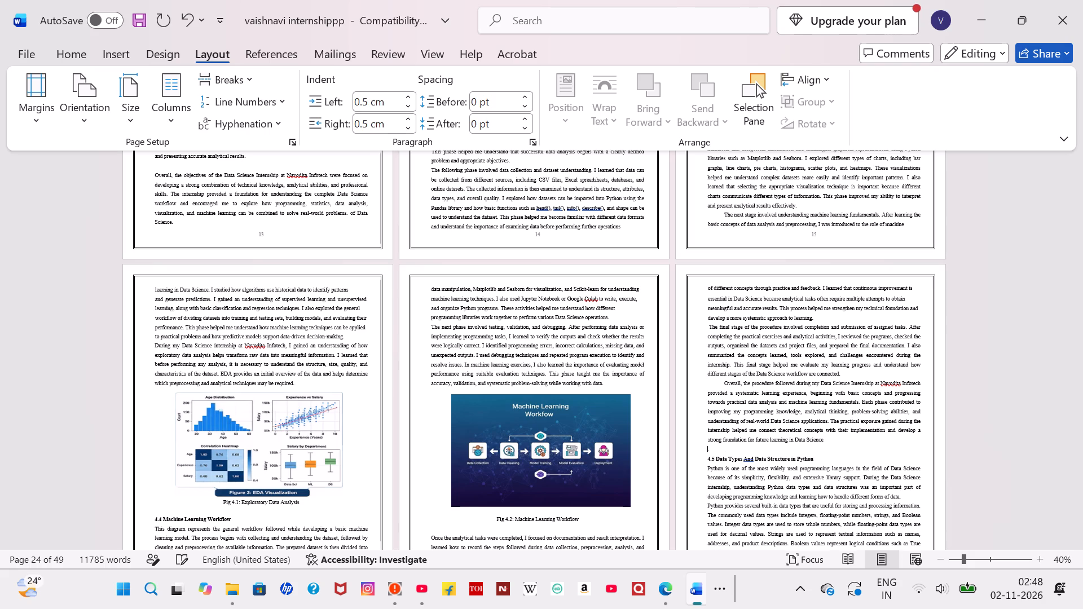
{"action": "key", "text": "BackSpace"}
{"action": "key", "text": "BackSpace"}
{"action": "key", "text": "Return"}
Move the overflow lines starting "results, organizing information" to directly before "working with tabular datasets", separated by a space.
{"action": "scroll", "coordinate": [830, 449], "scroll_direction": "down", "scroll_amount": 2}
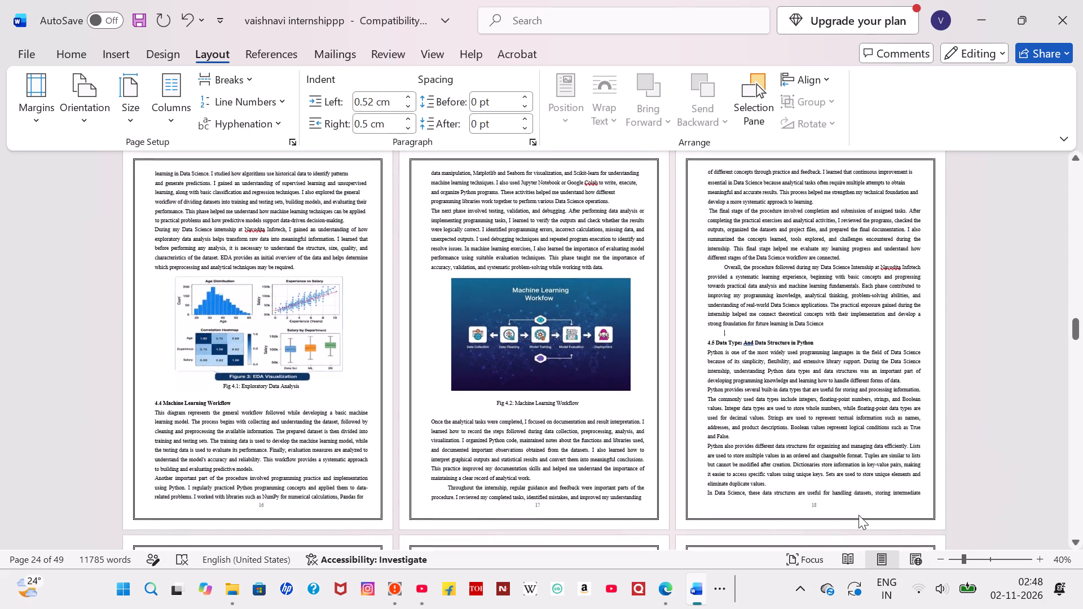
{"action": "scroll", "coordinate": [589, 406], "scroll_direction": "down", "scroll_amount": 2}
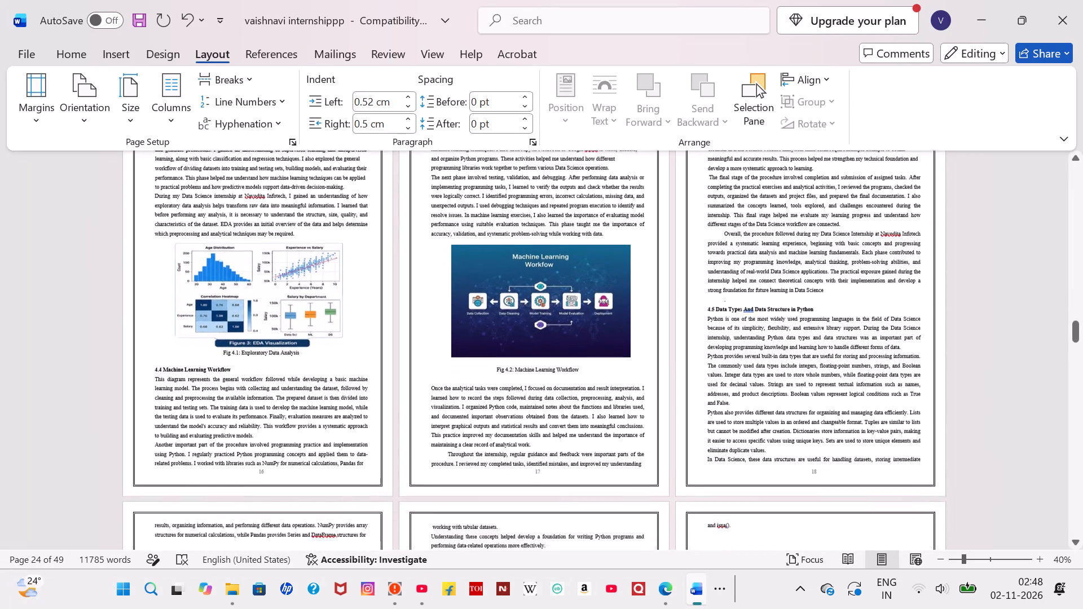
{"action": "scroll", "coordinate": [589, 406], "scroll_direction": "down", "scroll_amount": 3}
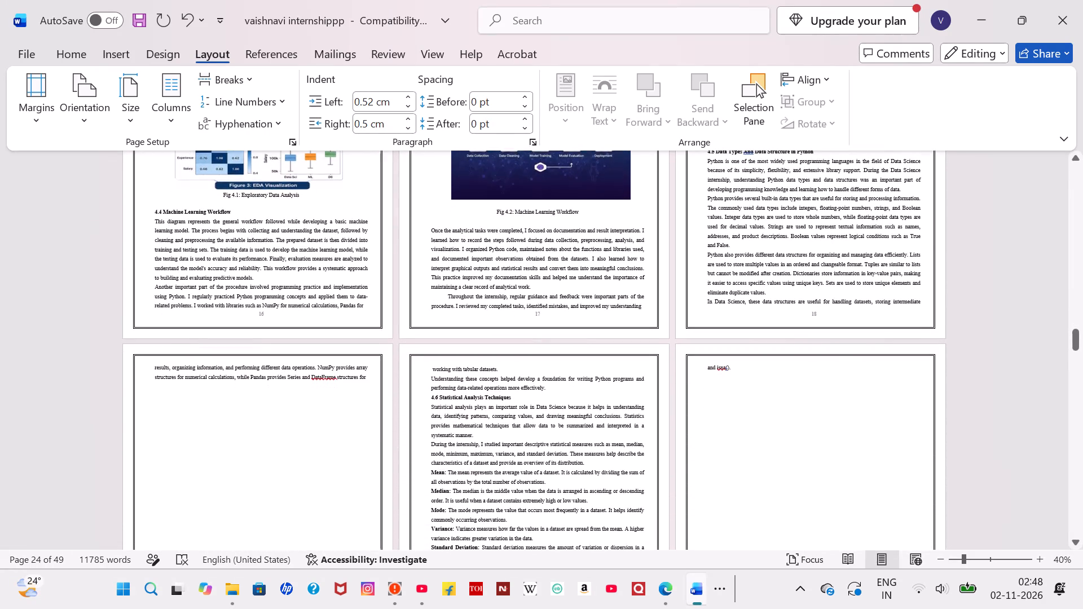
{"action": "scroll", "coordinate": [589, 406], "scroll_direction": "down", "scroll_amount": 2}
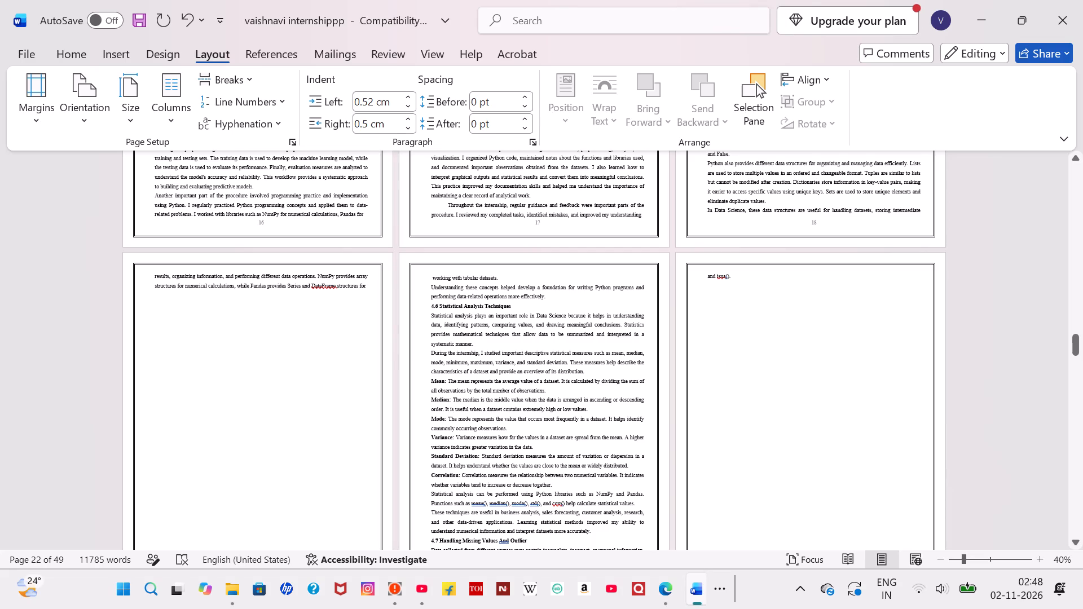
{"action": "left_click_drag", "start_coordinate": [366, 284], "coordinate": [125, 246]}
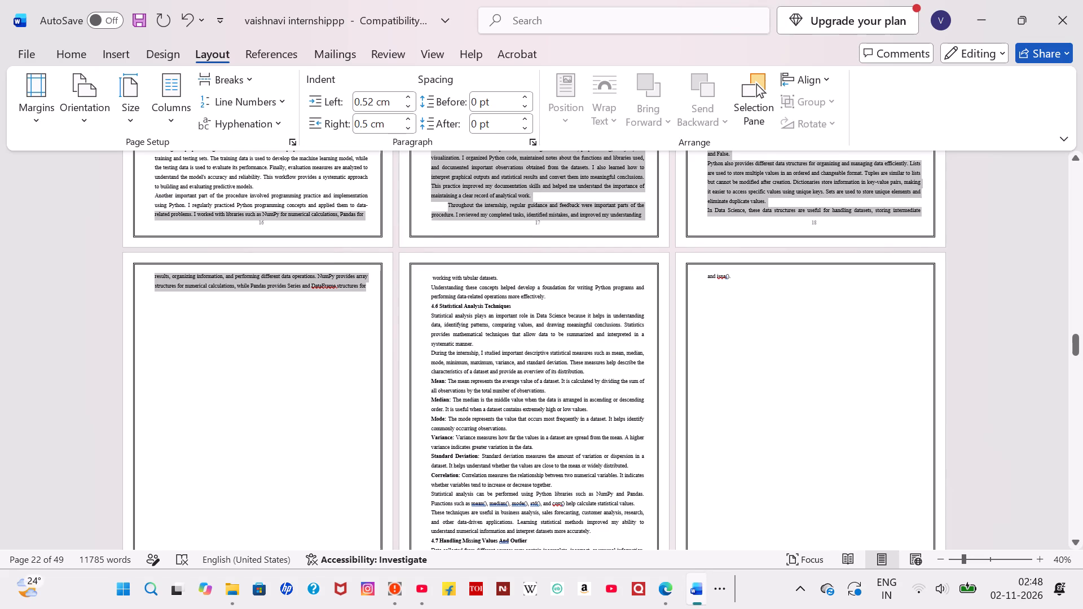
{"action": "left_click_drag", "start_coordinate": [125, 246], "coordinate": [134, 272]}
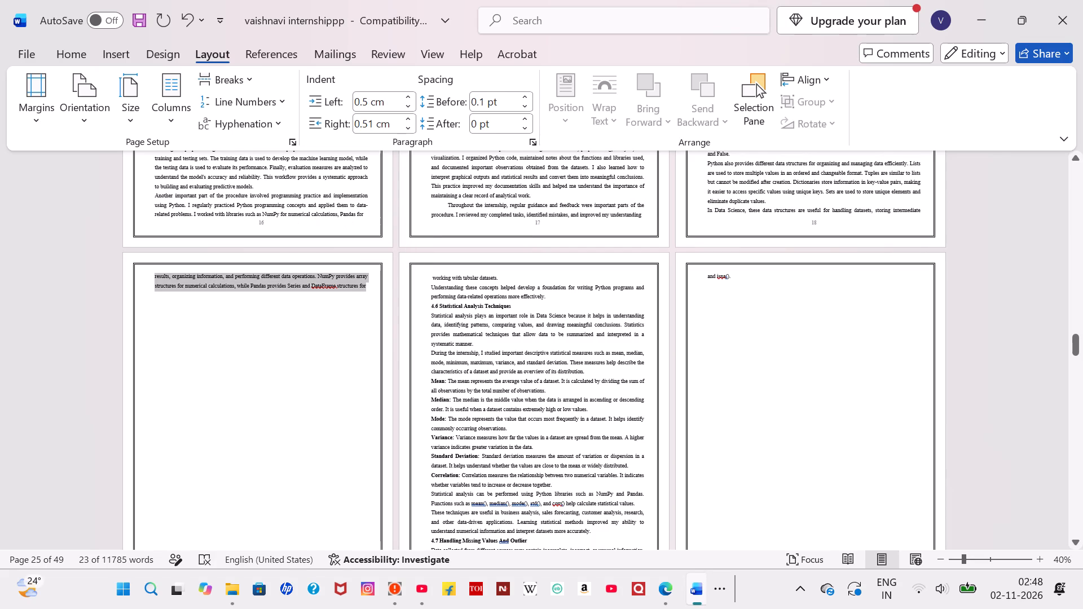
{"action": "key", "text": "ctrl+c"}
{"action": "key", "text": "BackSpace"}
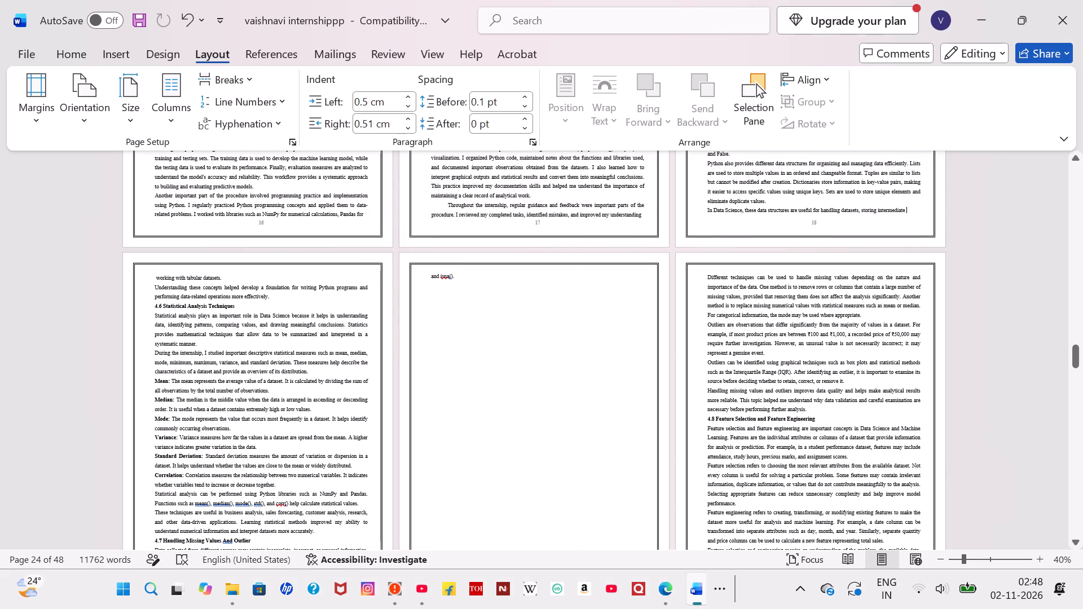
{"action": "left_click", "coordinate": [160, 268]}
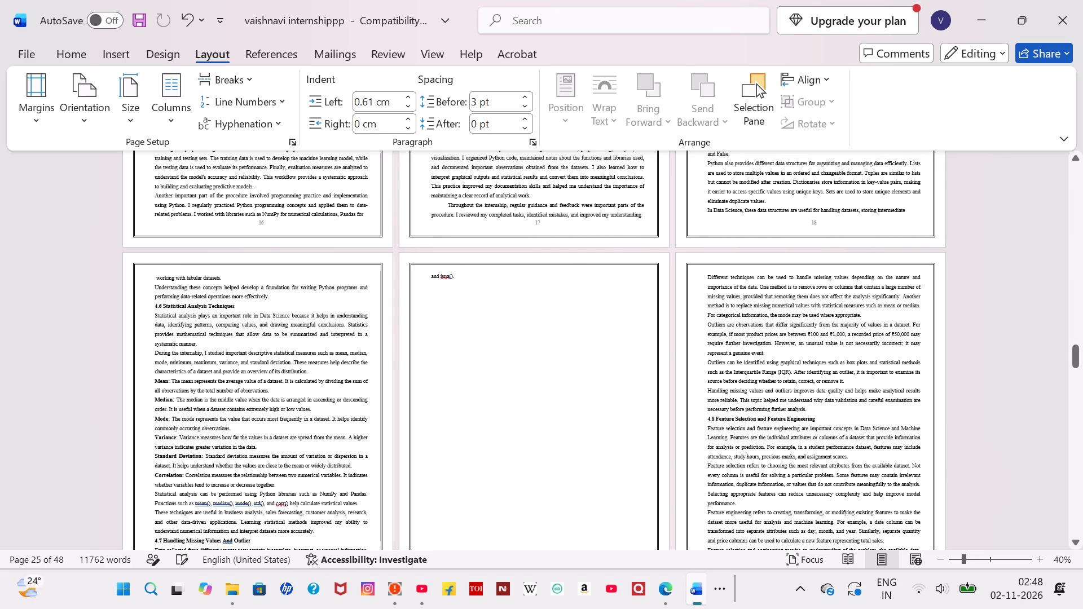
{"action": "key", "text": "Left"}
{"action": "key", "text": "ctrl+v"}
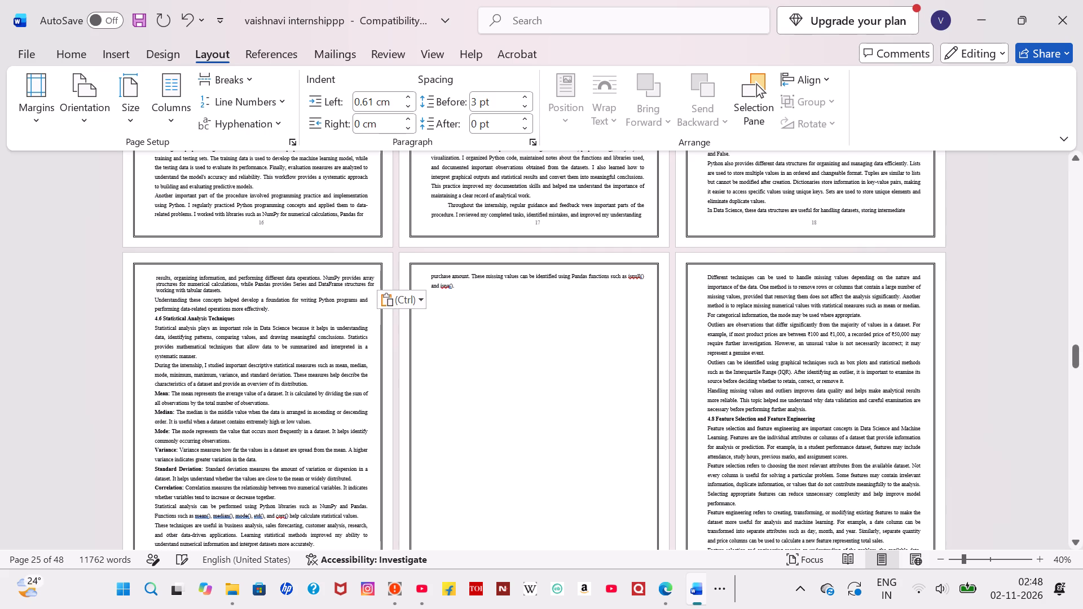
{"action": "key", "text": "space"}
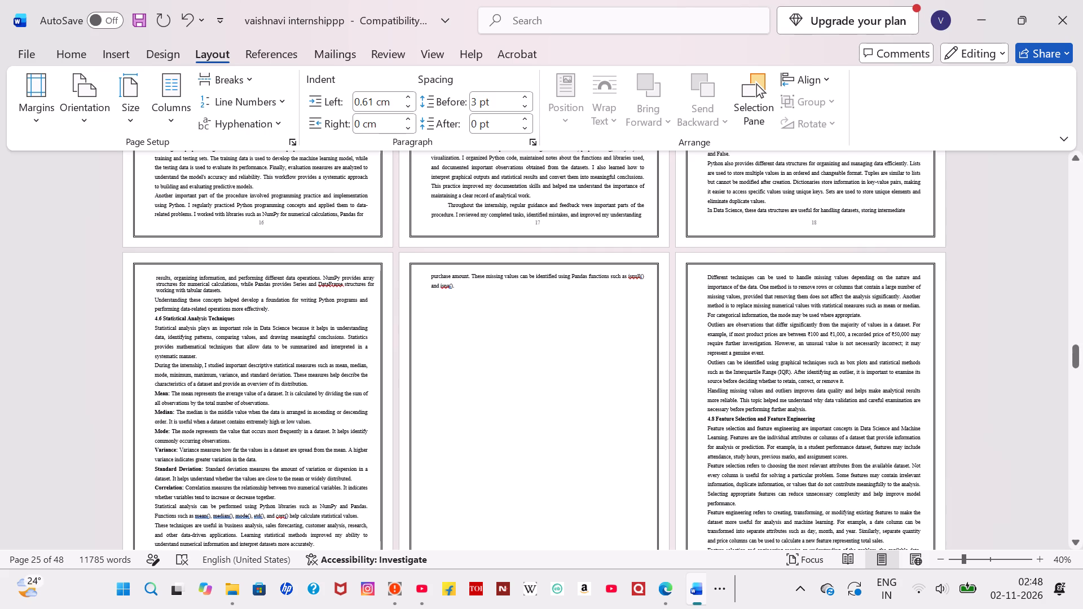
Apply one uniform line spacing to the text from "results, organizing information" through "performing data-related operations more effectively".
{"action": "left_click_drag", "start_coordinate": [149, 276], "coordinate": [256, 317]}
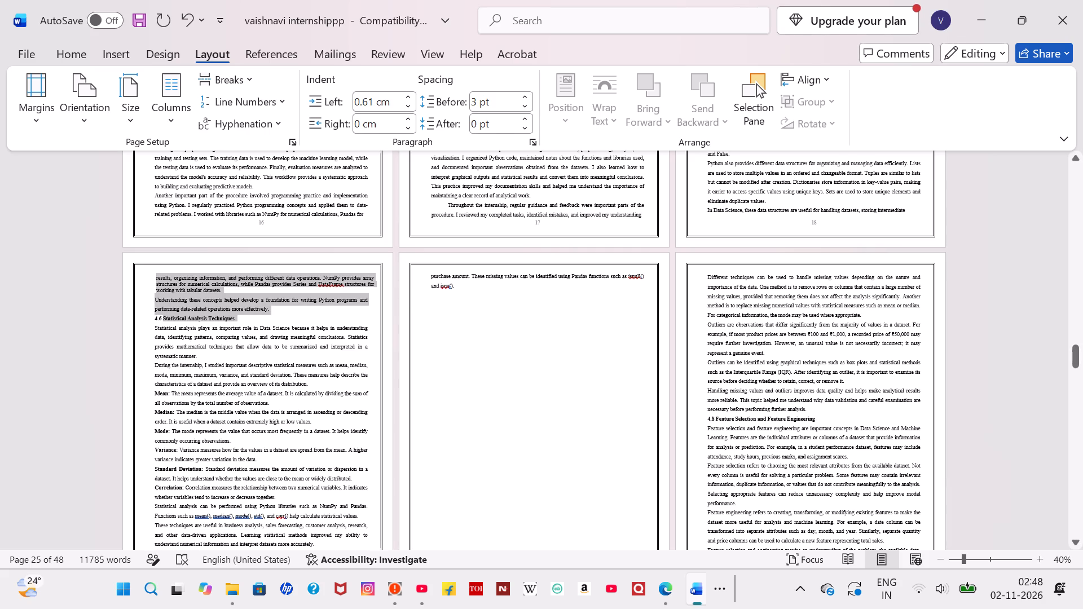
{"action": "left_click_drag", "start_coordinate": [256, 317], "coordinate": [275, 310]}
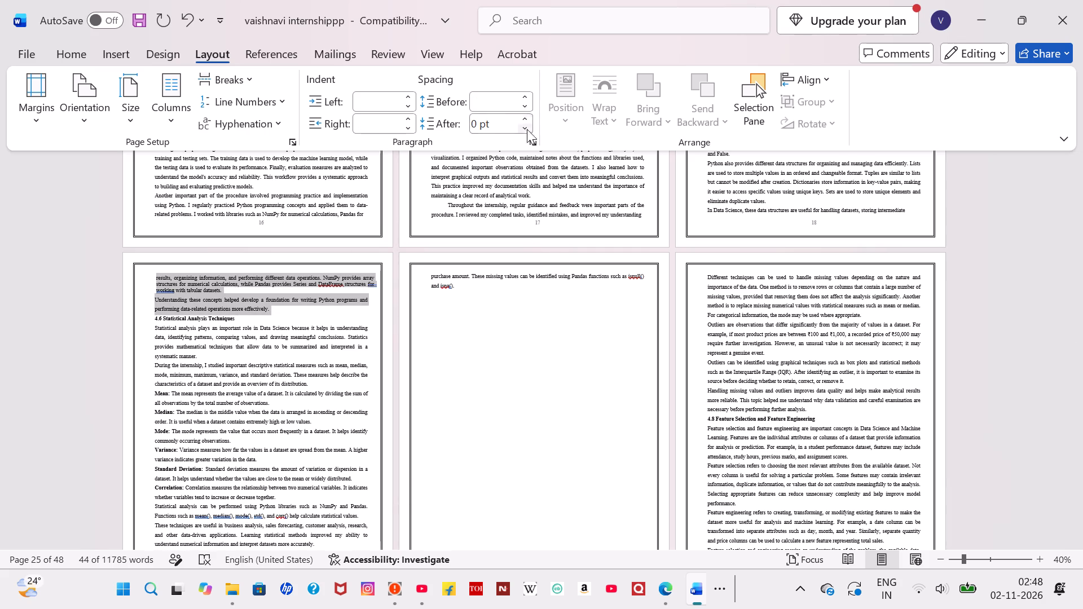
{"action": "left_click", "coordinate": [532, 140]}
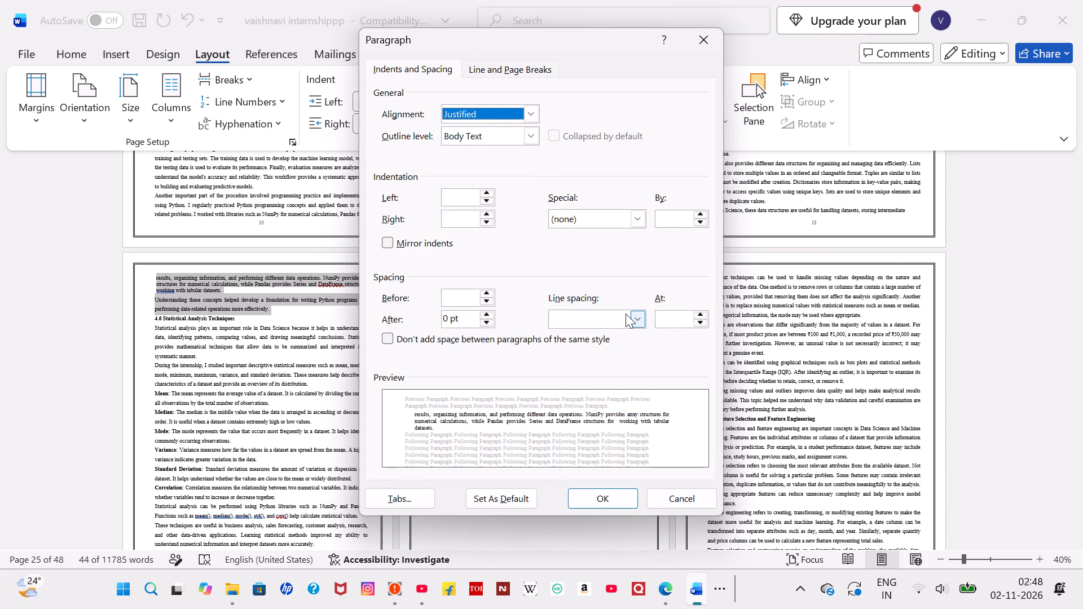
{"action": "left_click", "coordinate": [626, 314]}
{"action": "left_click", "coordinate": [595, 345]}
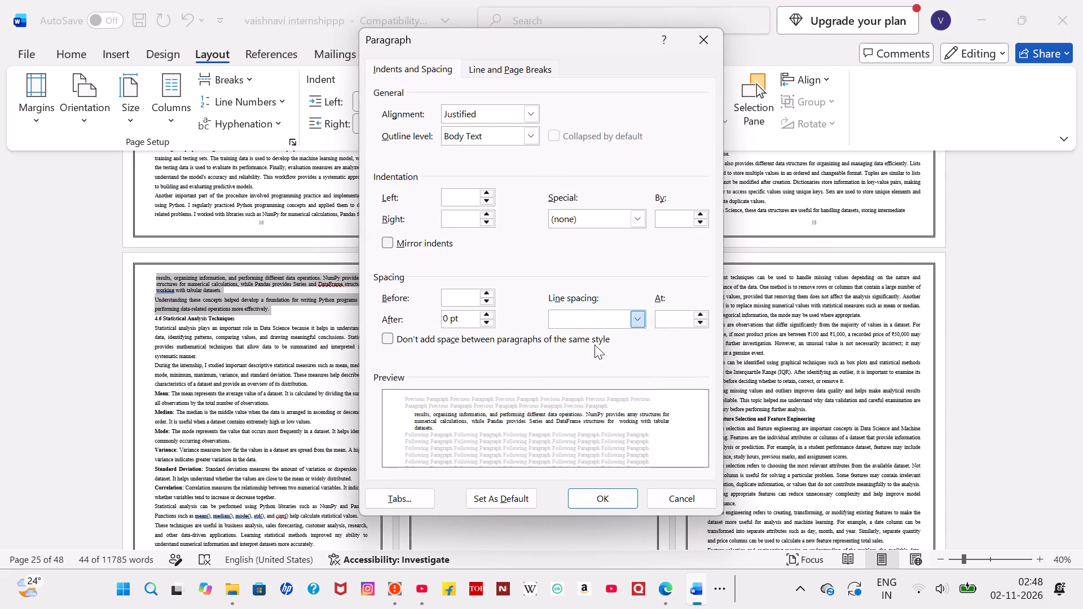
{"action": "left_click", "coordinate": [600, 507]}
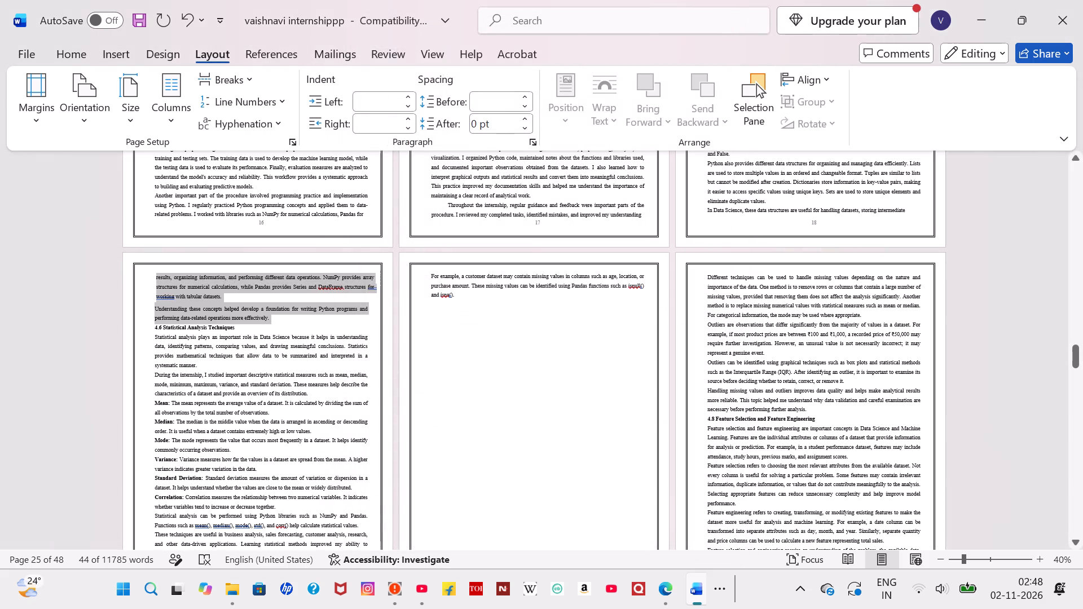
Copy and delete the overflow text starting "For example, a customer dataset may contain missing values", removing its nearly empty page.
{"action": "left_click", "coordinate": [263, 435]}
{"action": "scroll", "coordinate": [263, 435], "scroll_direction": "down", "scroll_amount": 2}
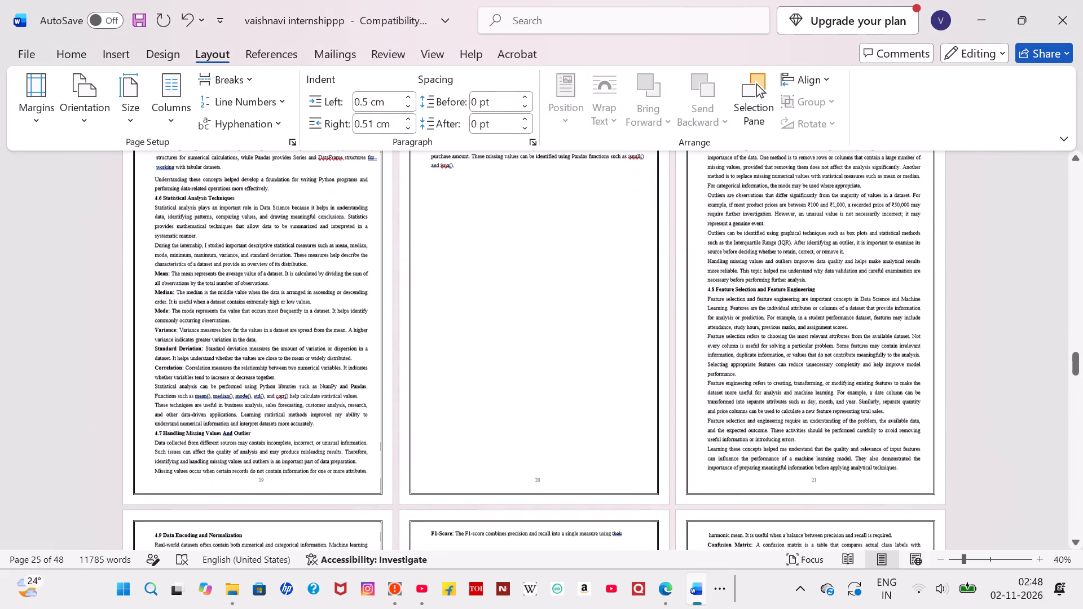
{"action": "scroll", "coordinate": [263, 435], "scroll_direction": "up", "scroll_amount": 1}
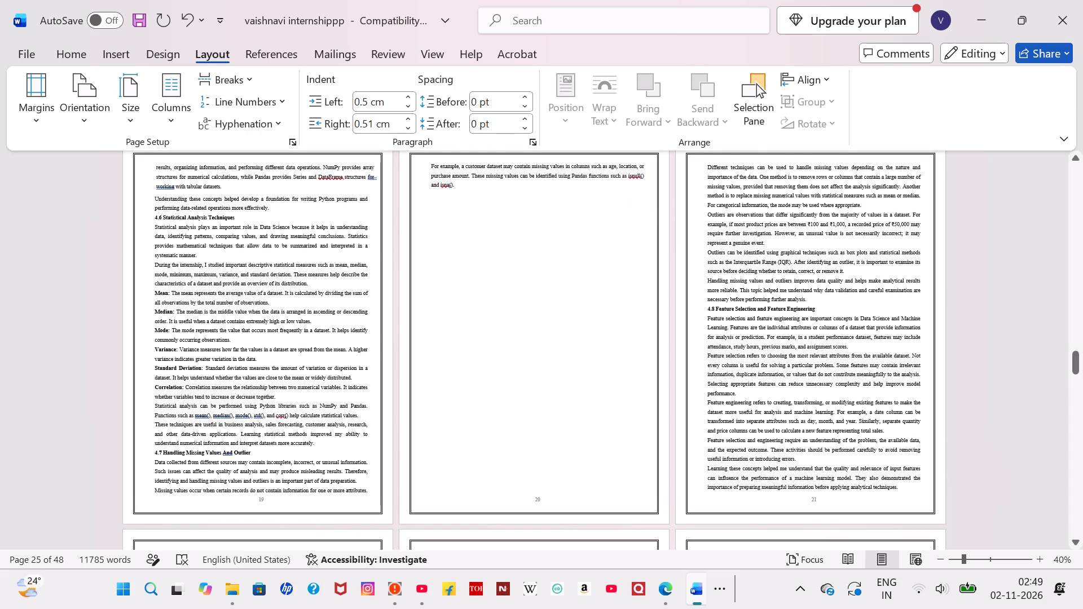
{"action": "left_click_drag", "start_coordinate": [429, 164], "coordinate": [473, 204]}
{"action": "key", "text": "ctrl+c"}
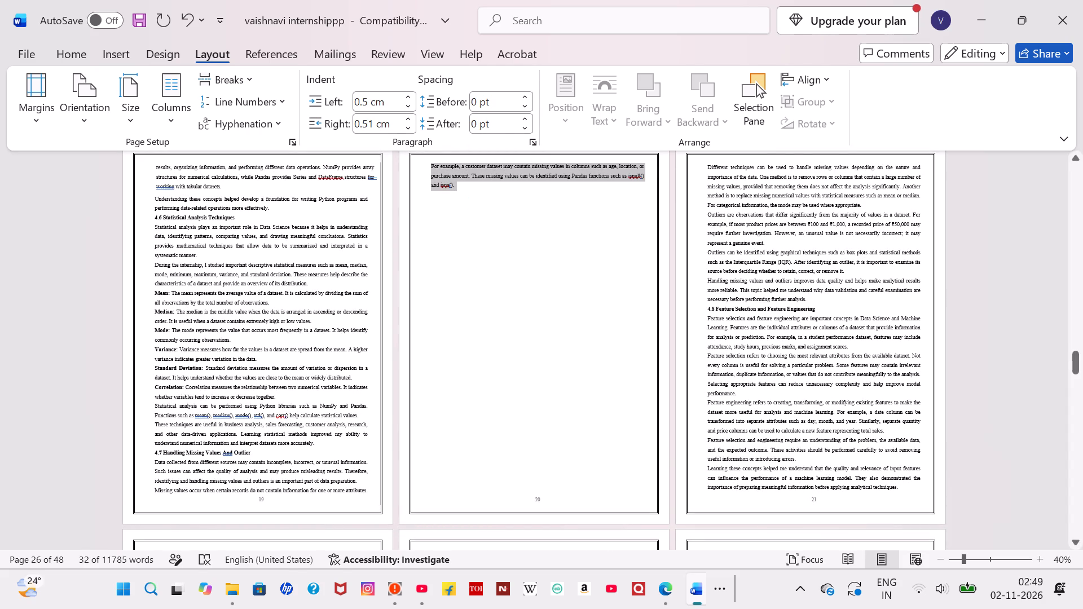
{"action": "key", "text": "BackSpace"}
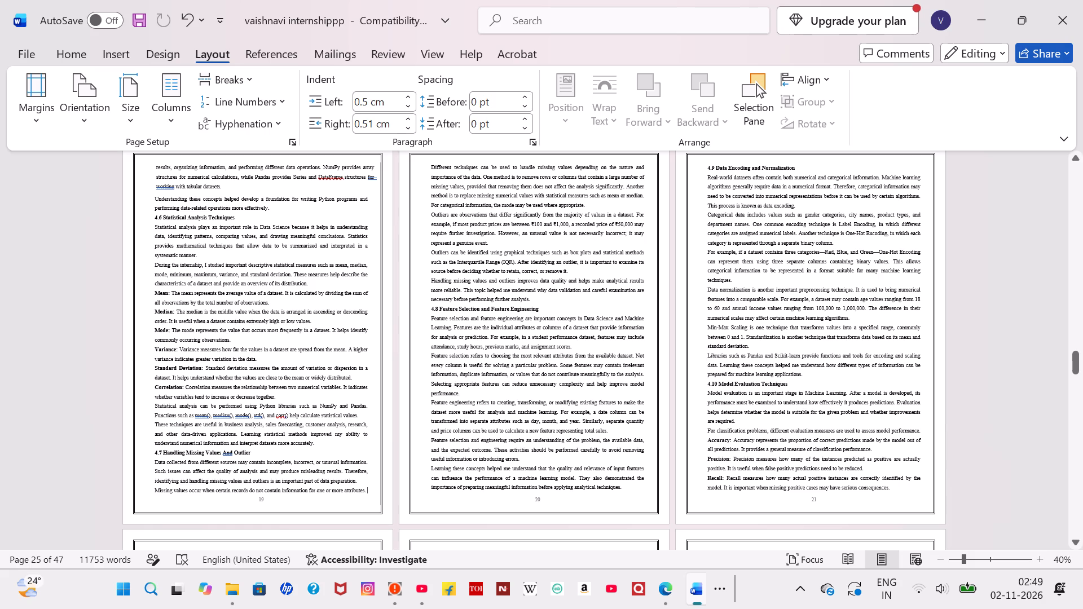
Move the overflow F1-Score line ending "into a single measure using their" directly above "harmonic mean" to remove its page.
{"action": "scroll", "coordinate": [696, 249], "scroll_direction": "down", "scroll_amount": 4}
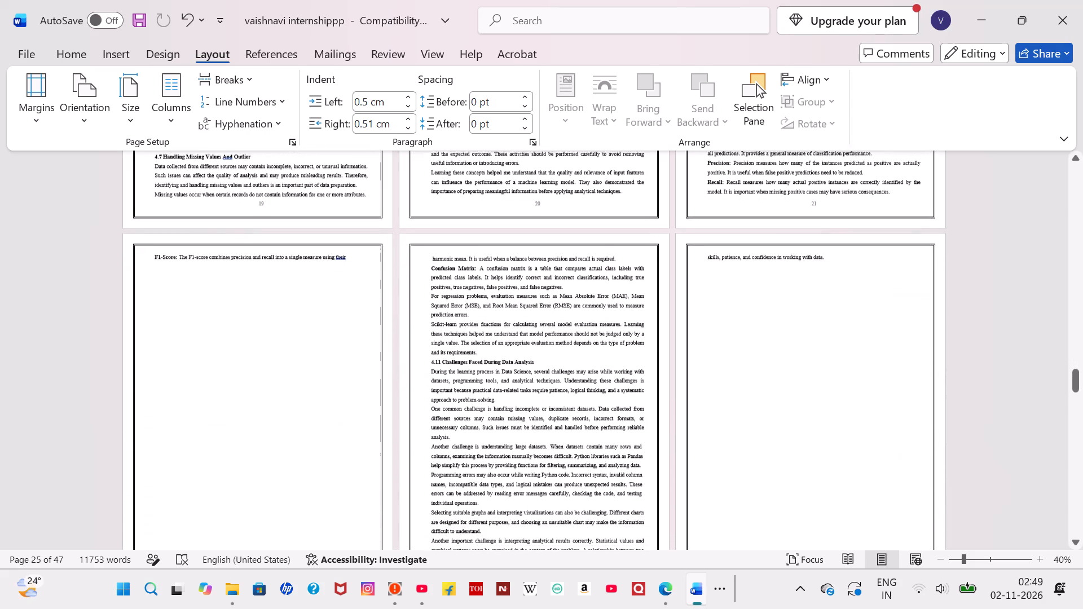
{"action": "scroll", "coordinate": [357, 255], "scroll_direction": "up", "scroll_amount": 2}
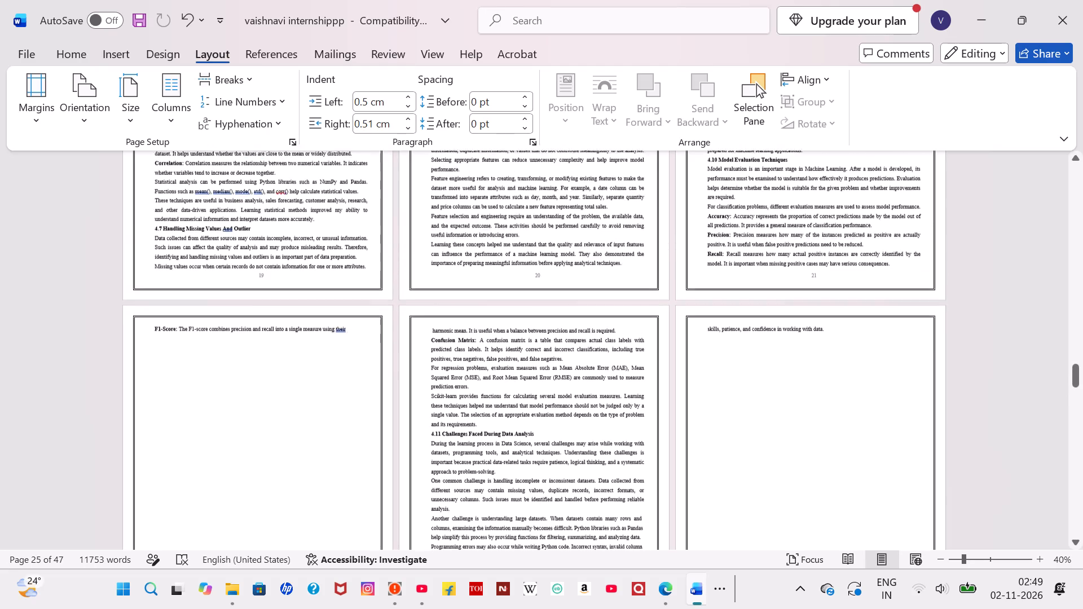
{"action": "scroll", "coordinate": [357, 255], "scroll_direction": "up", "scroll_amount": 1}
{"action": "left_click", "coordinate": [355, 348]}
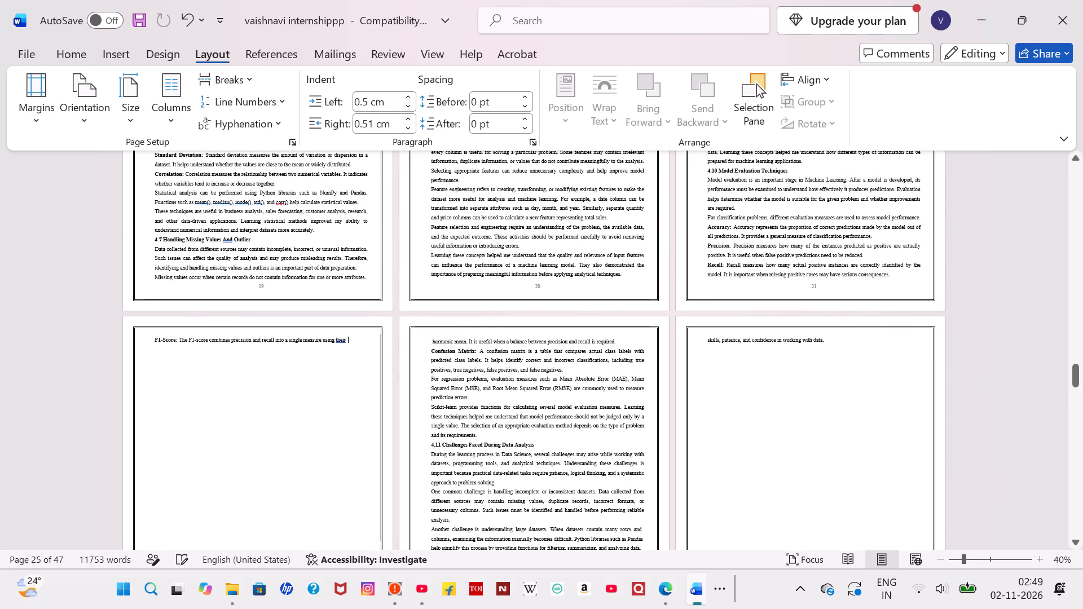
{"action": "left_click_drag", "start_coordinate": [355, 348], "coordinate": [130, 358]}
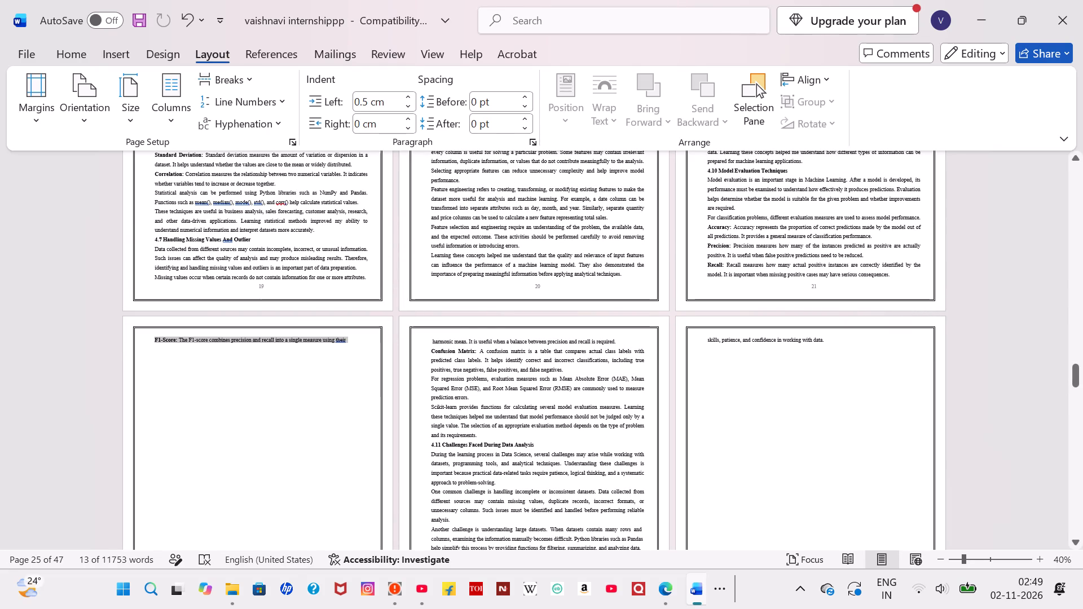
{"action": "key", "text": "ctrl+c"}
{"action": "key", "text": "BackSpace"}
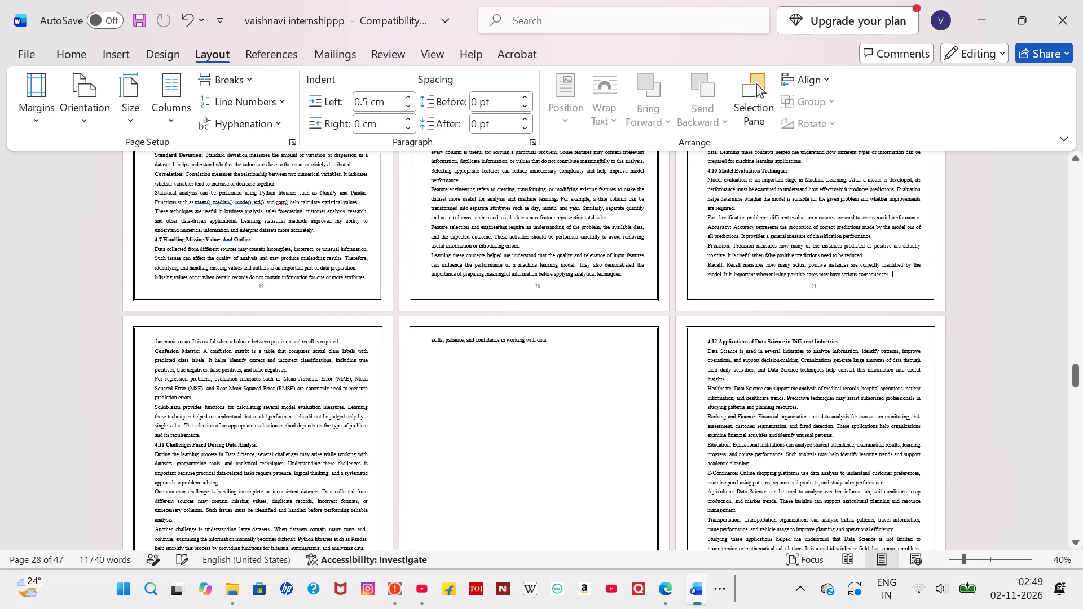
{"action": "left_click", "coordinate": [154, 335]}
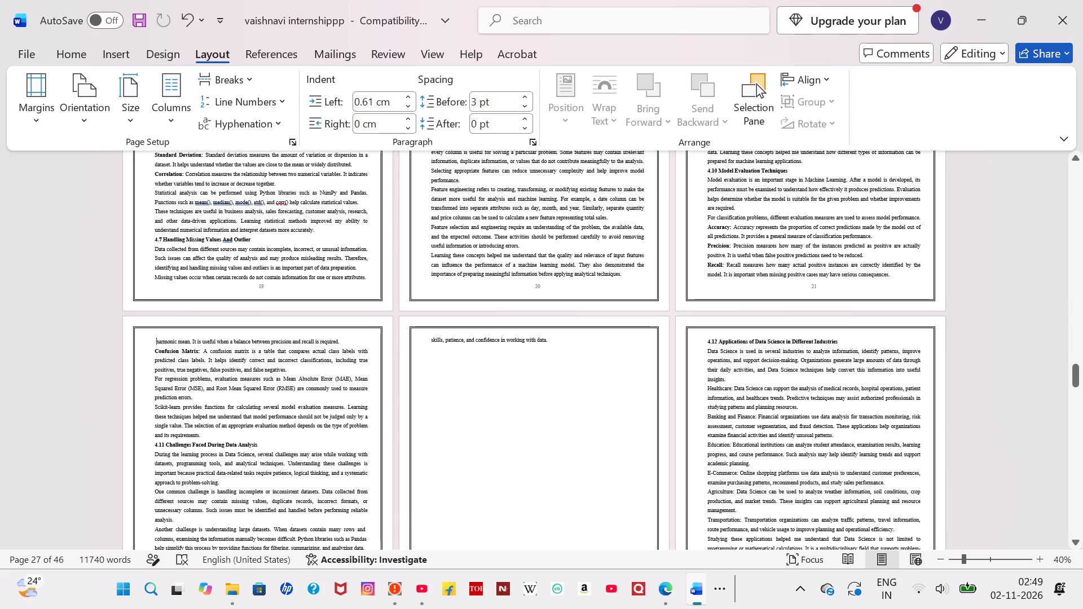
{"action": "key", "text": "ctrl+v"}
{"action": "key", "text": "space"}
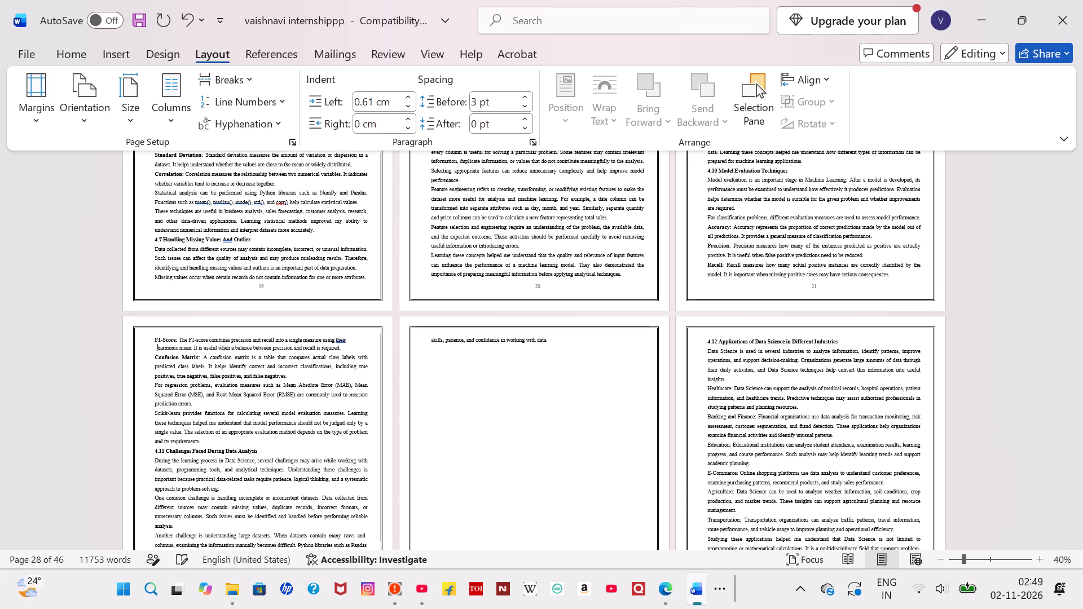
{"action": "key", "text": "BackSpace"}
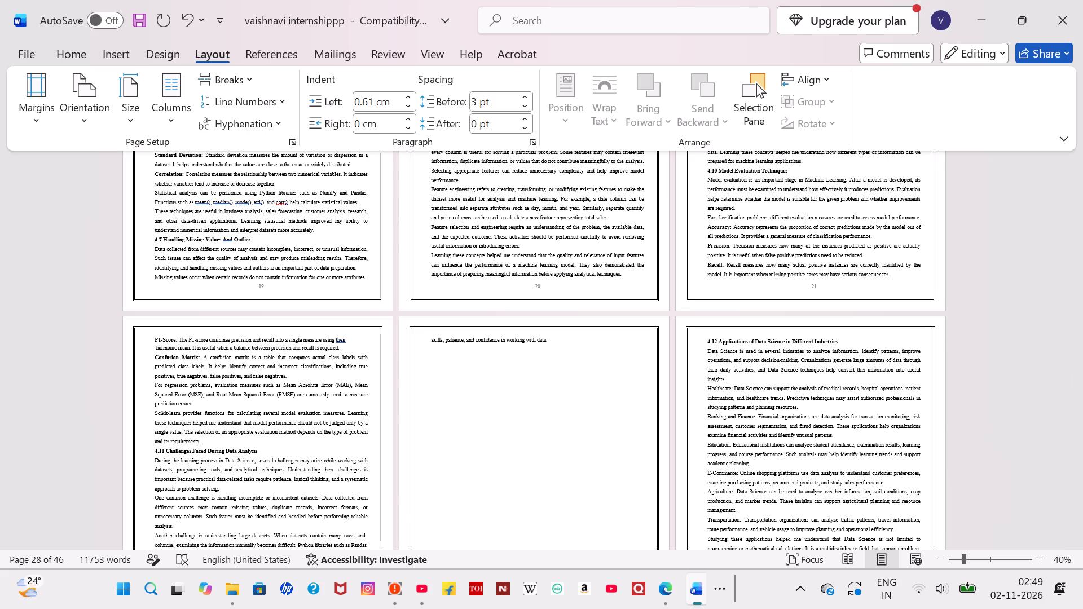
Copy and delete the overflow line "skills, patience, and confidence in working with data.", removing its nearly empty page.
{"action": "scroll", "coordinate": [165, 405], "scroll_direction": "down", "scroll_amount": 1}
{"action": "left_click_drag", "start_coordinate": [558, 266], "coordinate": [456, 268]}
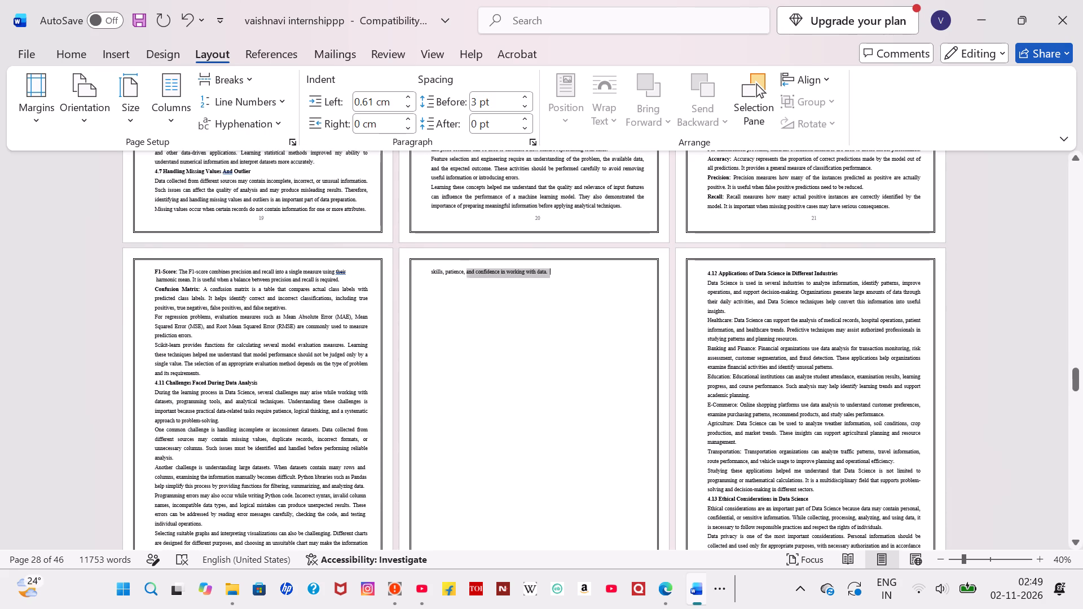
{"action": "left_click_drag", "start_coordinate": [456, 268], "coordinate": [428, 268]}
{"action": "key", "text": "ctrl+c"}
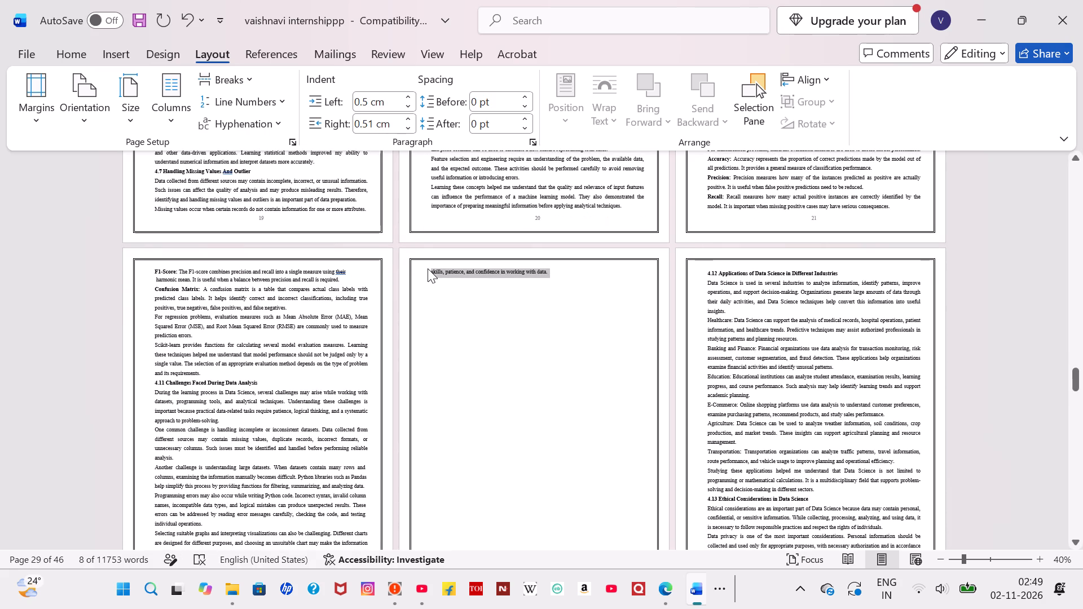
{"action": "key", "text": "BackSpace"}
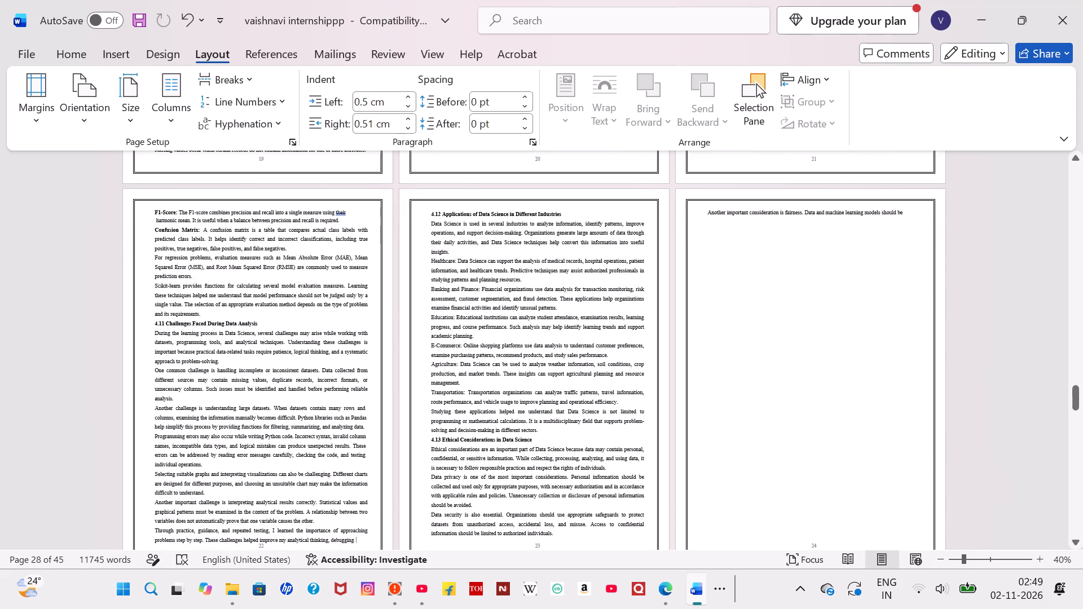
Paste the copied line "skills, patience, and confidence in working with data." directly above the "Applications of Data Science in Different Industries" heading.
{"action": "left_click", "coordinate": [429, 218]}
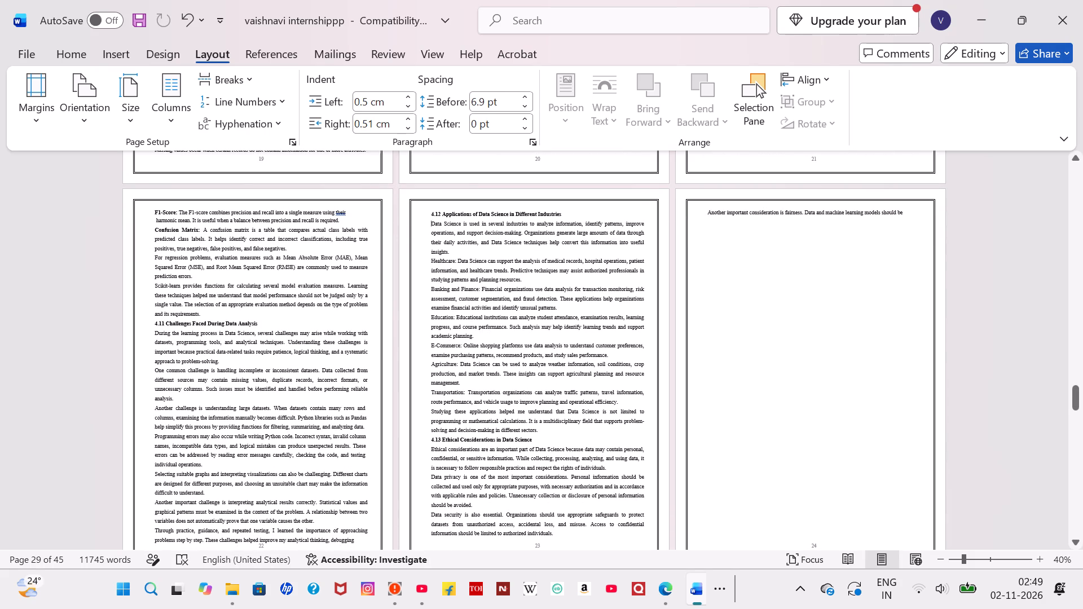
{"action": "left_click", "coordinate": [429, 217]}
{"action": "left_click", "coordinate": [429, 217]}
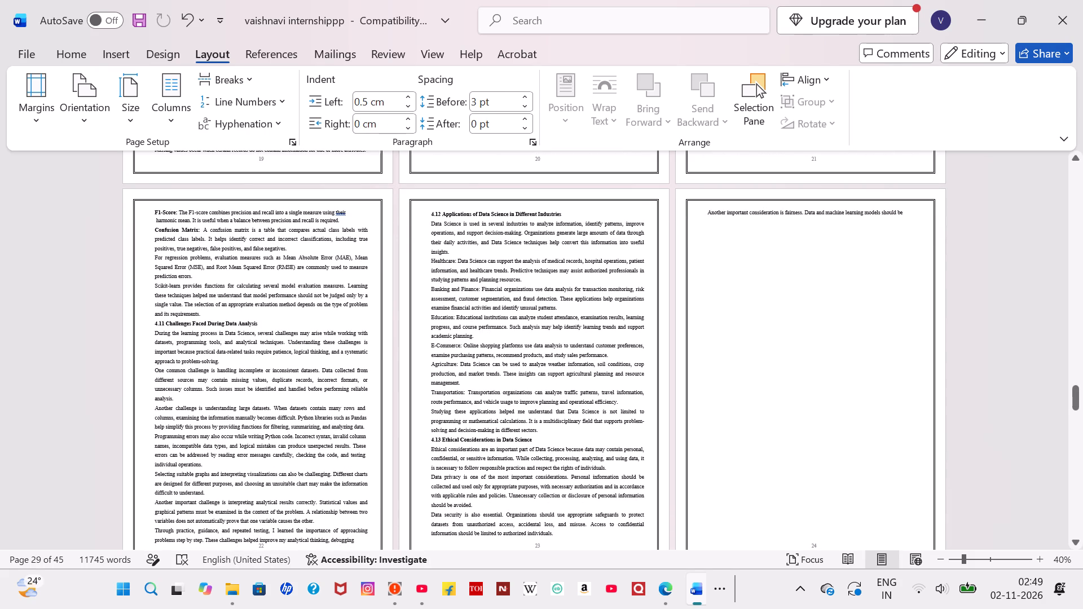
{"action": "left_click", "coordinate": [429, 214]}
{"action": "left_click", "coordinate": [422, 202]}
{"action": "left_click", "coordinate": [433, 222]}
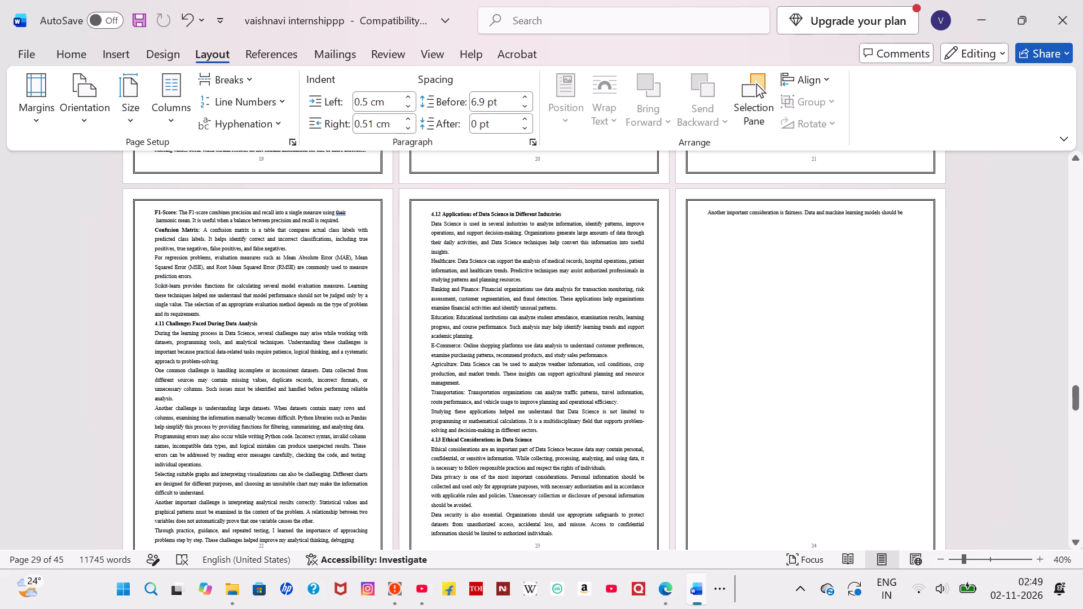
{"action": "left_click", "coordinate": [430, 215]}
{"action": "left_click", "coordinate": [430, 215]}
{"action": "key", "text": "ctrl+v"}
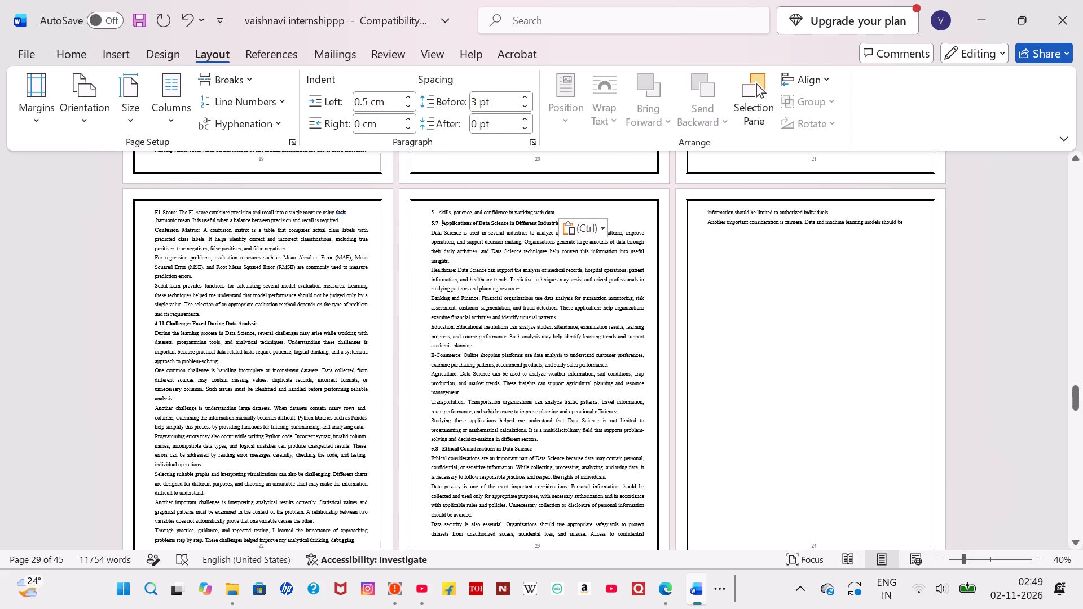
Remove the list number from the pasted line "skills, patience, and confidence in working with data.".
{"action": "left_click", "coordinate": [432, 222]}
{"action": "key", "text": "Right"}
{"action": "left_click_drag", "start_coordinate": [438, 212], "coordinate": [430, 211]}
{"action": "key", "text": "BackSpace"}
{"action": "key", "text": "BackSpace"}
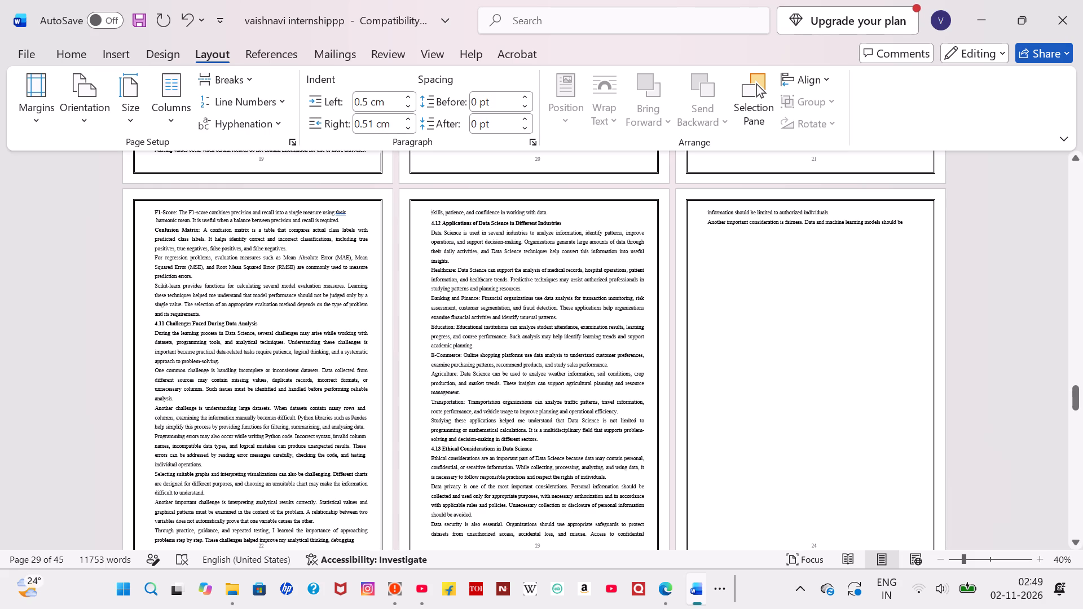
Move the overflow text from "information should be limited to authorized individuals" through "machine learning models should be" directly above "examined for possible bias".
{"action": "scroll", "coordinate": [420, 334], "scroll_direction": "down", "scroll_amount": 2}
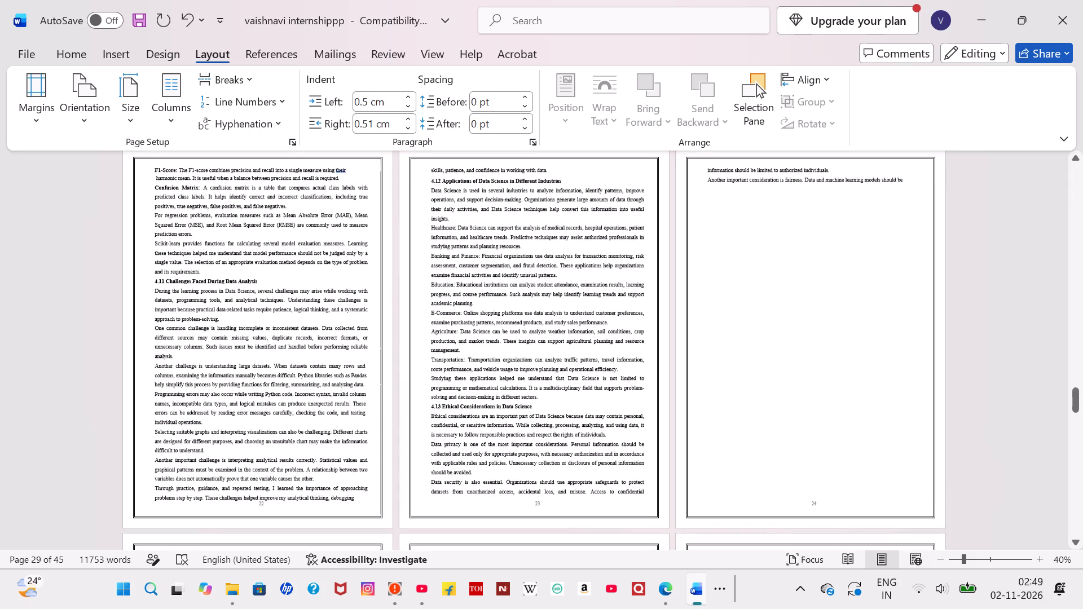
{"action": "left_click_drag", "start_coordinate": [905, 178], "coordinate": [700, 175]}
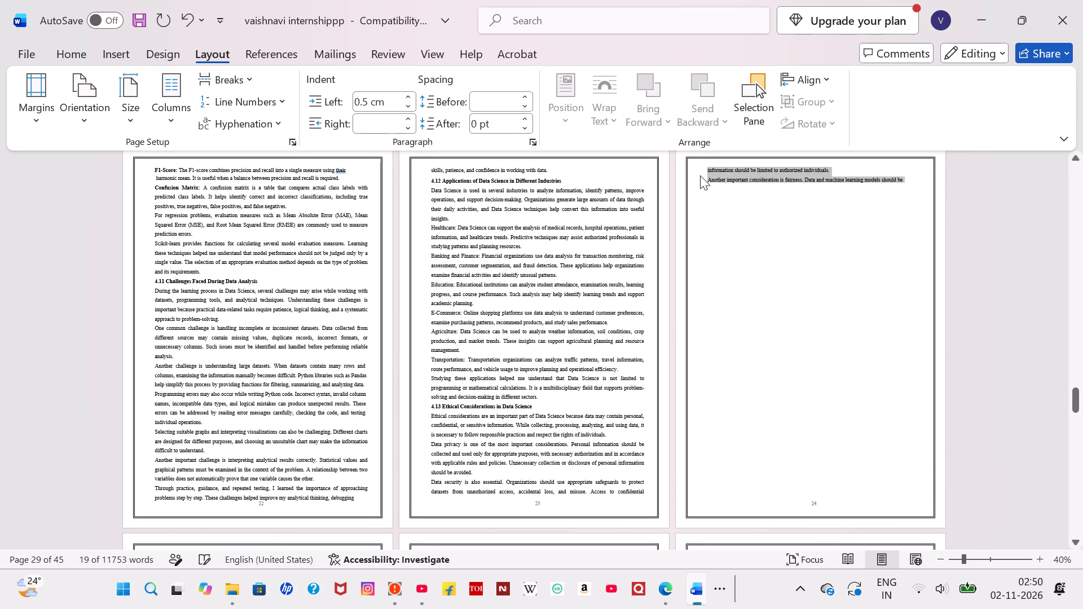
{"action": "key", "text": "ctrl+c"}
{"action": "key", "text": "BackSpace"}
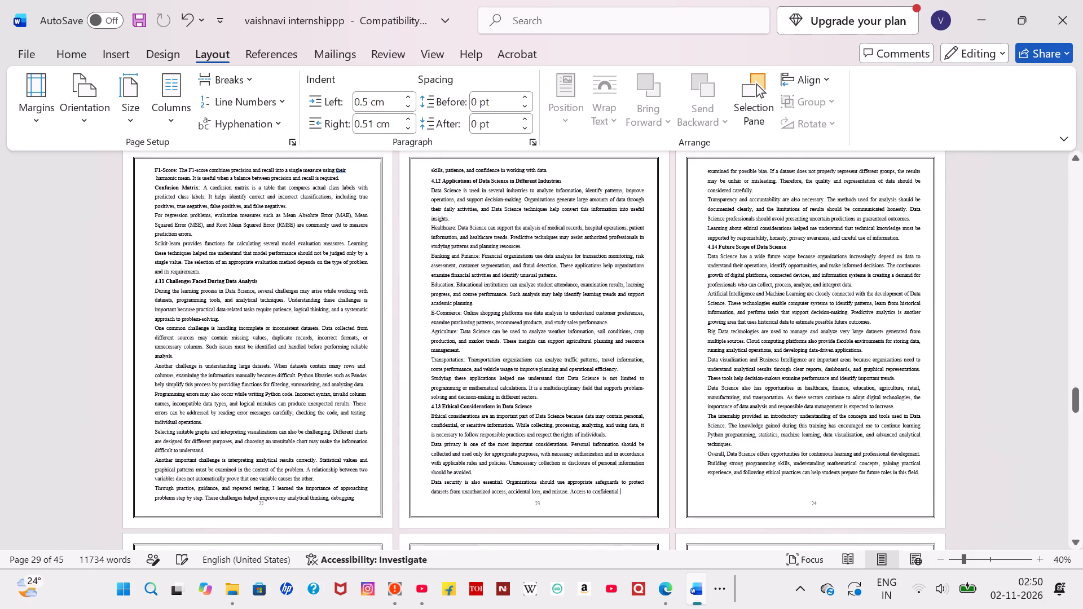
{"action": "left_click", "coordinate": [703, 173]}
{"action": "key", "text": "ctrl+v"}
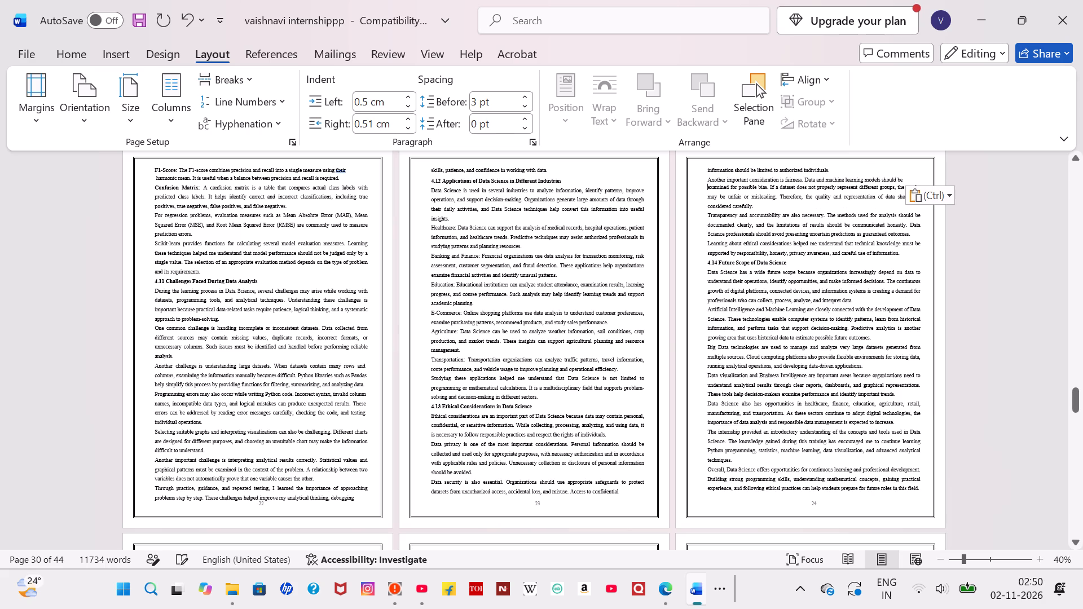
Move the overflow line "my learning process, I understood the importance of exploring documentation, researching" directly above "programming concepts, practicing new techniques" to remove its page.
{"action": "scroll", "coordinate": [703, 173], "scroll_direction": "down", "scroll_amount": 1}
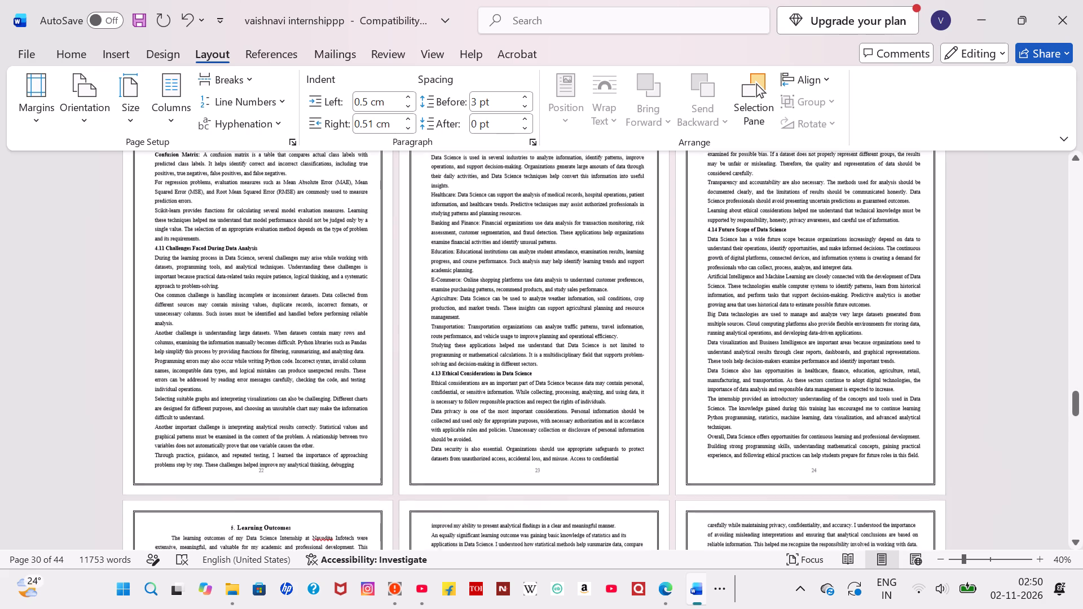
{"action": "scroll", "coordinate": [703, 173], "scroll_direction": "down", "scroll_amount": 4}
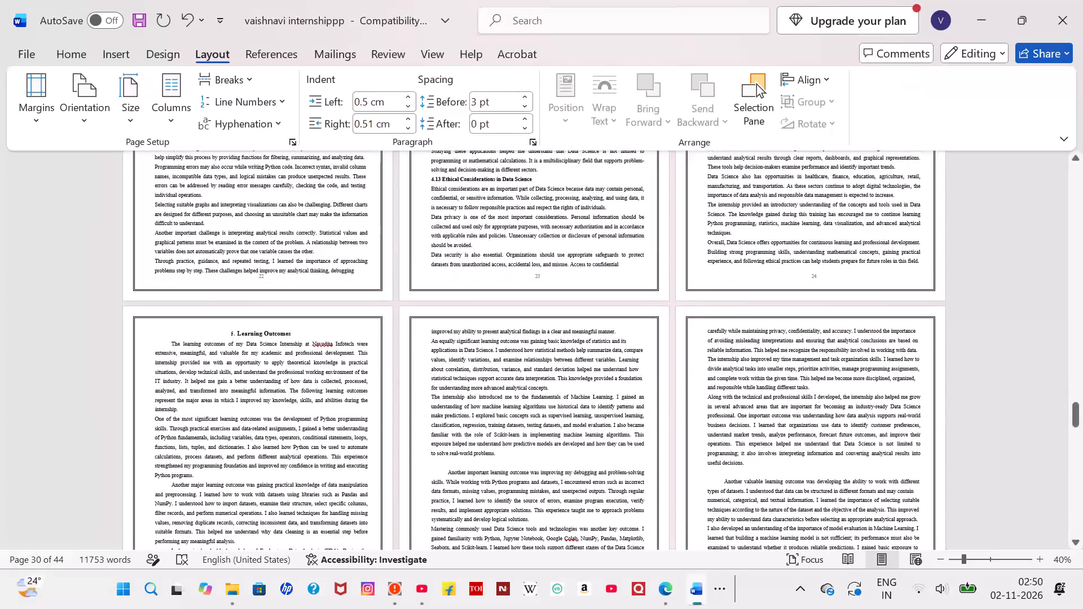
{"action": "scroll", "coordinate": [358, 370], "scroll_direction": "down", "scroll_amount": 5}
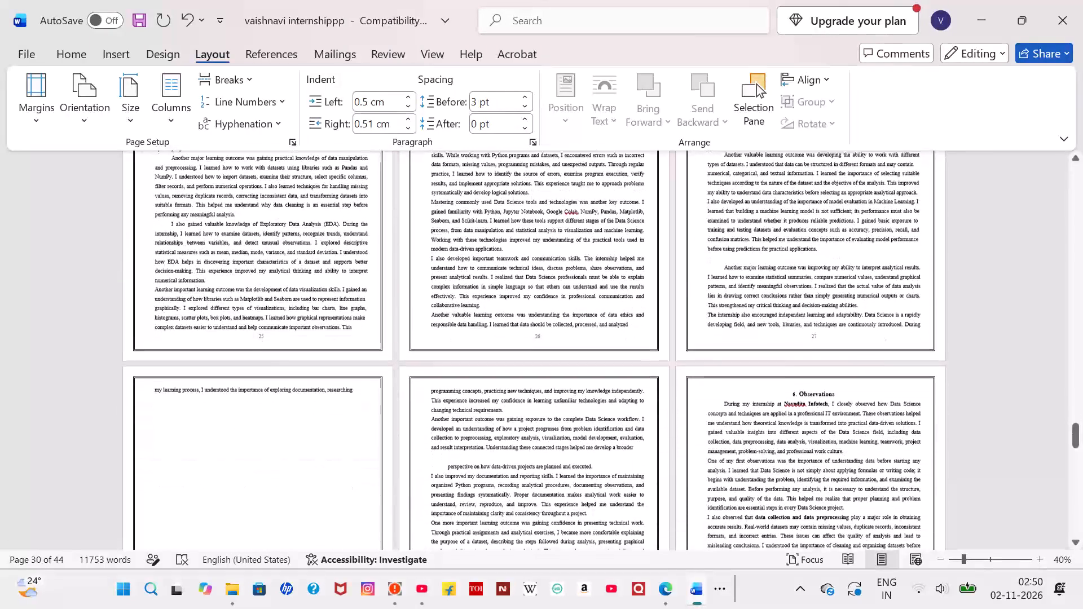
{"action": "scroll", "coordinate": [358, 370], "scroll_direction": "down", "scroll_amount": 1}
{"action": "left_click_drag", "start_coordinate": [358, 323], "coordinate": [78, 367]}
{"action": "key", "text": "BackSpace"}
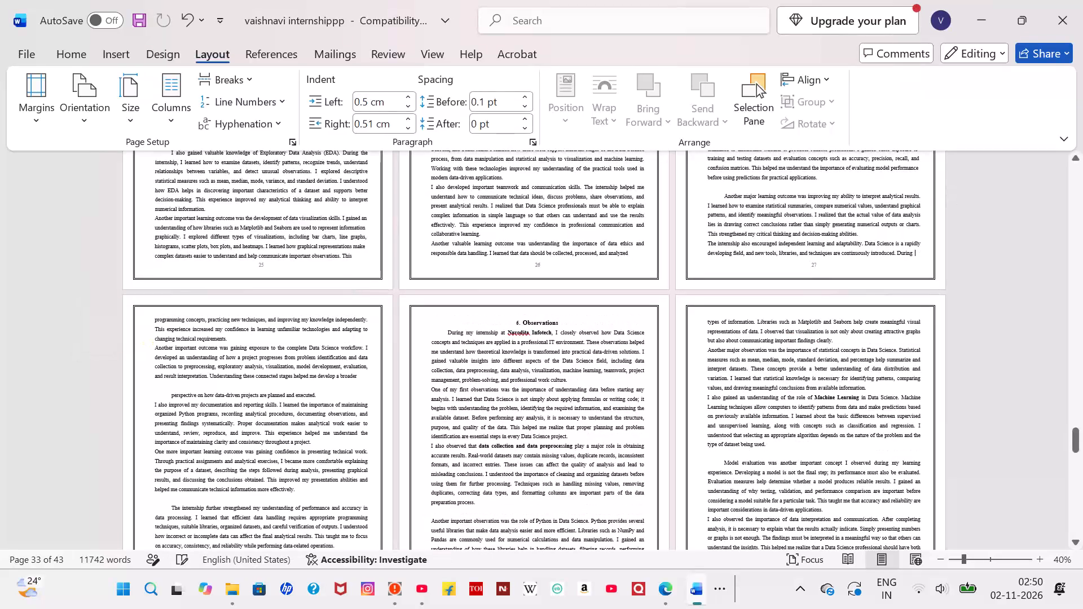
{"action": "left_click", "coordinate": [194, 9]}
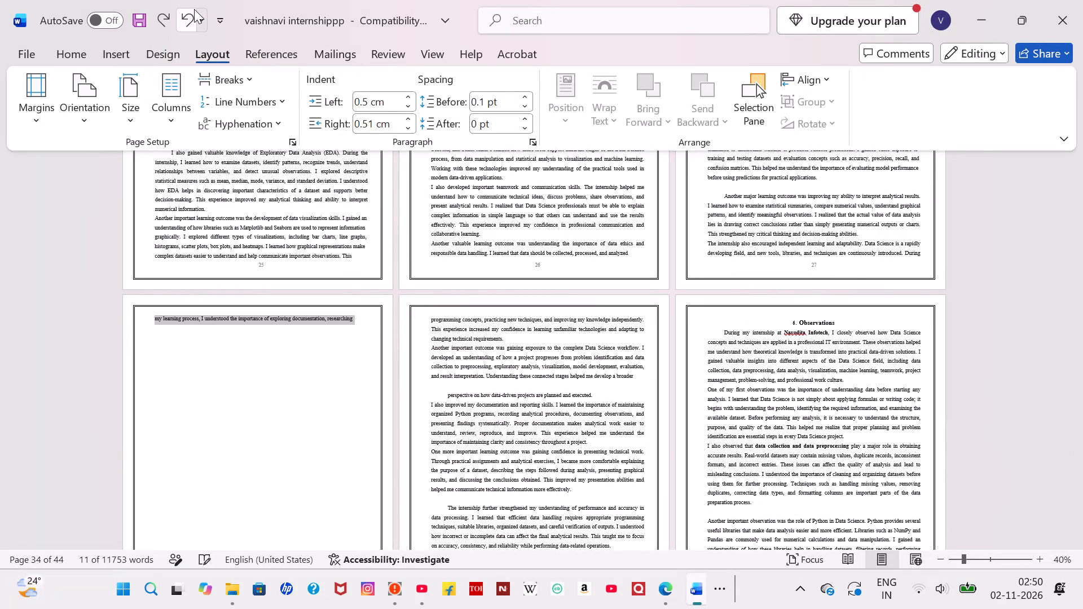
{"action": "key", "text": "ctrl+c"}
{"action": "key", "text": "BackSpace"}
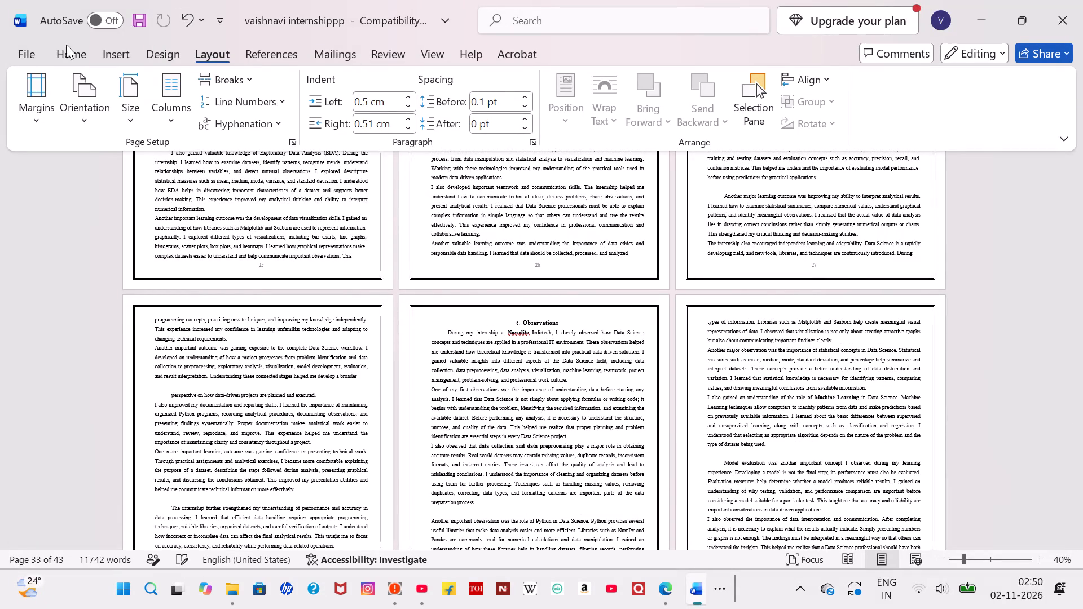
{"action": "left_click", "coordinate": [149, 320]}
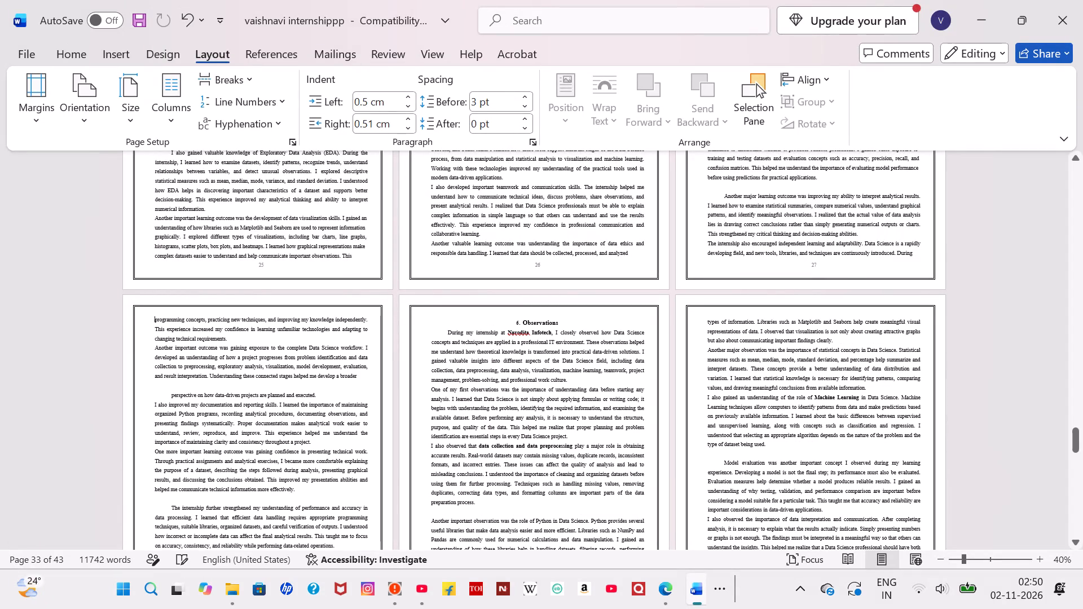
{"action": "key", "text": "ctrl+v"}
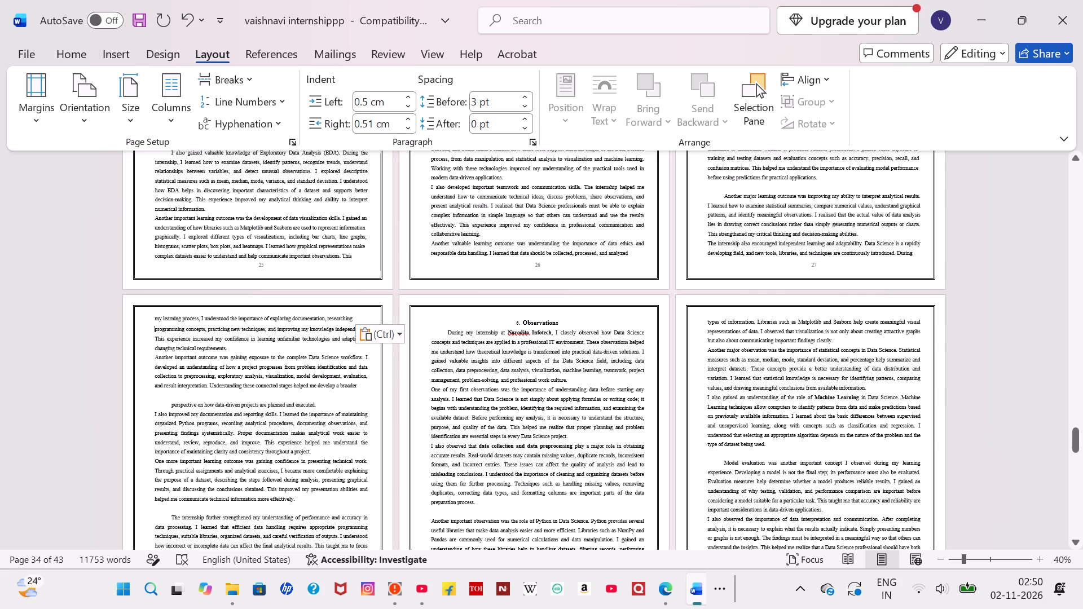
Move the overflow line "insights that can support better decisions." above "I also understood the importance of maintaining ethical practices" to remove its page.
{"action": "scroll", "coordinate": [380, 383], "scroll_direction": "down", "scroll_amount": 6}
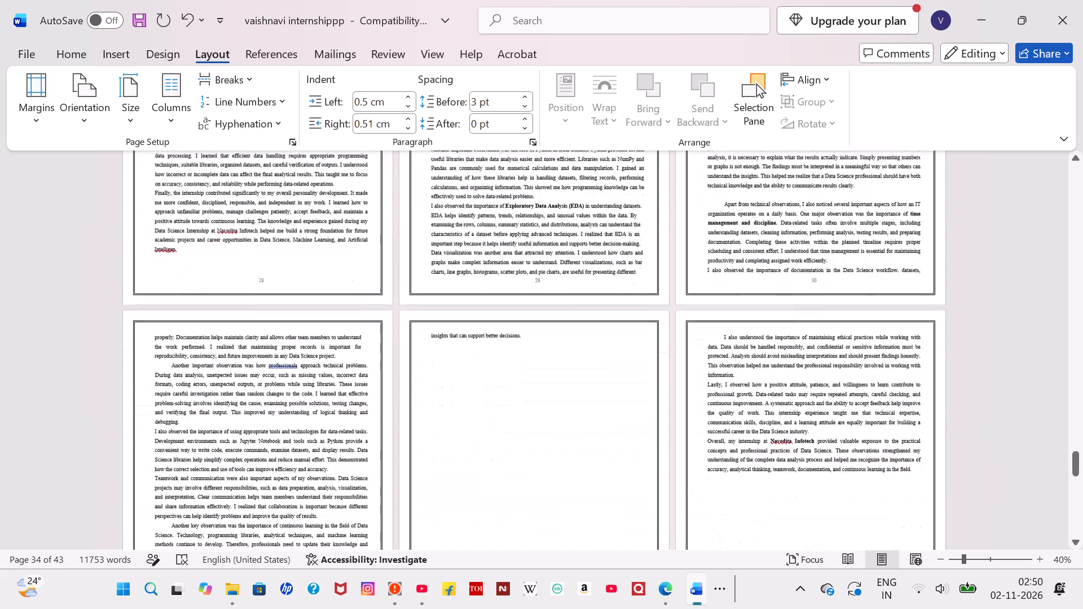
{"action": "left_click_drag", "start_coordinate": [530, 337], "coordinate": [408, 338]}
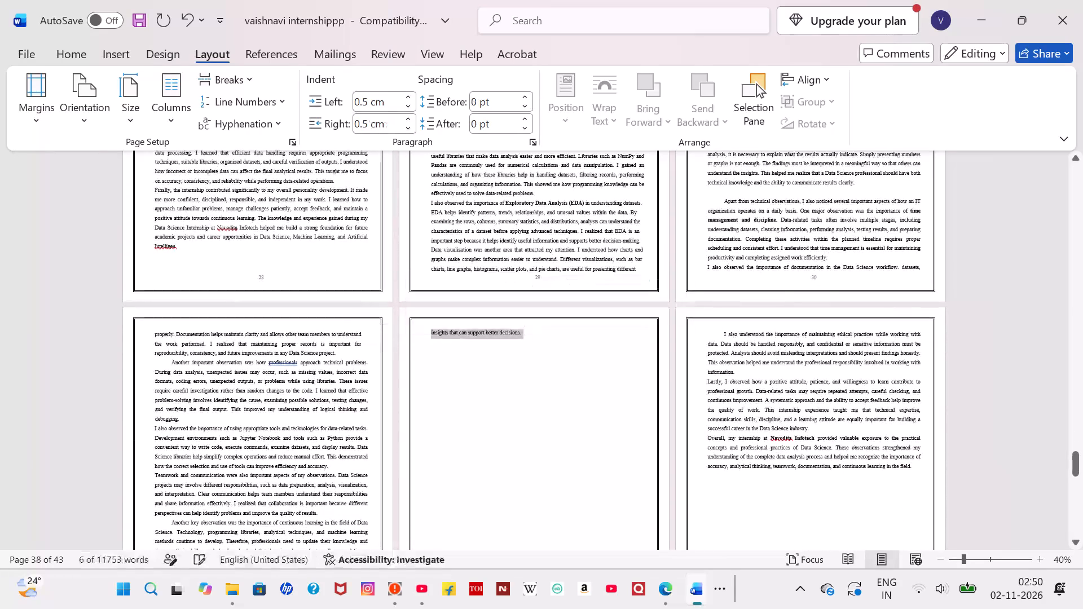
{"action": "key", "text": "ctrl+c"}
{"action": "key", "text": "BackSpace"}
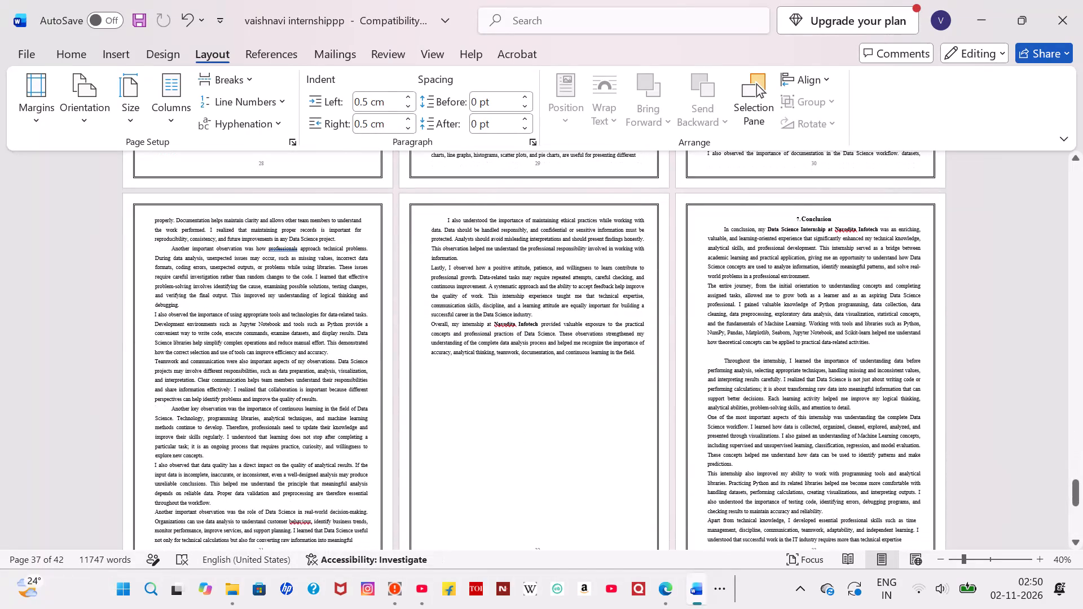
{"action": "left_click", "coordinate": [442, 208]}
{"action": "key", "text": "ctrl+v"}
Review the remaining pages through the Acknowledgement and an overview of the whole report for nearly empty overflow pages.
{"action": "scroll", "coordinate": [504, 423], "scroll_direction": "down", "scroll_amount": 3}
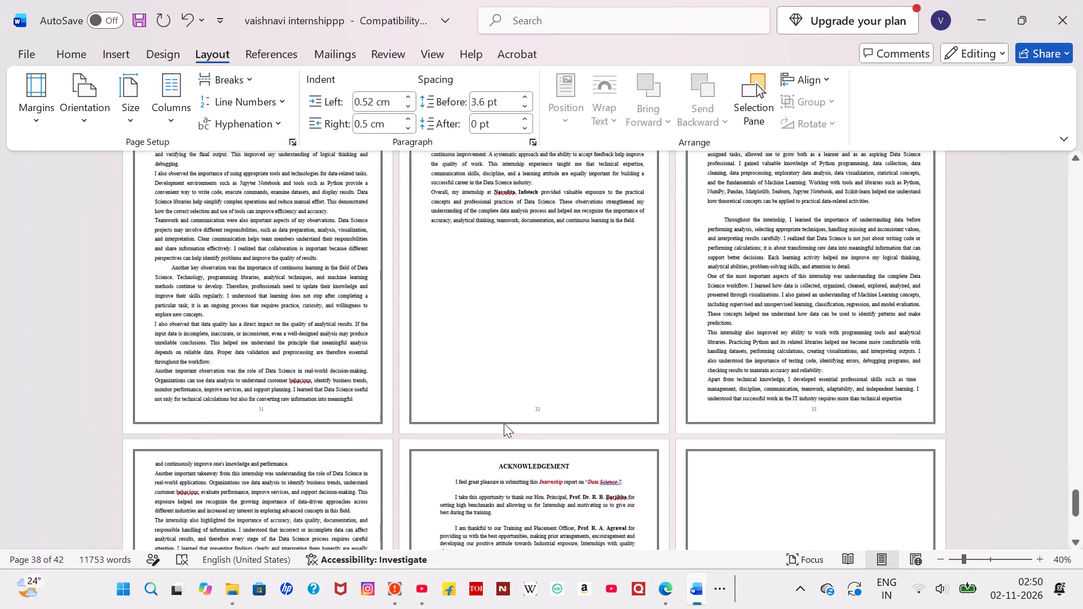
{"action": "scroll", "coordinate": [504, 423], "scroll_direction": "down", "scroll_amount": 2}
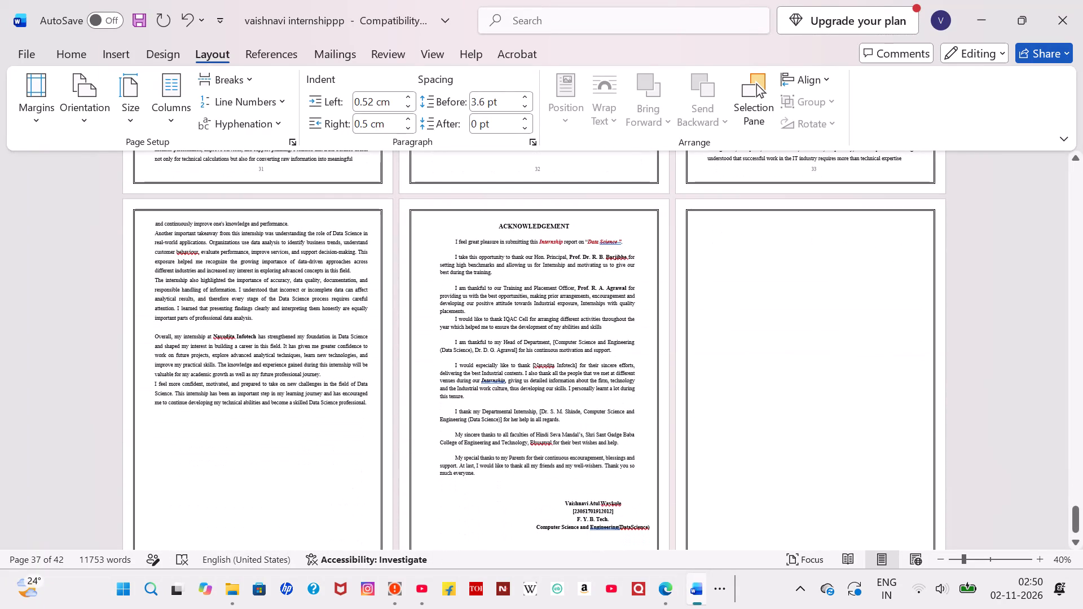
{"action": "scroll", "coordinate": [504, 423], "scroll_direction": "down", "scroll_amount": 1}
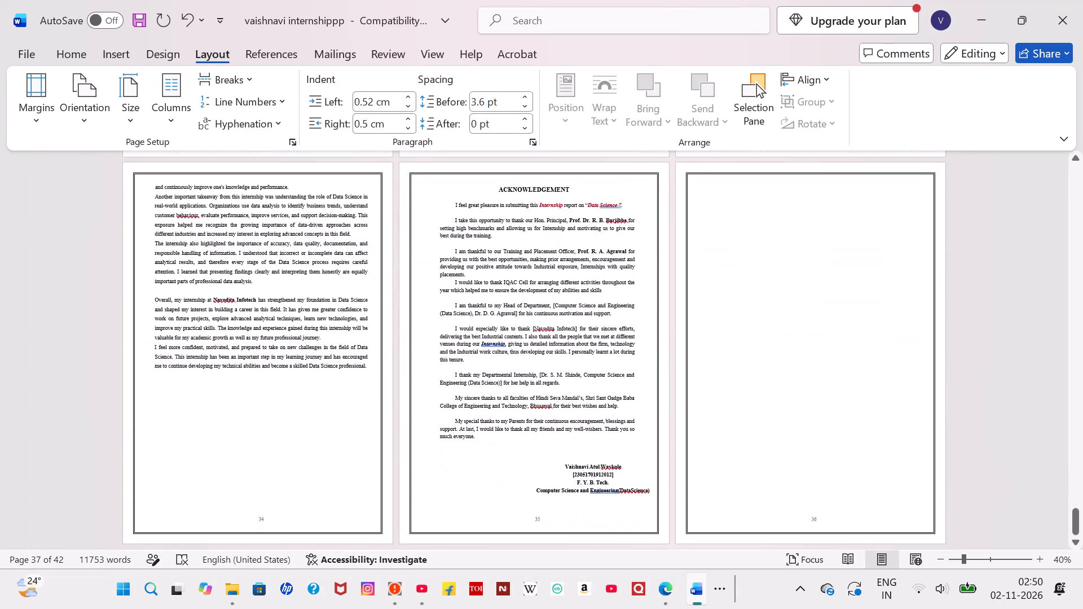
{"action": "scroll", "coordinate": [504, 423], "scroll_direction": "up", "scroll_amount": 9}
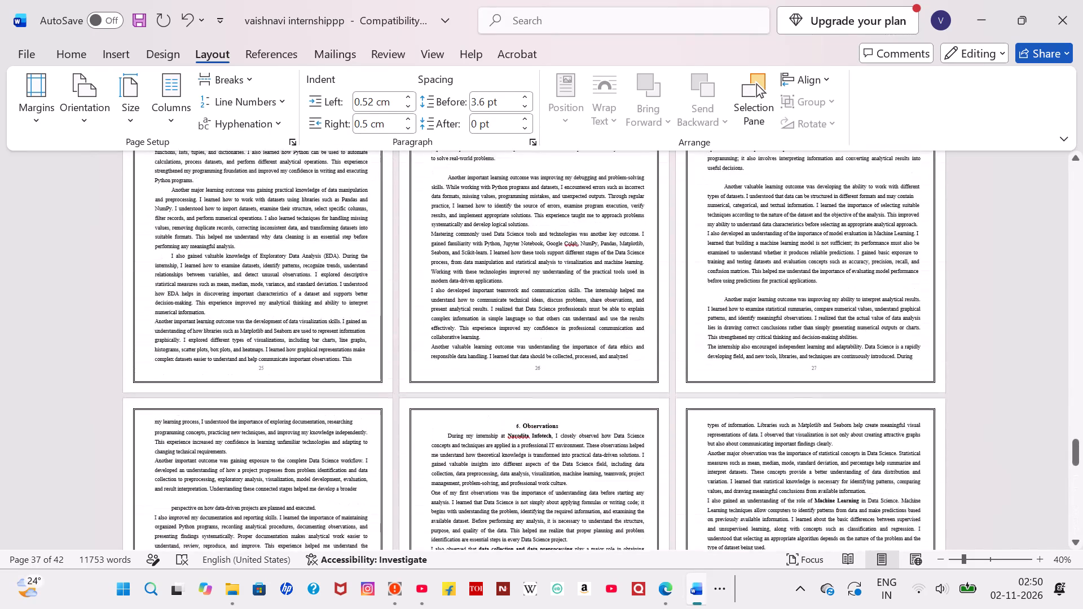
{"action": "scroll", "coordinate": [504, 423], "scroll_direction": "up", "scroll_amount": 4}
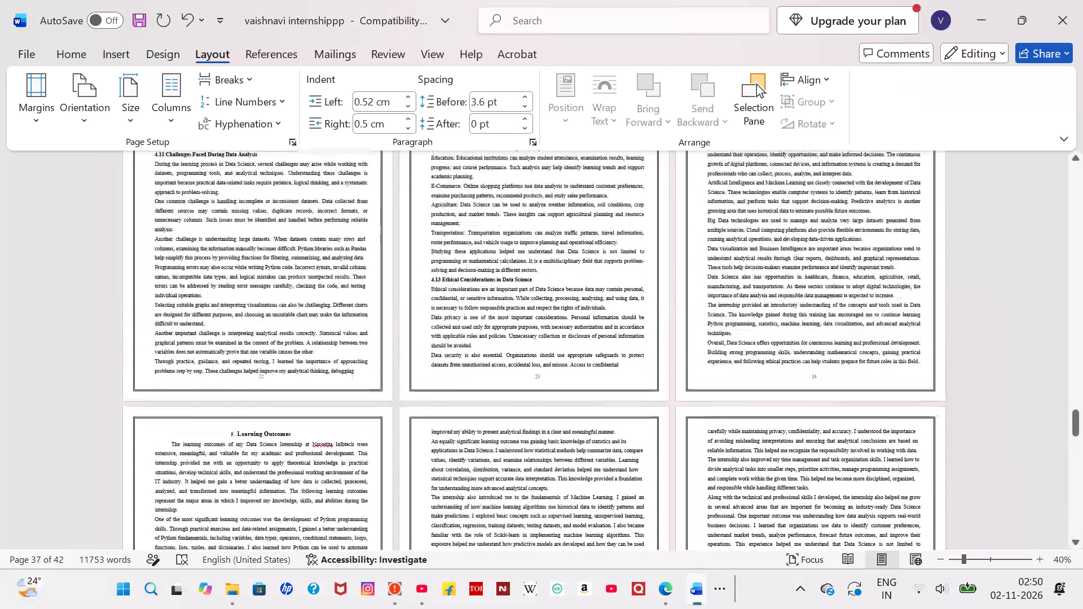
{"action": "scroll", "coordinate": [504, 423], "scroll_direction": "up", "scroll_amount": 8}
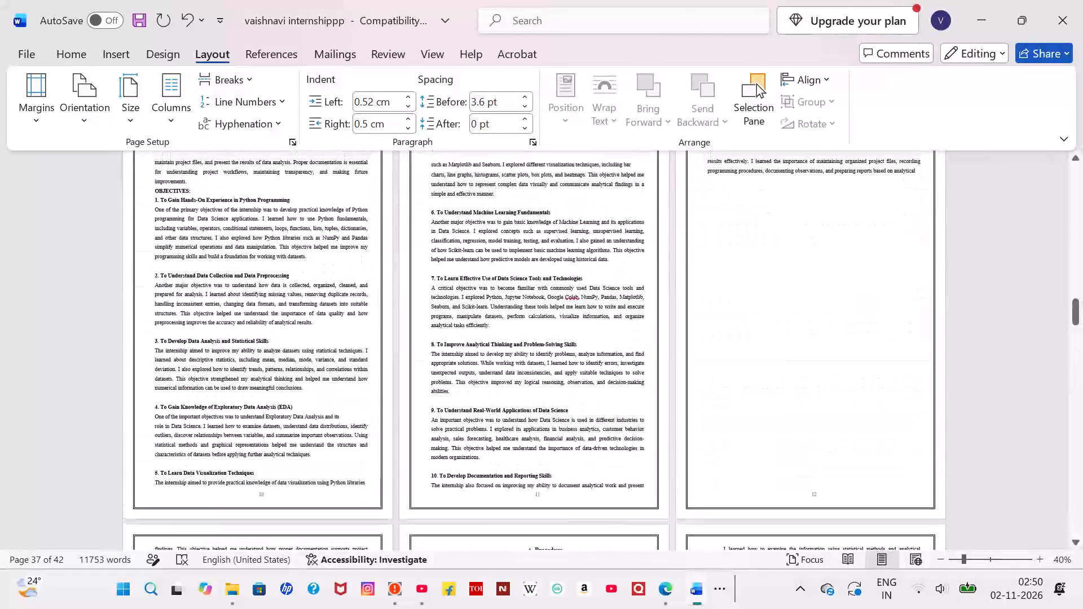
{"action": "scroll", "coordinate": [504, 423], "scroll_direction": "up", "scroll_amount": 2}
{"action": "left_click", "coordinate": [504, 423]}
{"action": "scroll", "coordinate": [504, 423], "scroll_direction": "down", "scroll_amount": 6, "text": "ctrl"}
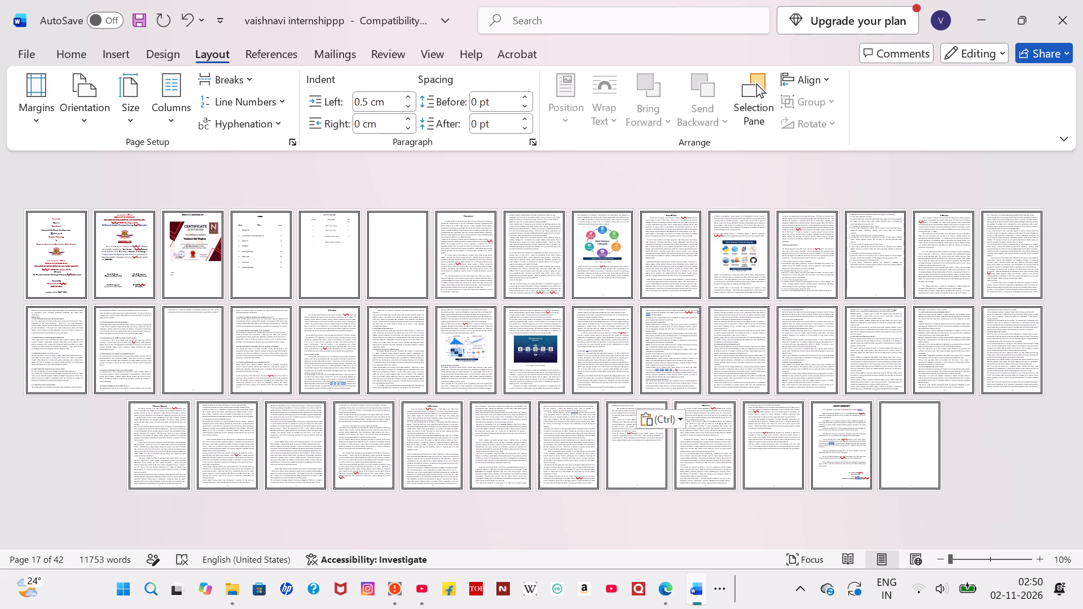
Move the overflow text from "results effectively." through "reports based on analytical" directly above "findings. This objective helped me understand" to remove its page.
{"action": "left_click", "coordinate": [190, 321]}
{"action": "left_click_drag", "start_coordinate": [221, 316], "coordinate": [163, 305]}
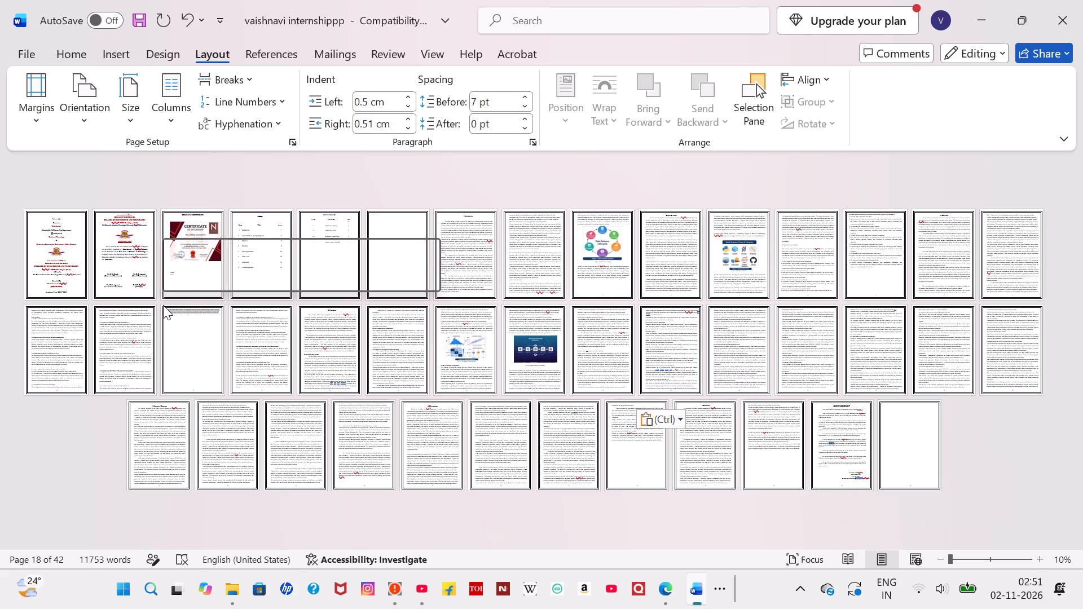
{"action": "key", "text": "ctrl+c"}
{"action": "key", "text": "BackSpace"}
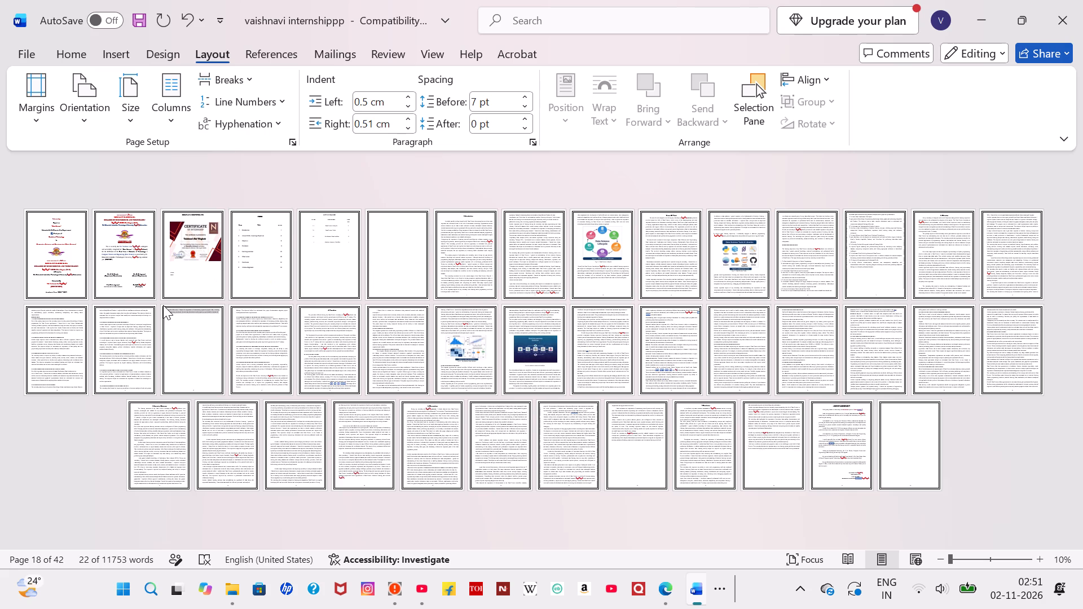
{"action": "left_click", "coordinate": [165, 307]}
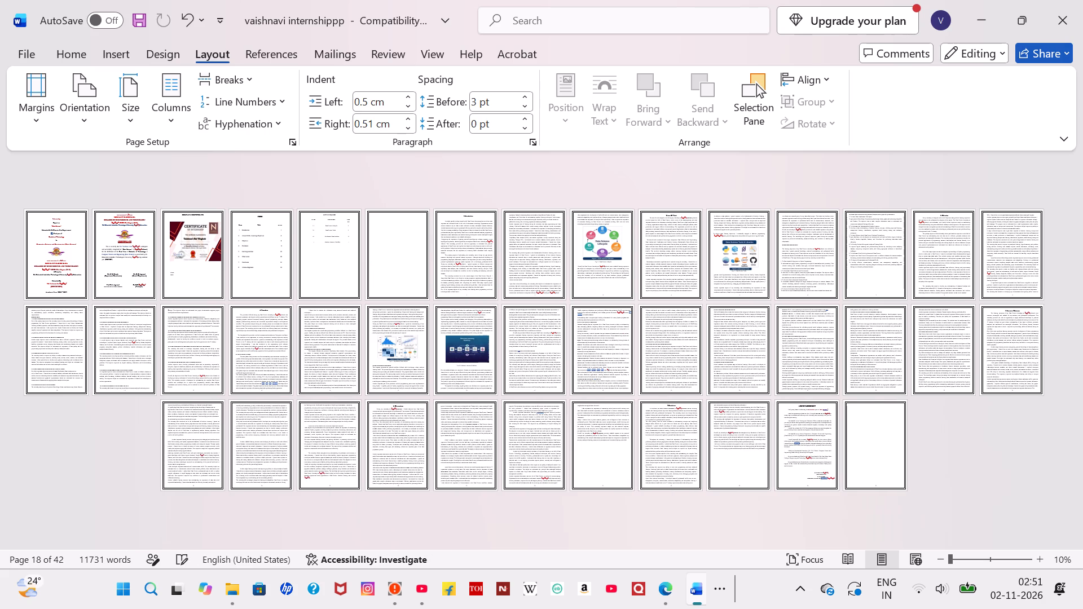
{"action": "key", "text": "ctrl+v"}
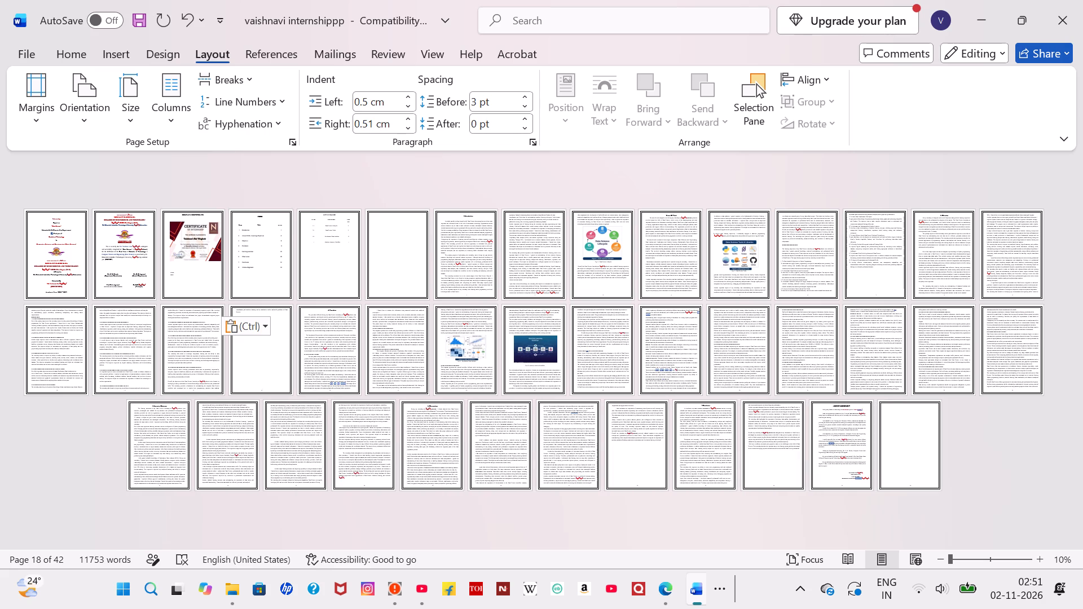
Examine the pages from the Index and List of Figures through the Objective section, checking section starts, page numbers and remaining overflow.
{"action": "left_click", "coordinate": [200, 326]}
{"action": "scroll", "coordinate": [200, 326], "scroll_direction": "up", "scroll_amount": 5, "text": "ctrl"}
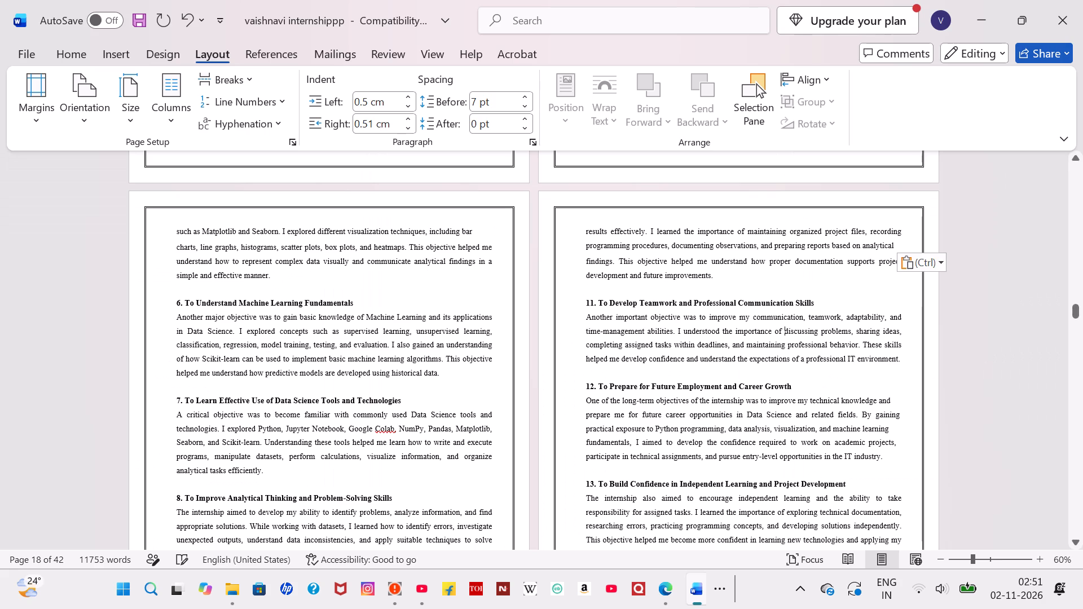
{"action": "scroll", "coordinate": [310, 307], "scroll_direction": "down", "scroll_amount": 1, "text": "ctrl"}
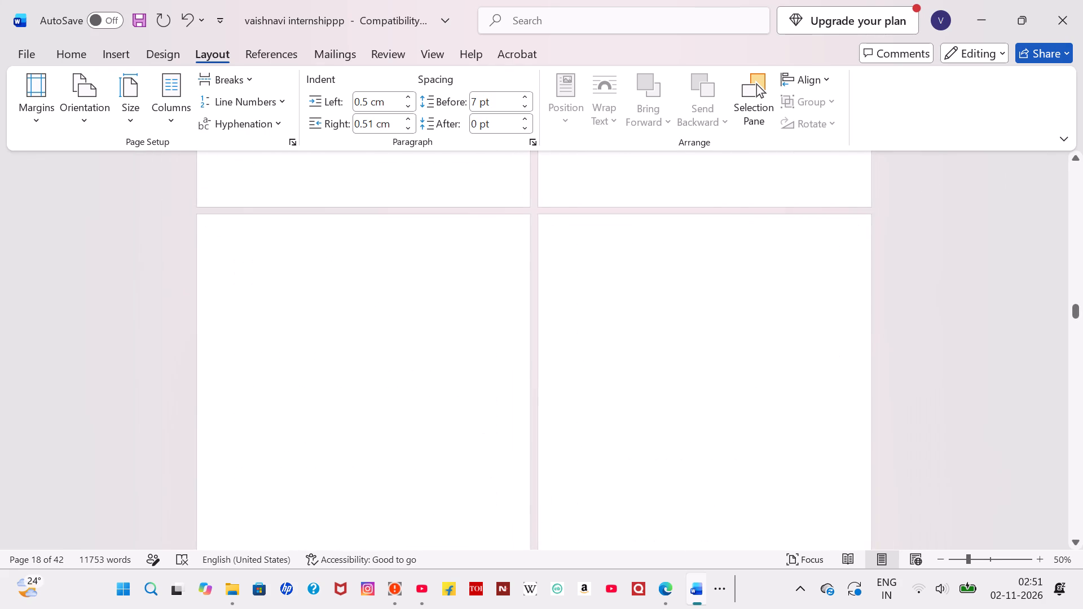
{"action": "scroll", "coordinate": [310, 307], "scroll_direction": "up", "scroll_amount": 5}
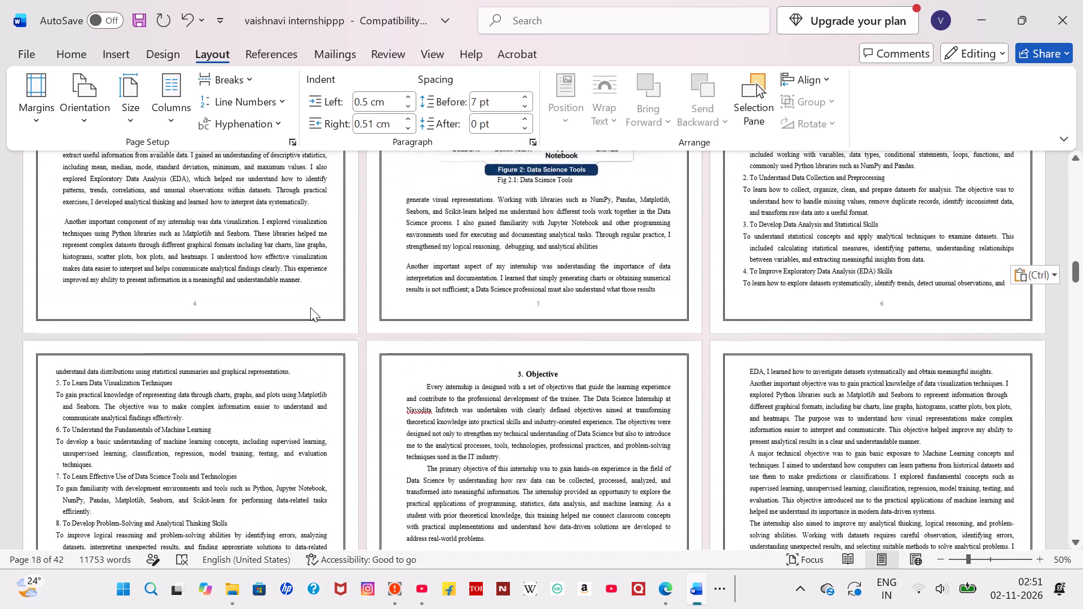
{"action": "scroll", "coordinate": [310, 307], "scroll_direction": "up", "scroll_amount": 5}
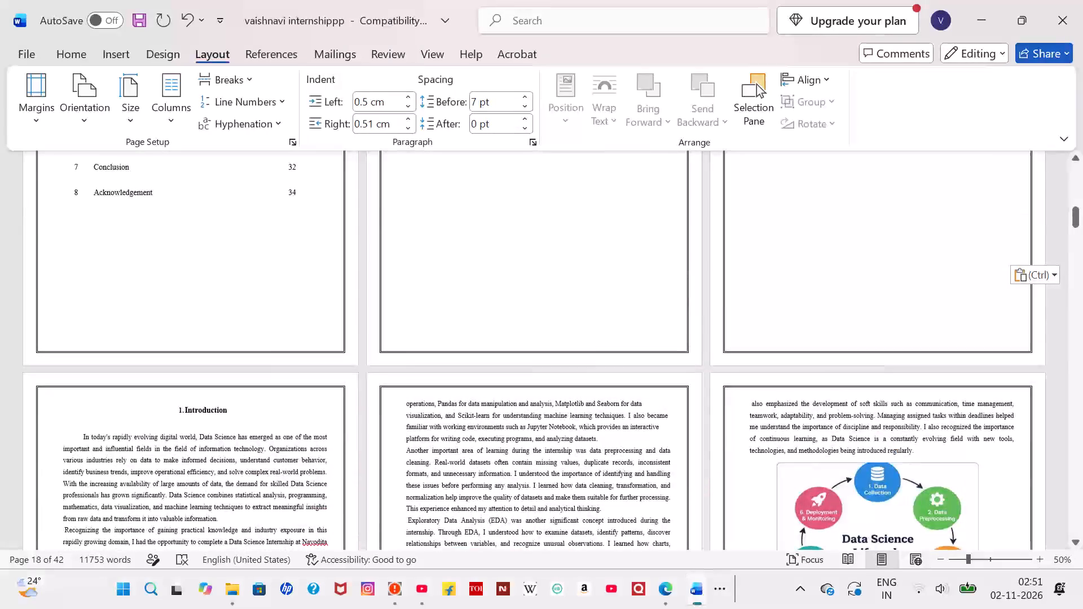
{"action": "scroll", "coordinate": [310, 307], "scroll_direction": "down", "scroll_amount": 4}
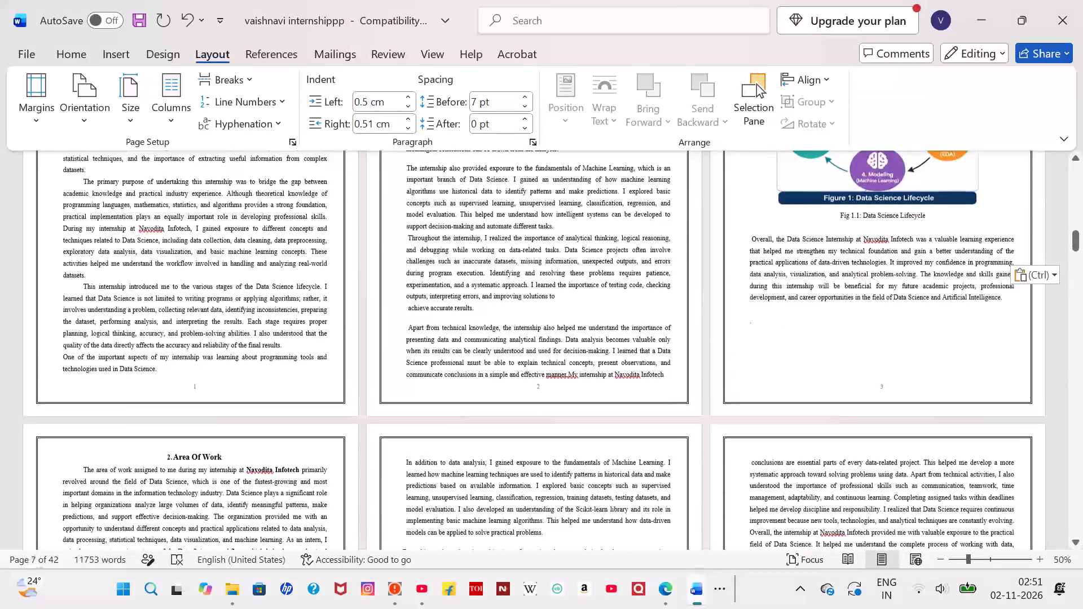
{"action": "scroll", "coordinate": [310, 307], "scroll_direction": "down", "scroll_amount": 2}
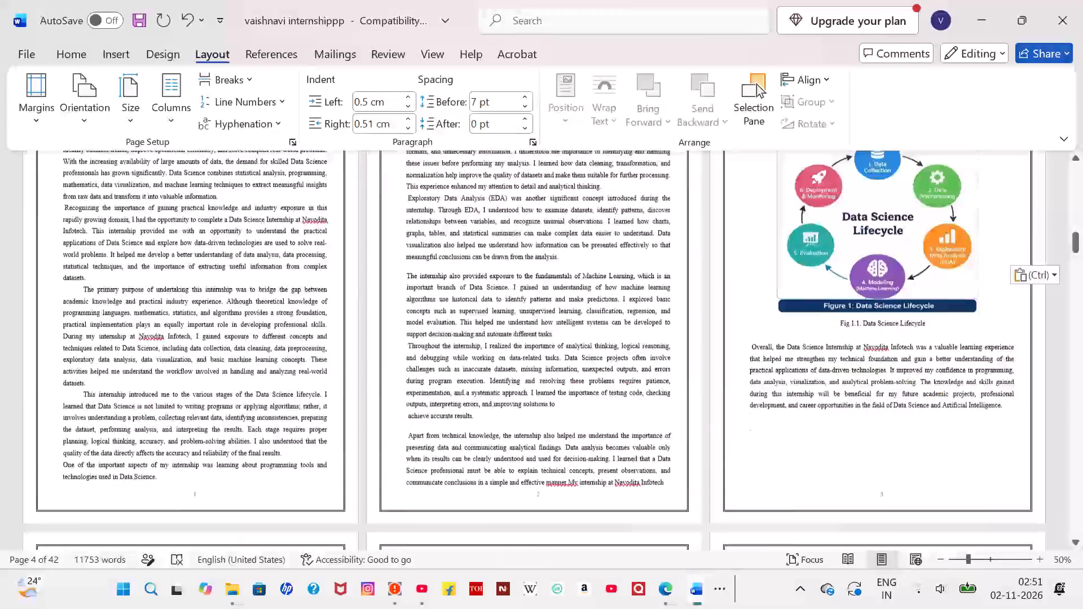
{"action": "scroll", "coordinate": [310, 307], "scroll_direction": "down", "scroll_amount": 4}
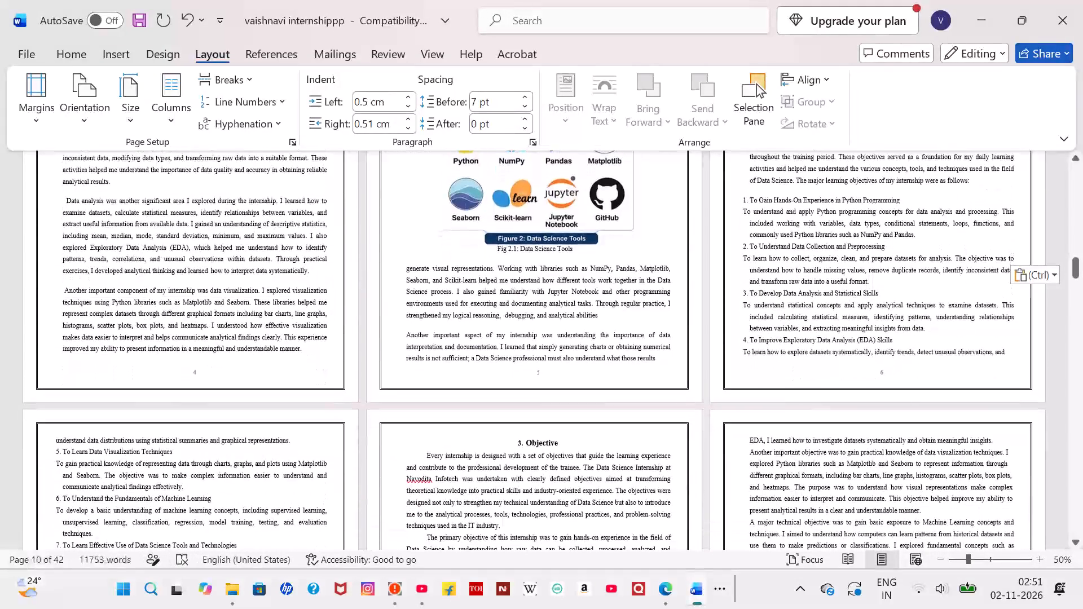
{"action": "scroll", "coordinate": [310, 307], "scroll_direction": "down", "scroll_amount": 1}
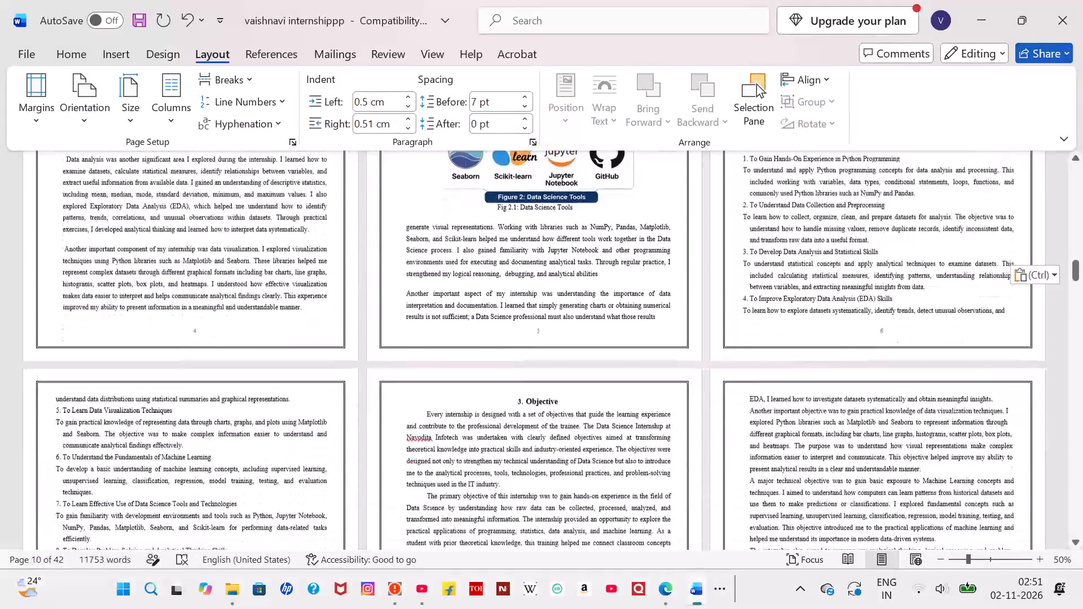
{"action": "scroll", "coordinate": [310, 307], "scroll_direction": "down", "scroll_amount": 1}
{"action": "scroll", "coordinate": [310, 307], "scroll_direction": "up", "scroll_amount": 5}
{"action": "scroll", "coordinate": [310, 307], "scroll_direction": "down", "scroll_amount": 4, "text": "ctrl"}
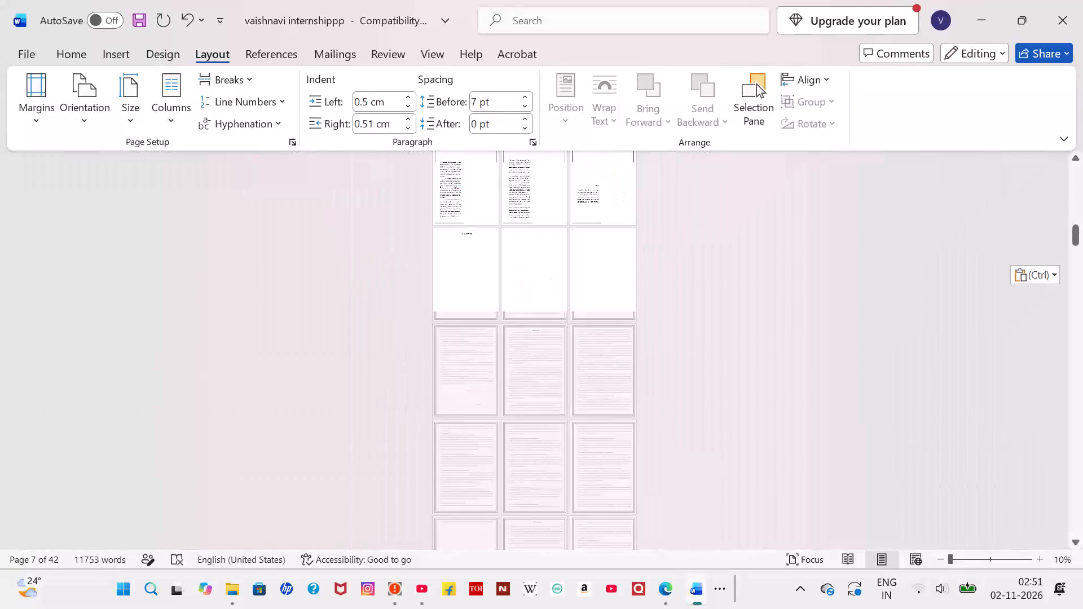
{"action": "scroll", "coordinate": [310, 262], "scroll_direction": "up", "scroll_amount": 3, "text": "ctrl"}
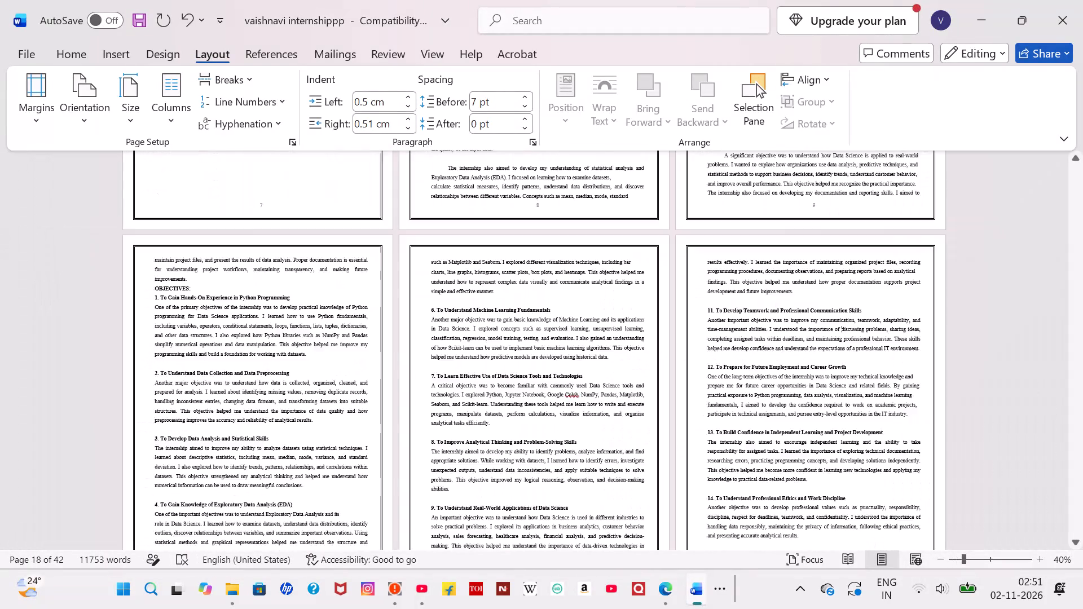
{"action": "scroll", "coordinate": [310, 262], "scroll_direction": "up", "scroll_amount": 10}
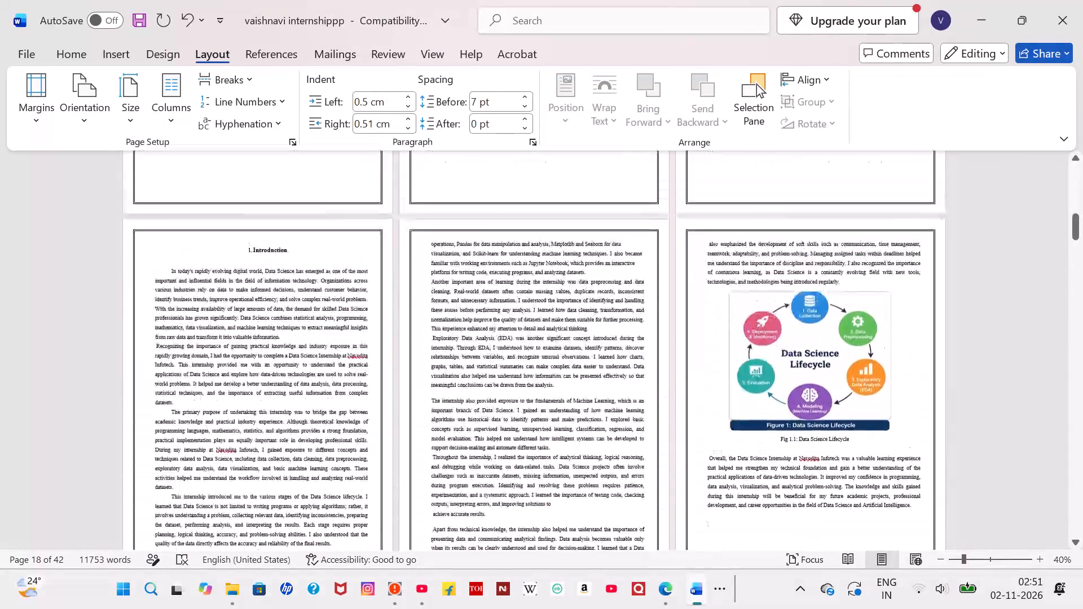
{"action": "scroll", "coordinate": [310, 262], "scroll_direction": "up", "scroll_amount": 3}
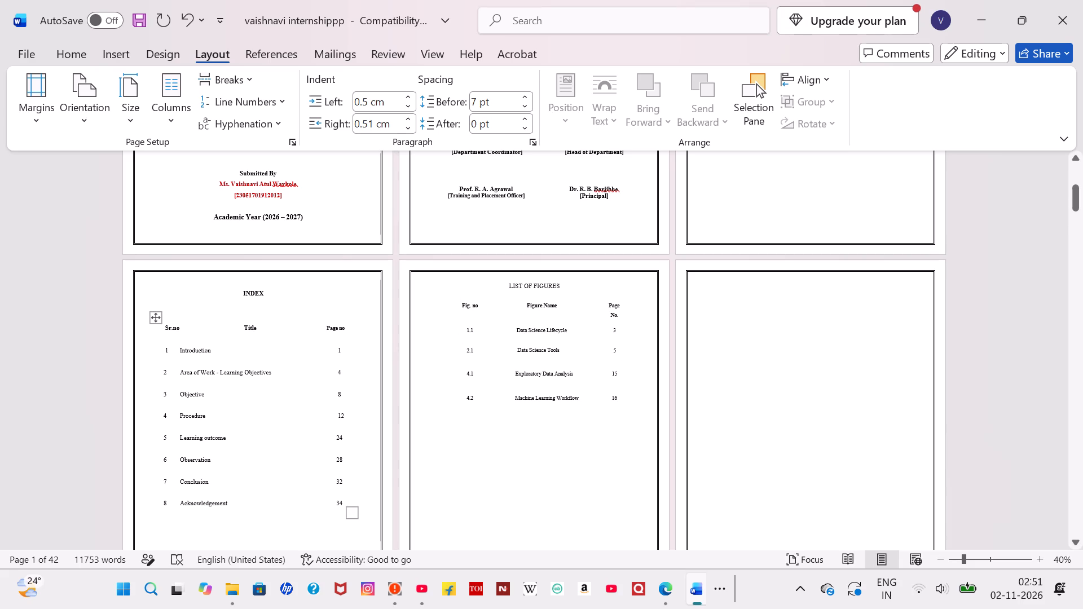
{"action": "scroll", "coordinate": [402, 444], "scroll_direction": "down", "scroll_amount": 3}
{"action": "scroll", "coordinate": [402, 444], "scroll_direction": "down", "scroll_amount": 4, "text": "ctrl"}
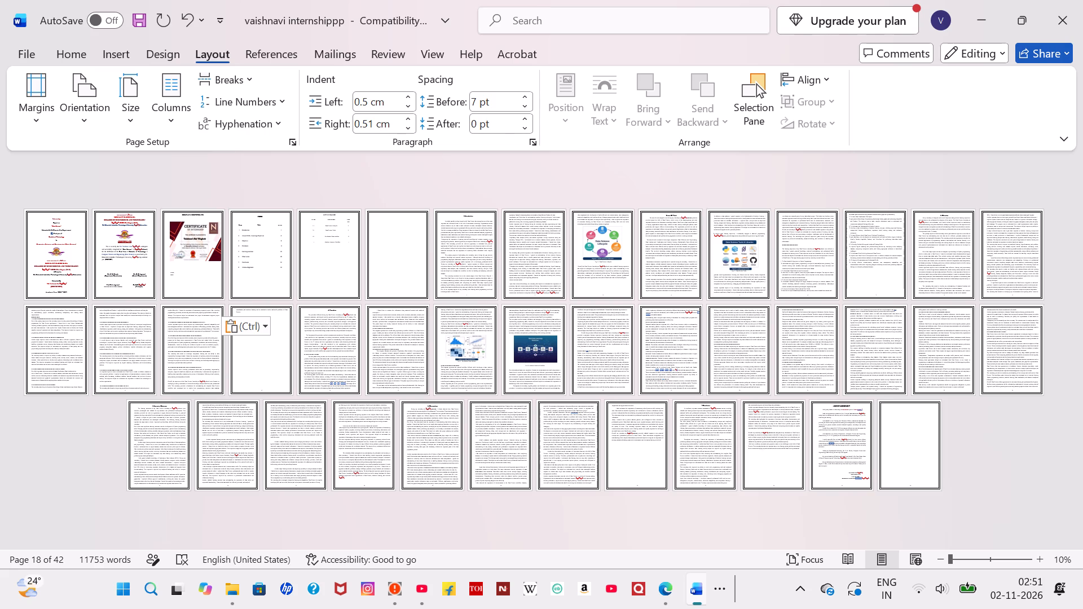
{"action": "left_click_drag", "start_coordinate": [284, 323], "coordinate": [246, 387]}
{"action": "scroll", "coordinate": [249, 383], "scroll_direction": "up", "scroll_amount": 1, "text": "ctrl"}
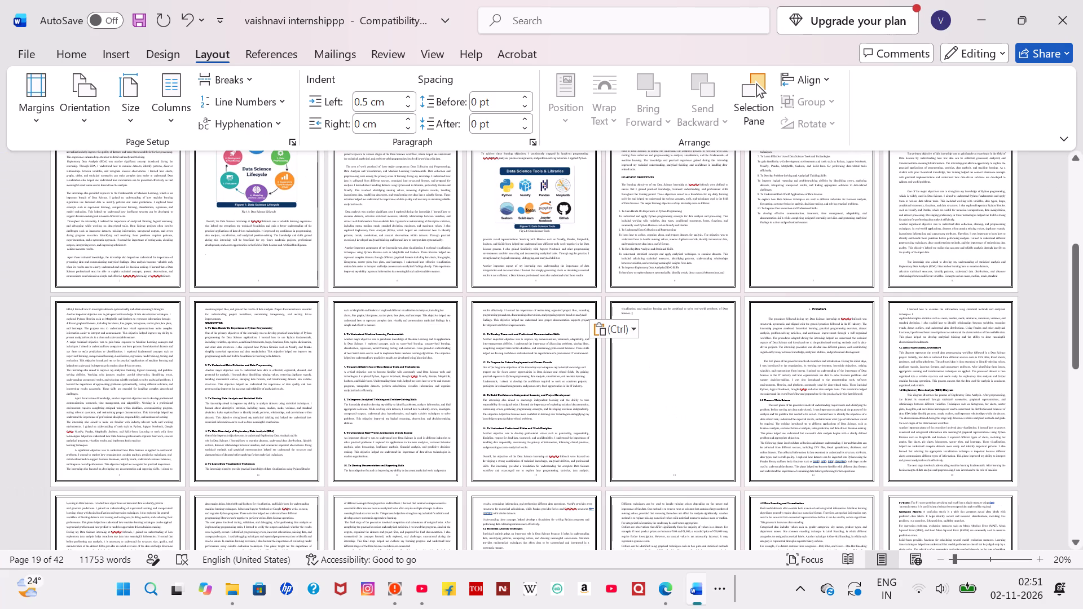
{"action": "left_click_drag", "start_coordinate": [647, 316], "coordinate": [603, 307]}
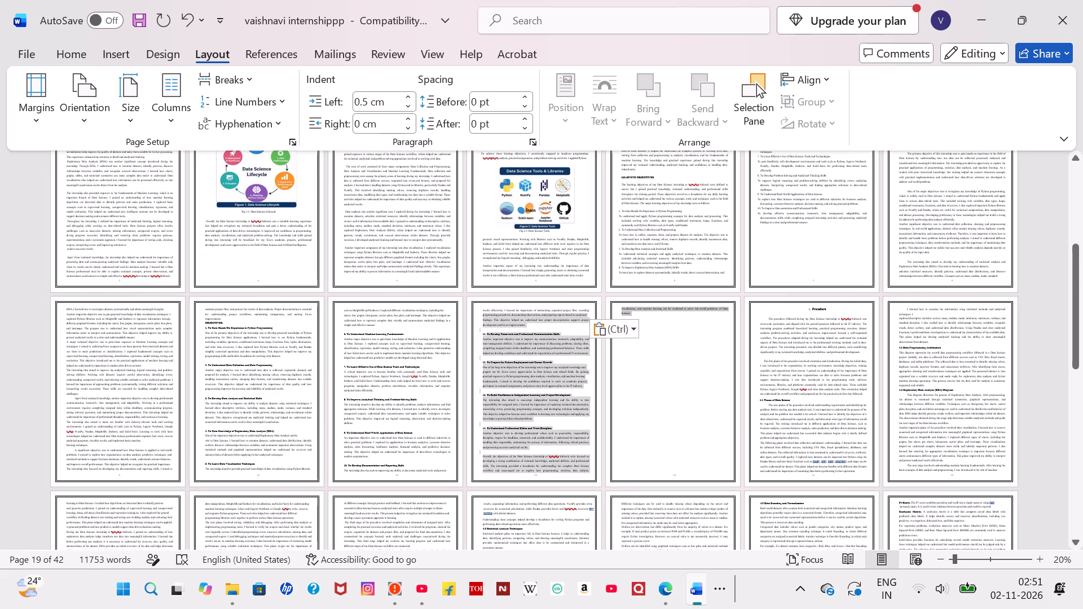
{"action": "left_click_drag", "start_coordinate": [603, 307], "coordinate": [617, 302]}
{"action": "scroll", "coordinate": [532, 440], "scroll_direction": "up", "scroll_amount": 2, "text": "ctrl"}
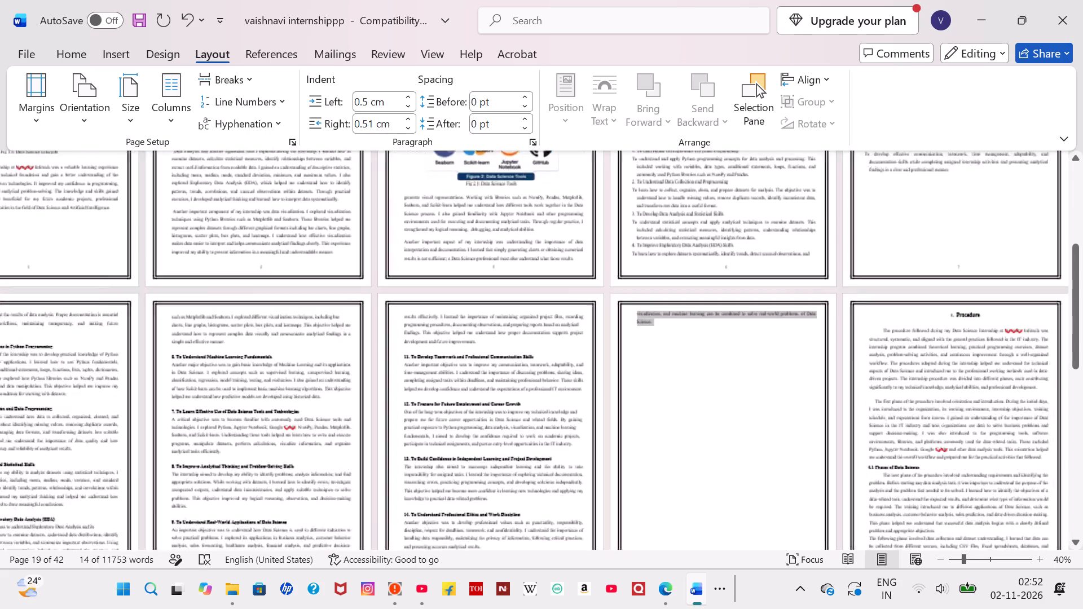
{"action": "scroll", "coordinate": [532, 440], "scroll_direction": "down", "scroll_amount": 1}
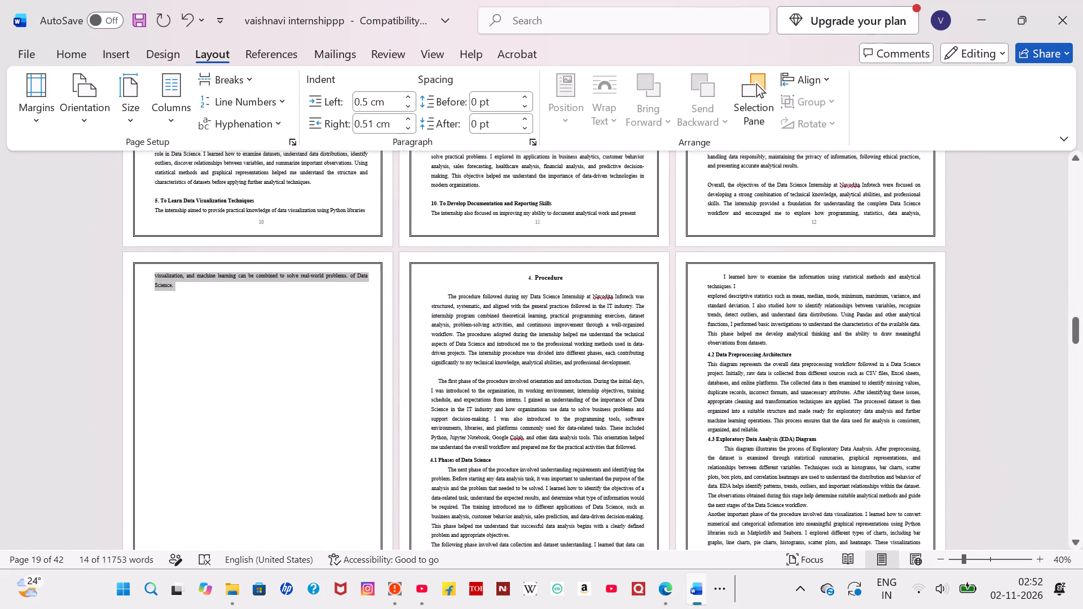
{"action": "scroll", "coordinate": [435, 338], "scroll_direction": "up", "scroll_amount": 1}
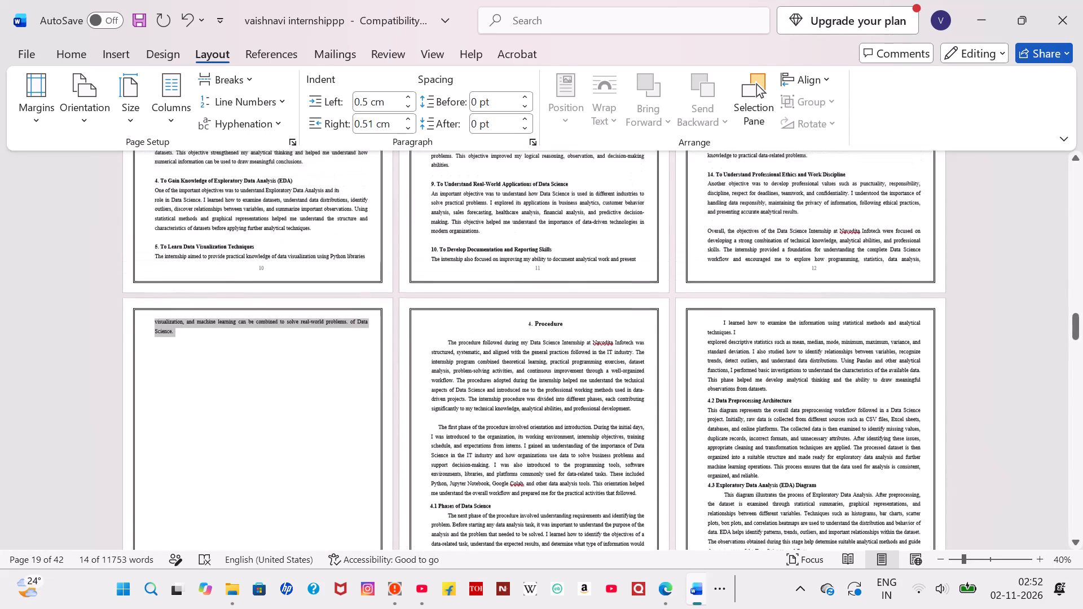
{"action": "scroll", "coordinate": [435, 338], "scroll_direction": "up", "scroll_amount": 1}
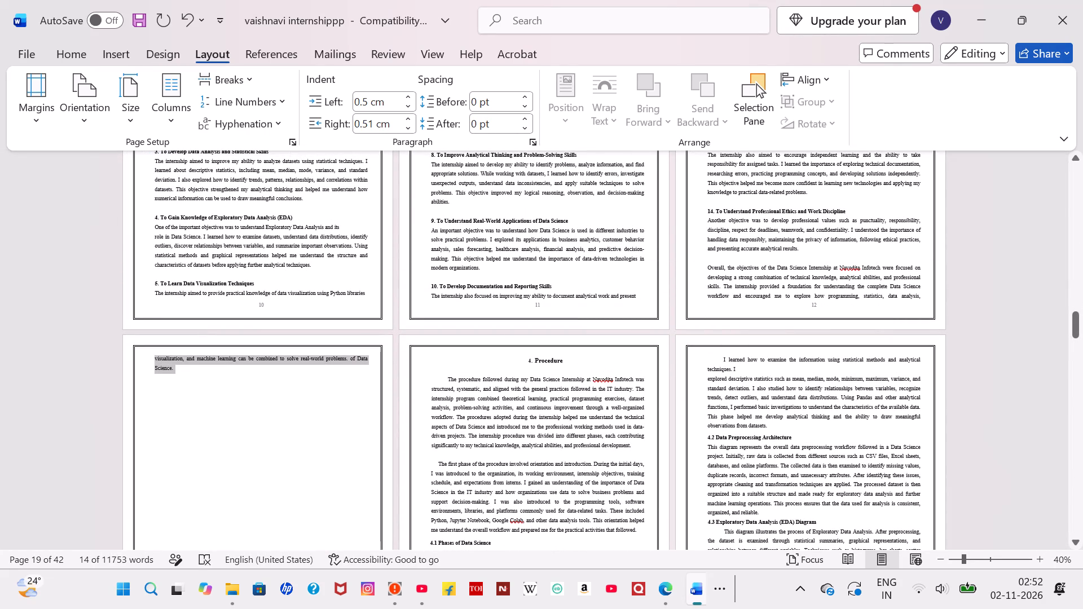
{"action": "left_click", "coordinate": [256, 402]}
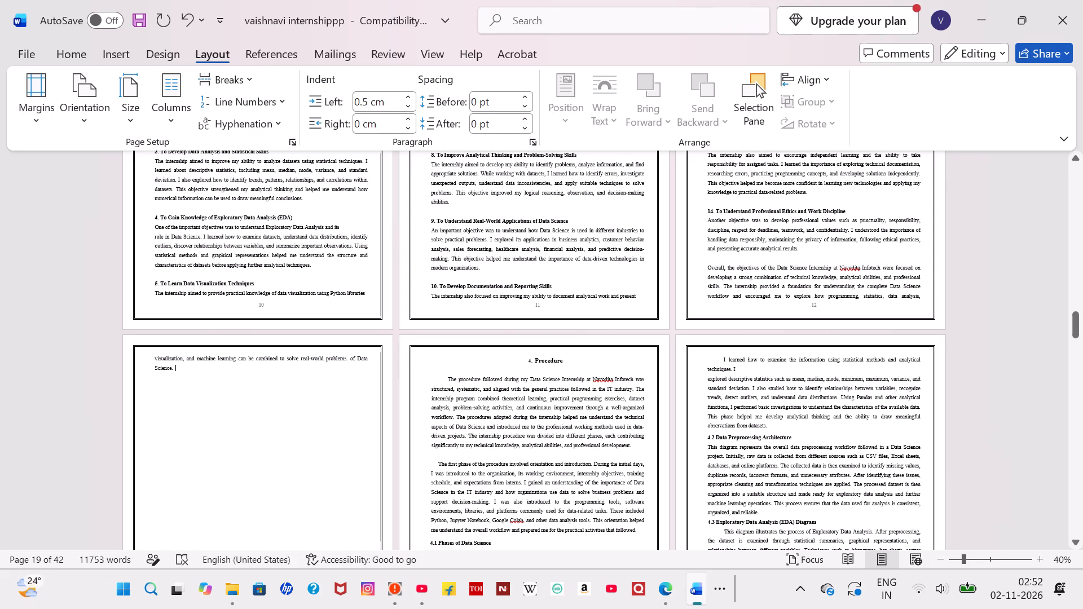
Remove the blank line above the paragraph starting "Overall, the objectives of the Data Science Internship".
{"action": "left_click", "coordinate": [703, 260]}
{"action": "key", "text": "BackSpace"}
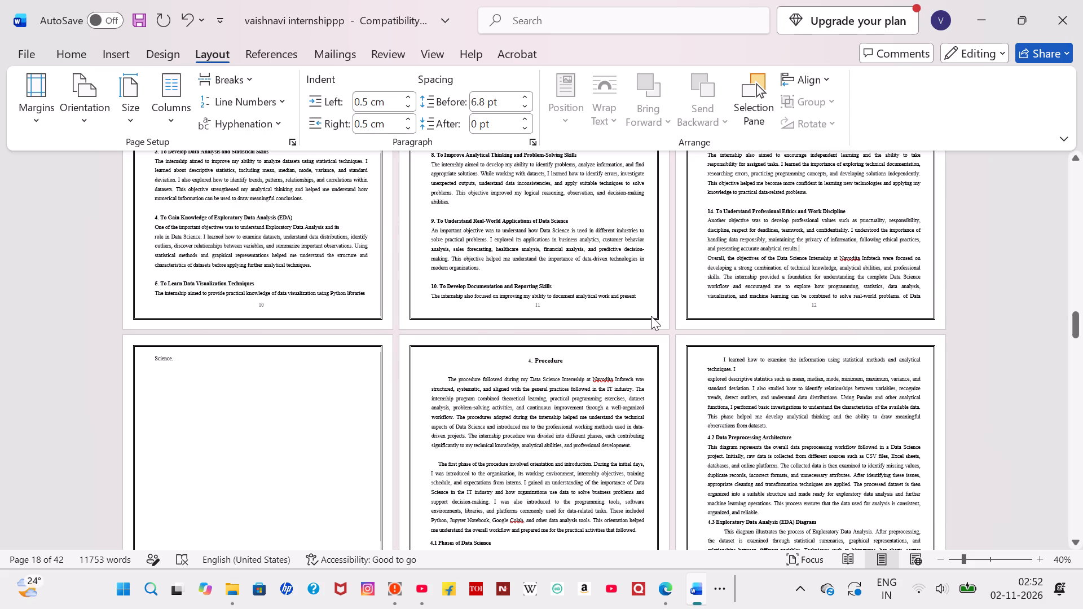
Shorten "Data Science." at the end of the Objective section to "DS" to eliminate the overflow page before Procedure.
{"action": "left_click_drag", "start_coordinate": [174, 364], "coordinate": [148, 361]}
{"action": "left_click_drag", "start_coordinate": [148, 361], "coordinate": [147, 361]}
{"action": "key", "text": "BackSpace"}
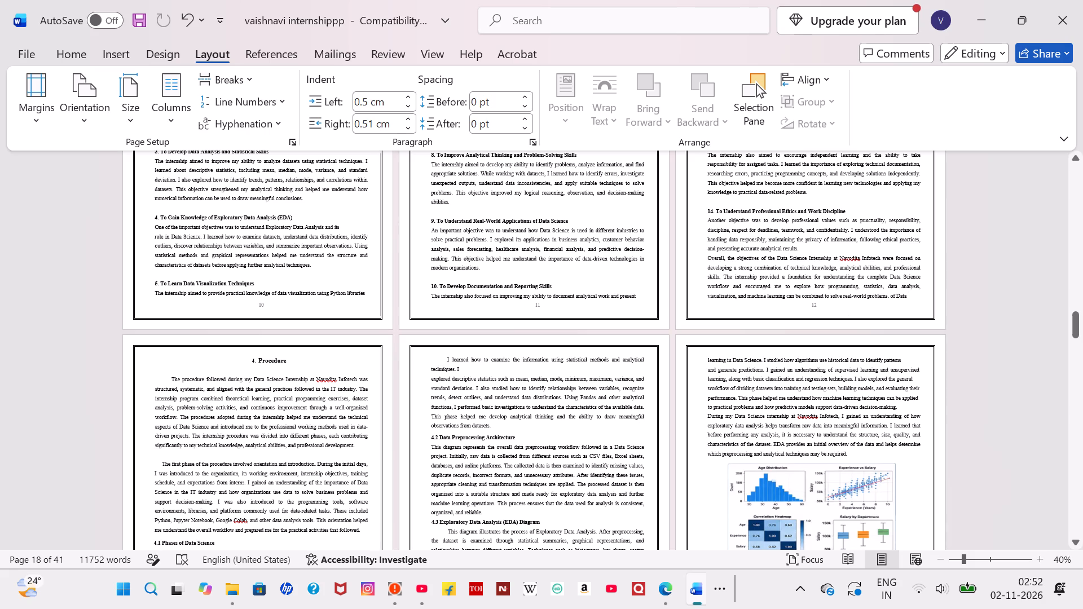
{"action": "key", "text": "BackSpace"}
{"action": "key", "text": "BackSpace"}
{"action": "key", "text": "BackSpace"}
{"action": "key", "text": "BackSpace"}
{"action": "key", "text": "shift+s"}
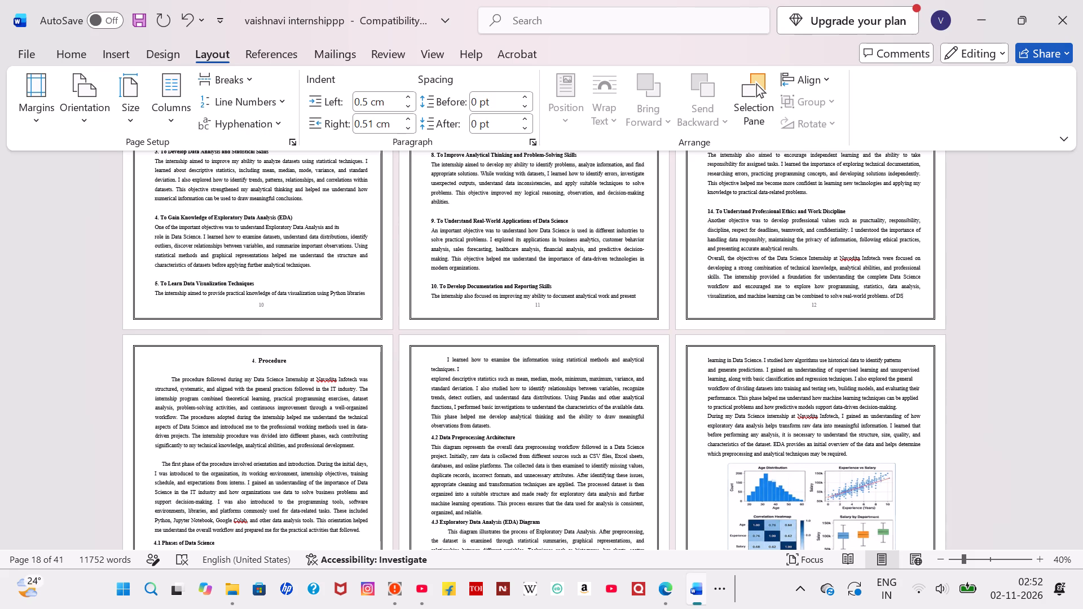
Set the page number of the Procedure entry in the Index table to 13.
{"action": "scroll", "coordinate": [610, 400], "scroll_direction": "down", "scroll_amount": 3}
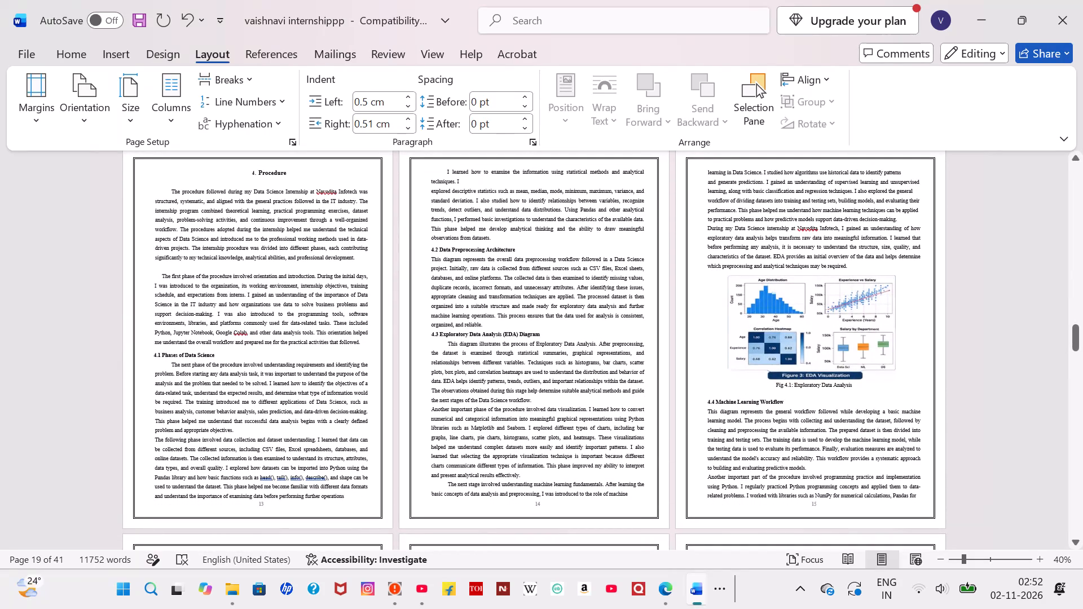
{"action": "scroll", "coordinate": [610, 400], "scroll_direction": "up", "scroll_amount": 12}
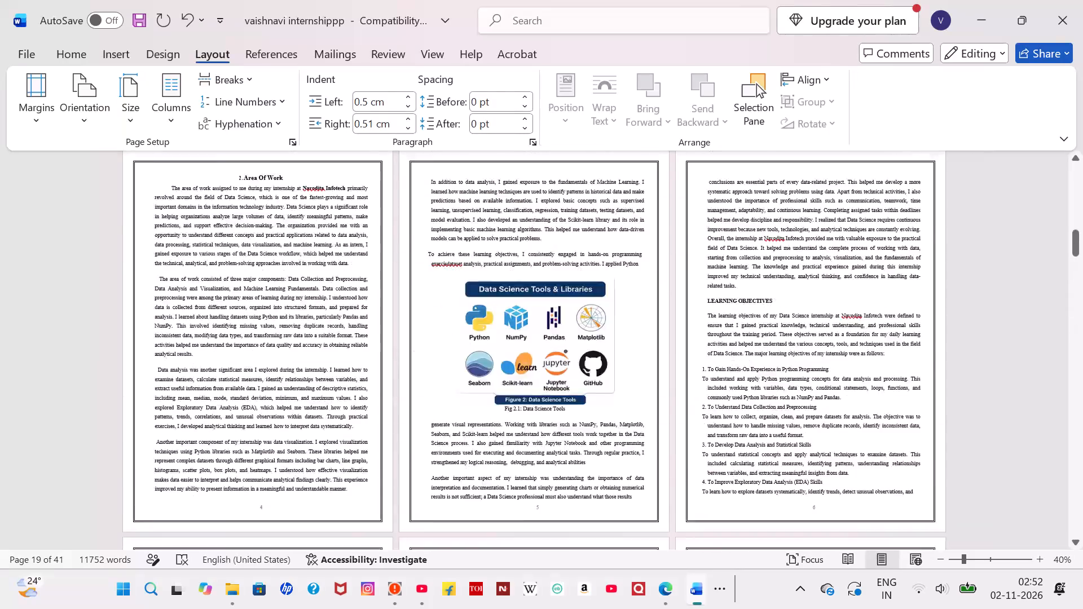
{"action": "scroll", "coordinate": [610, 400], "scroll_direction": "up", "scroll_amount": 1}
{"action": "scroll", "coordinate": [610, 400], "scroll_direction": "down", "scroll_amount": 1}
{"action": "scroll", "coordinate": [610, 400], "scroll_direction": "up", "scroll_amount": 5}
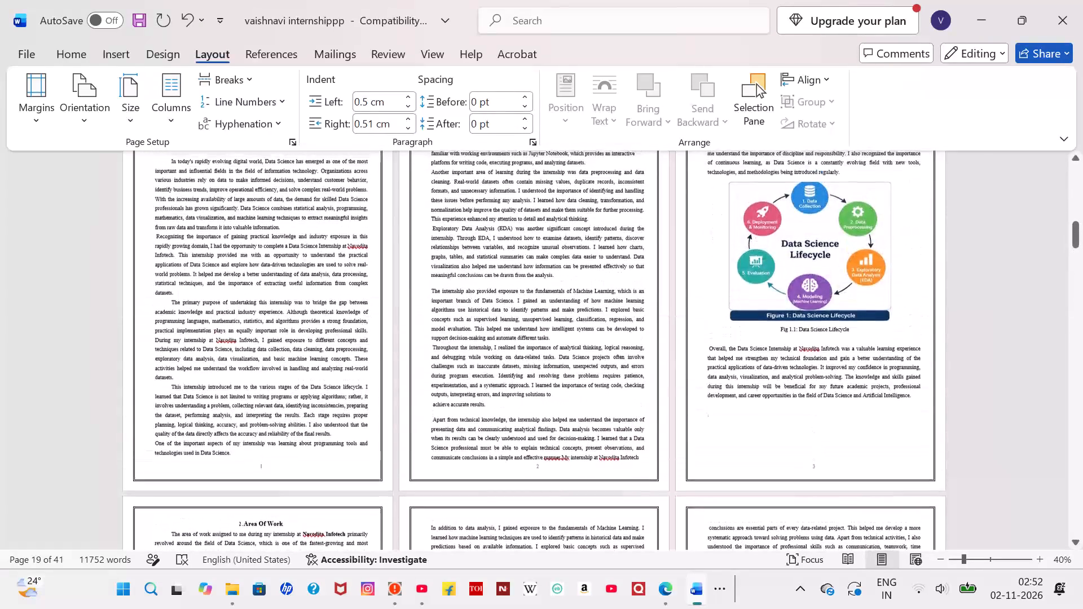
{"action": "scroll", "coordinate": [610, 400], "scroll_direction": "up", "scroll_amount": 3}
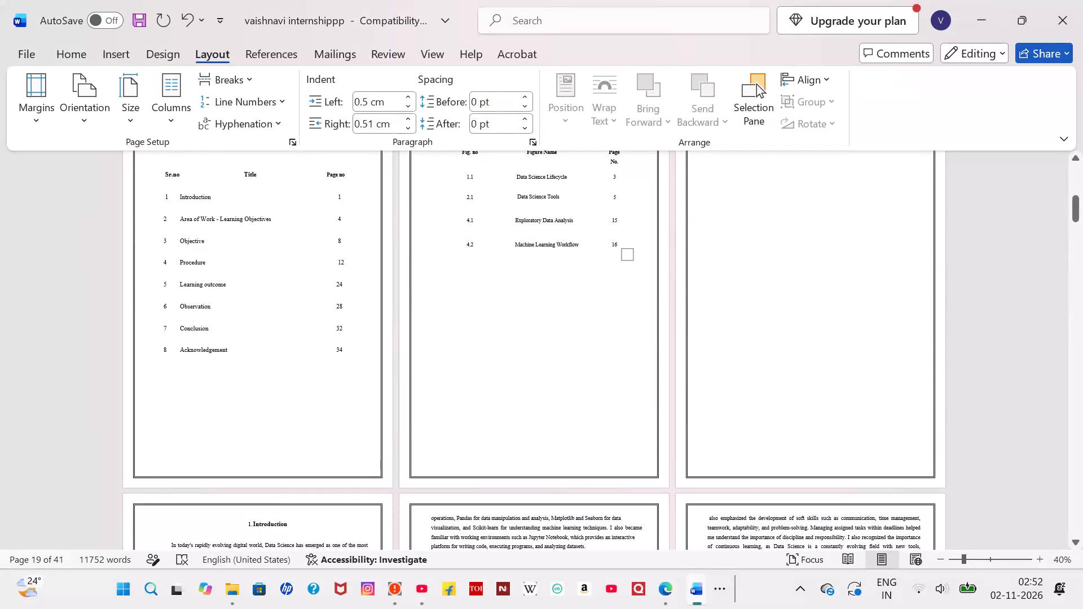
{"action": "left_click", "coordinate": [354, 262]}
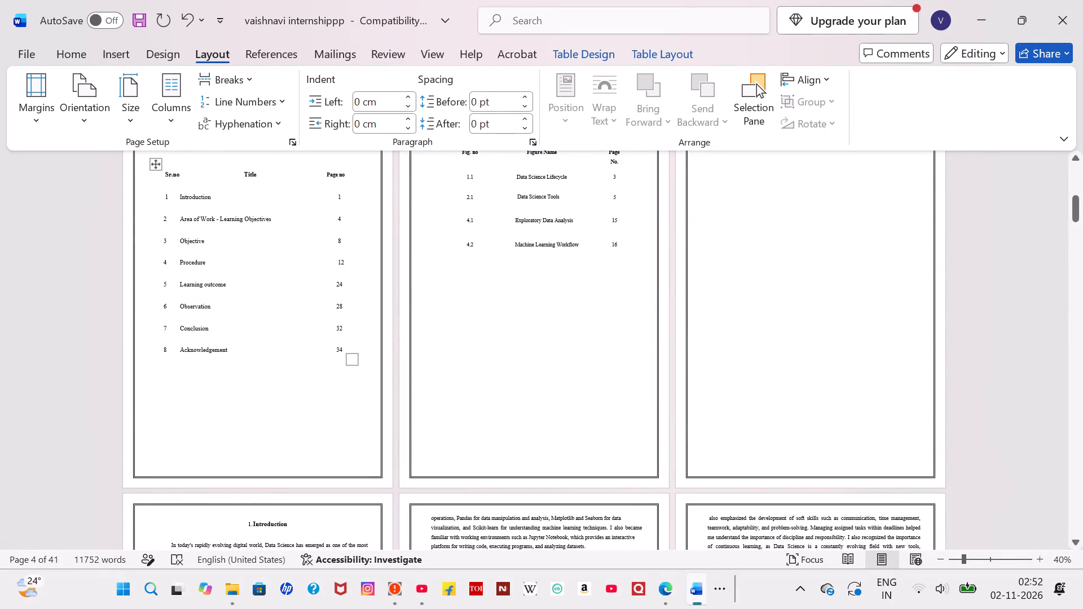
{"action": "left_click", "coordinate": [344, 261]}
{"action": "key", "text": "BackSpace"}
{"action": "key", "text": "3"}
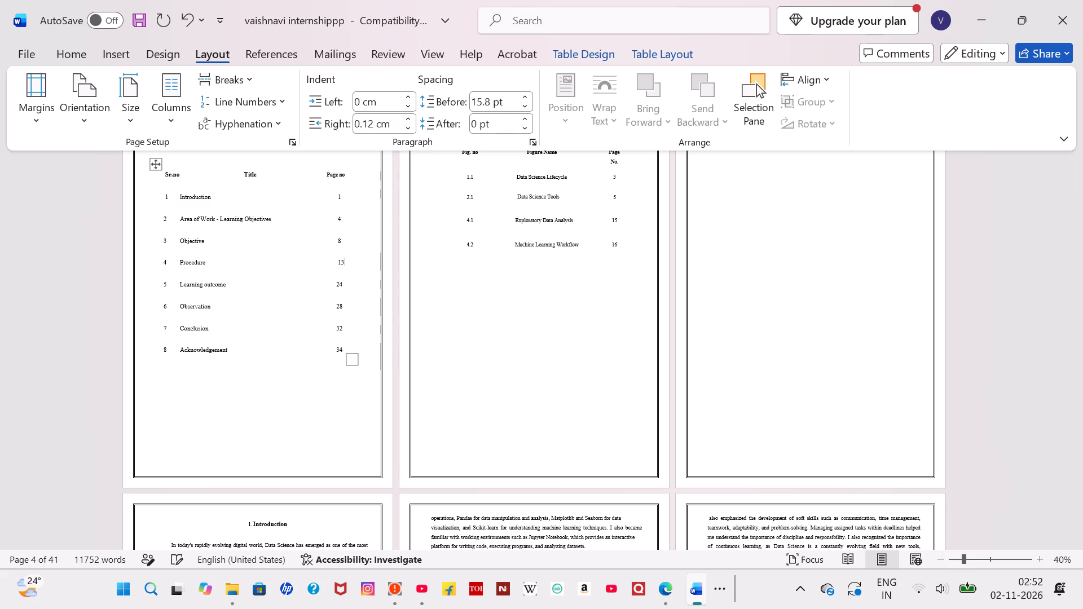
Check the section and figure pages from the Introduction through the Acknowledgement against the Index and List of Figures.
{"action": "scroll", "coordinate": [447, 330], "scroll_direction": "down", "scroll_amount": 6}
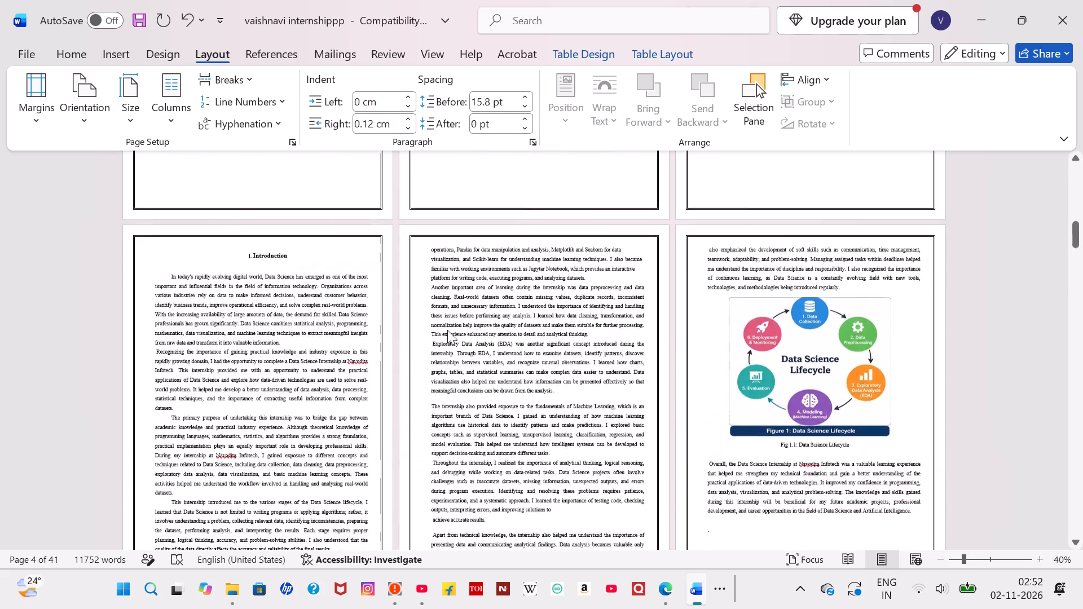
{"action": "scroll", "coordinate": [447, 330], "scroll_direction": "down", "scroll_amount": 9}
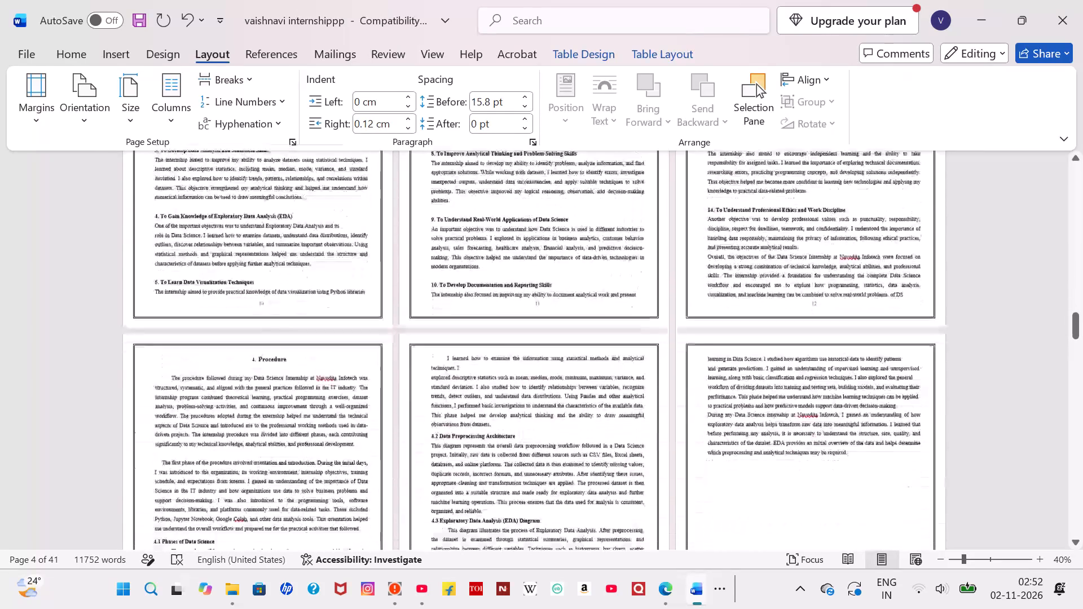
{"action": "scroll", "coordinate": [447, 330], "scroll_direction": "down", "scroll_amount": 3}
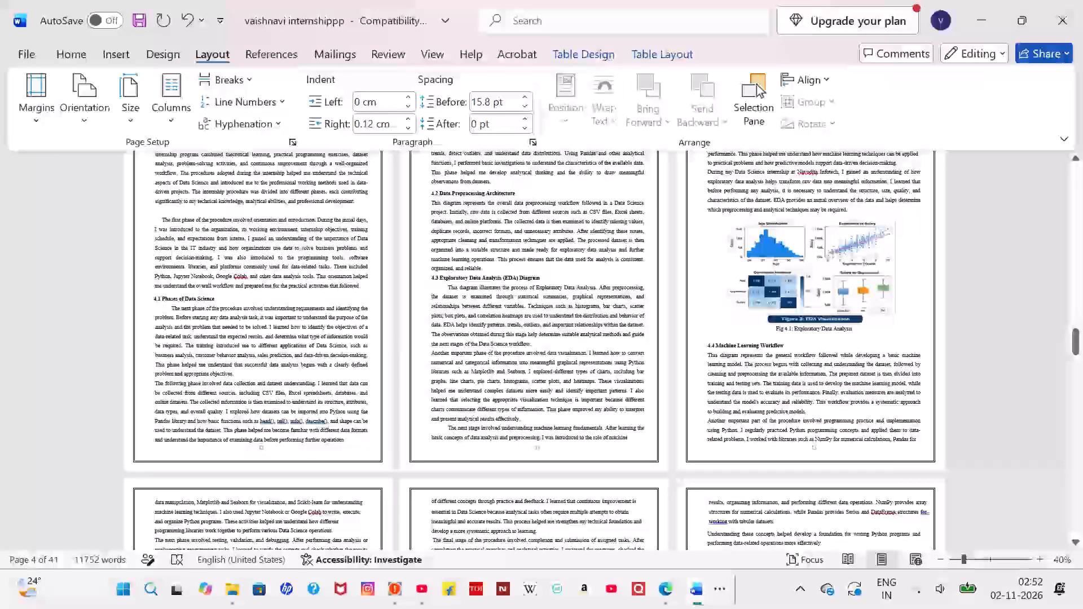
{"action": "scroll", "coordinate": [447, 330], "scroll_direction": "up", "scroll_amount": 11}
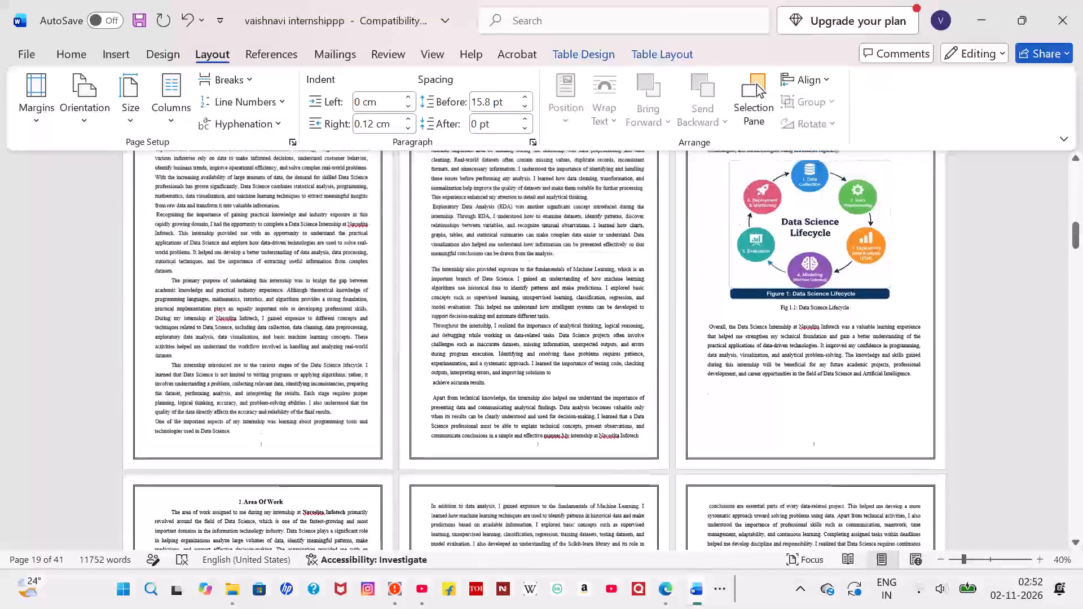
{"action": "scroll", "coordinate": [447, 330], "scroll_direction": "up", "scroll_amount": 5}
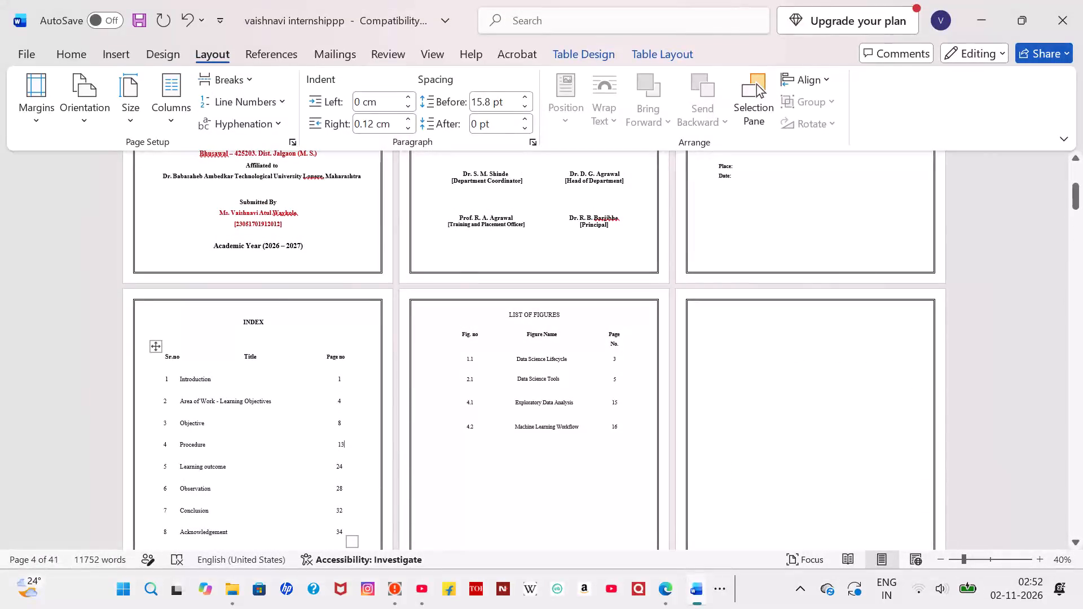
{"action": "scroll", "coordinate": [596, 422], "scroll_direction": "down", "scroll_amount": 13}
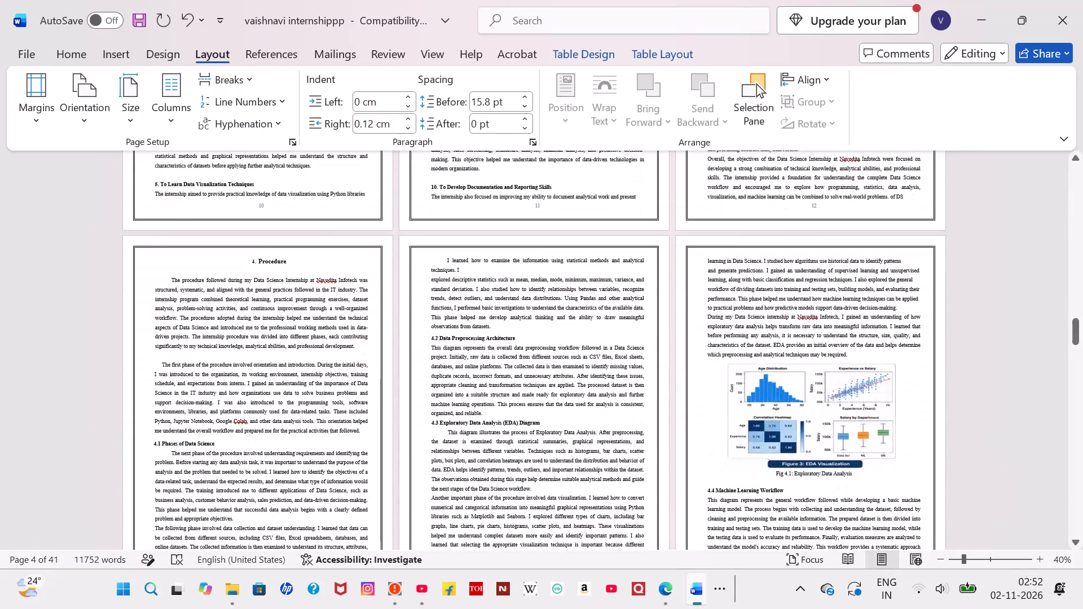
{"action": "scroll", "coordinate": [596, 422], "scroll_direction": "down", "scroll_amount": 6}
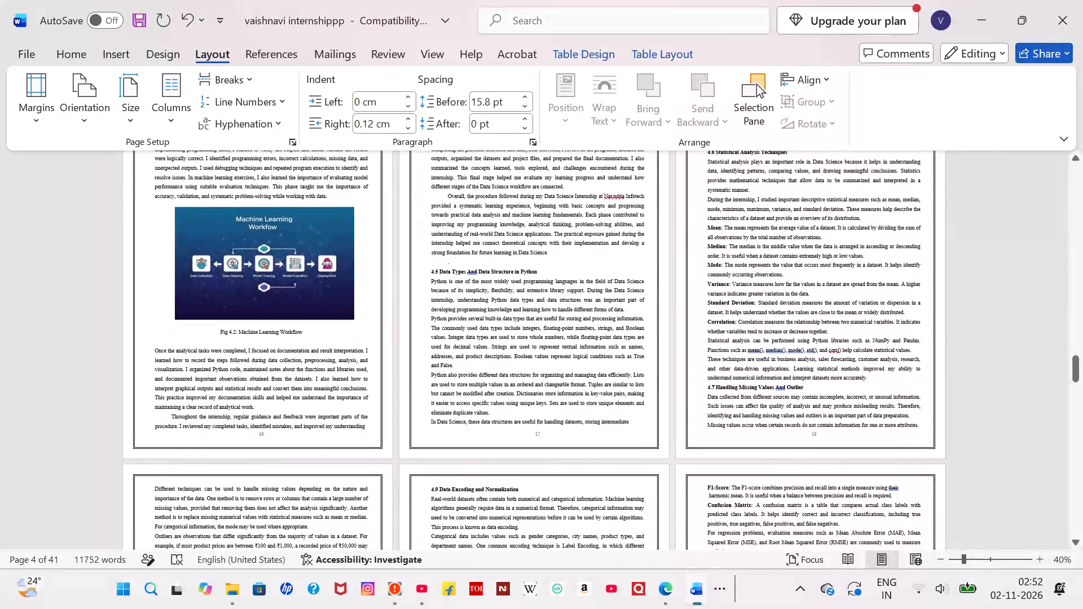
{"action": "scroll", "coordinate": [596, 422], "scroll_direction": "down", "scroll_amount": 2}
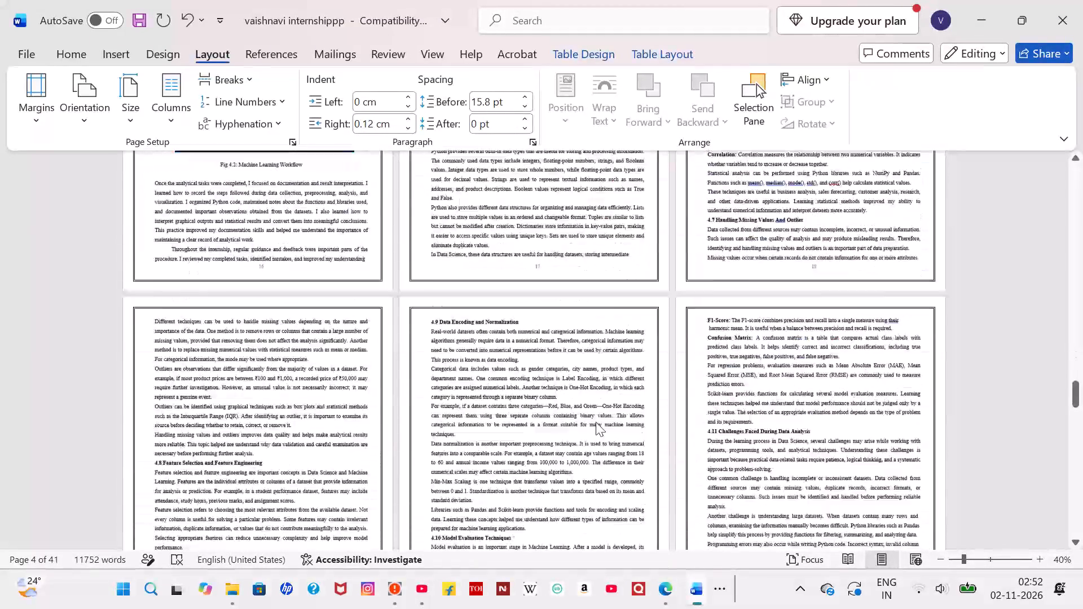
{"action": "scroll", "coordinate": [596, 422], "scroll_direction": "down", "scroll_amount": 5}
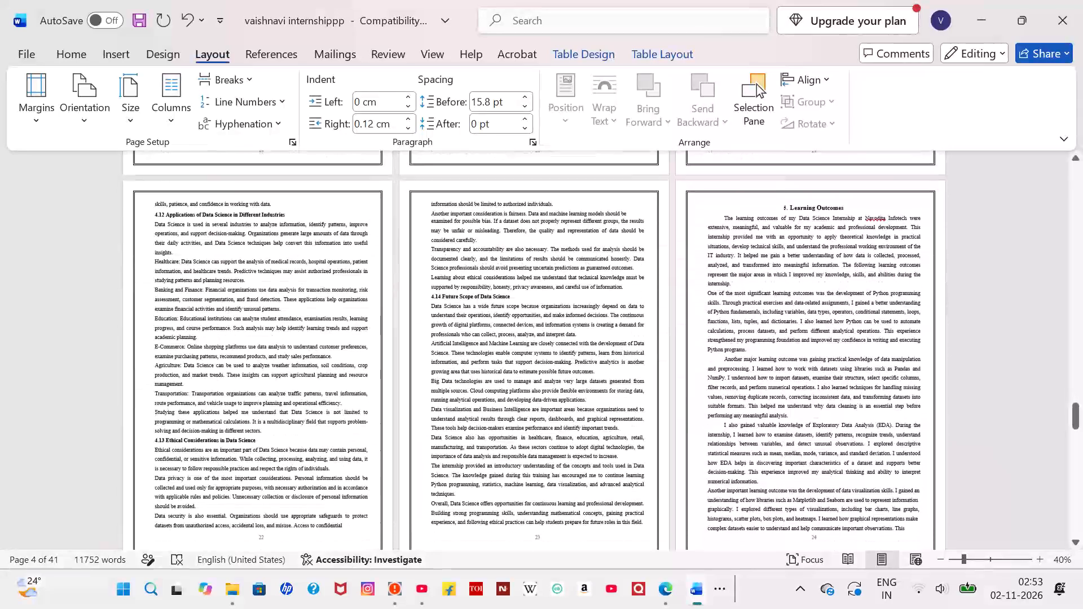
{"action": "scroll", "coordinate": [596, 422], "scroll_direction": "down", "scroll_amount": 8}
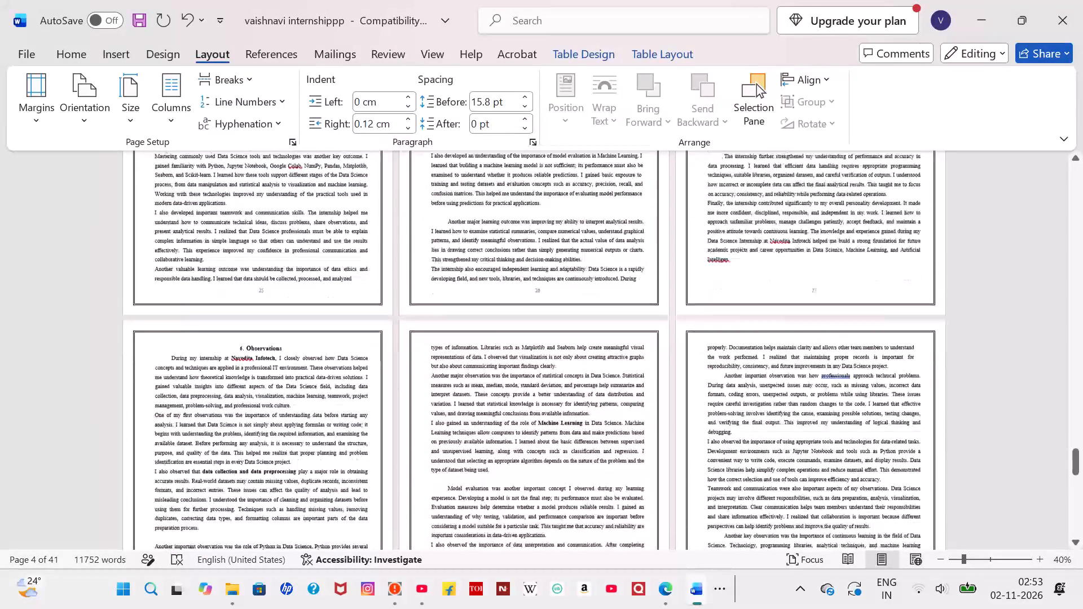
{"action": "scroll", "coordinate": [596, 422], "scroll_direction": "down", "scroll_amount": 6}
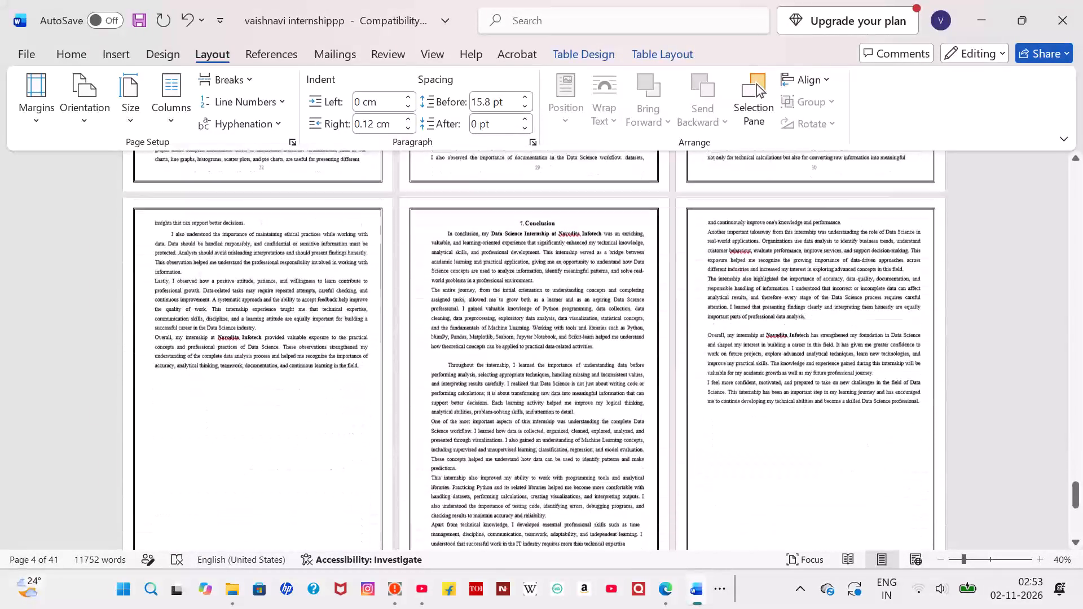
{"action": "scroll", "coordinate": [596, 422], "scroll_direction": "down", "scroll_amount": 3}
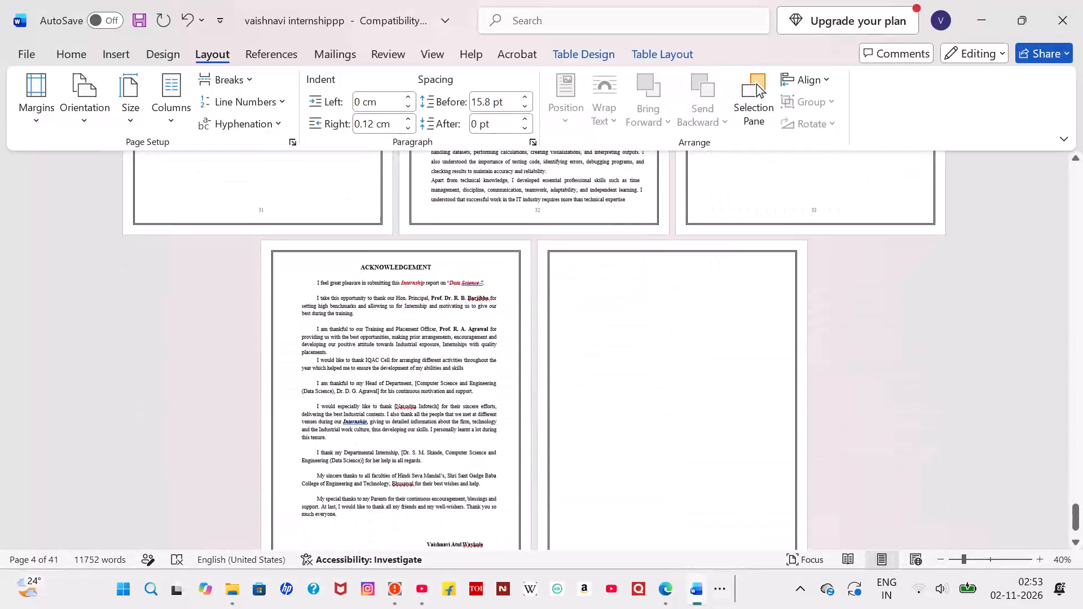
{"action": "scroll", "coordinate": [596, 422], "scroll_direction": "right", "scroll_amount": 2}
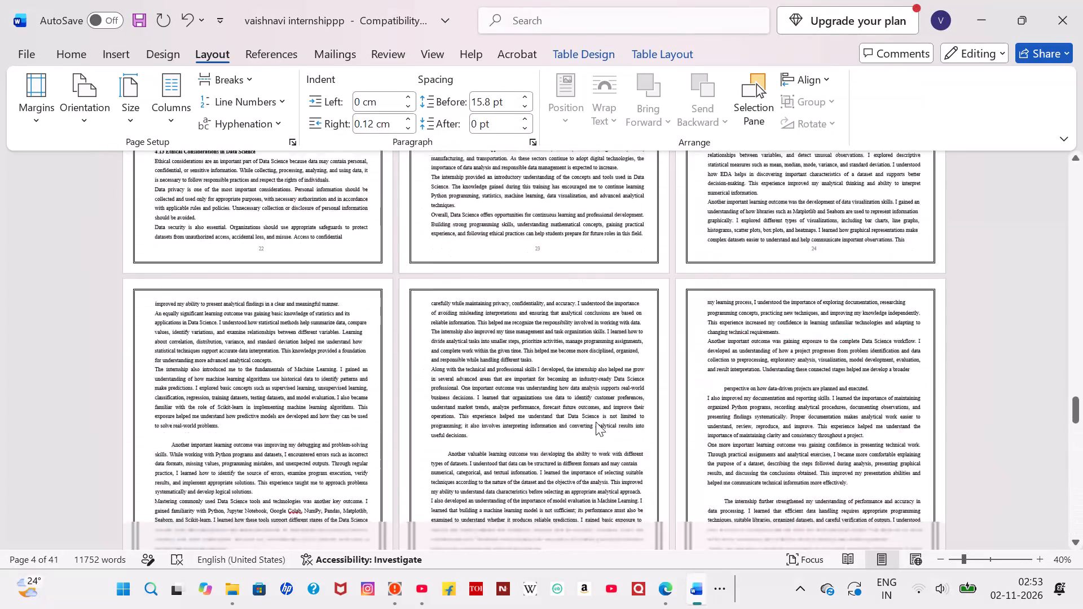
{"action": "scroll", "coordinate": [596, 422], "scroll_direction": "up", "scroll_amount": 14}
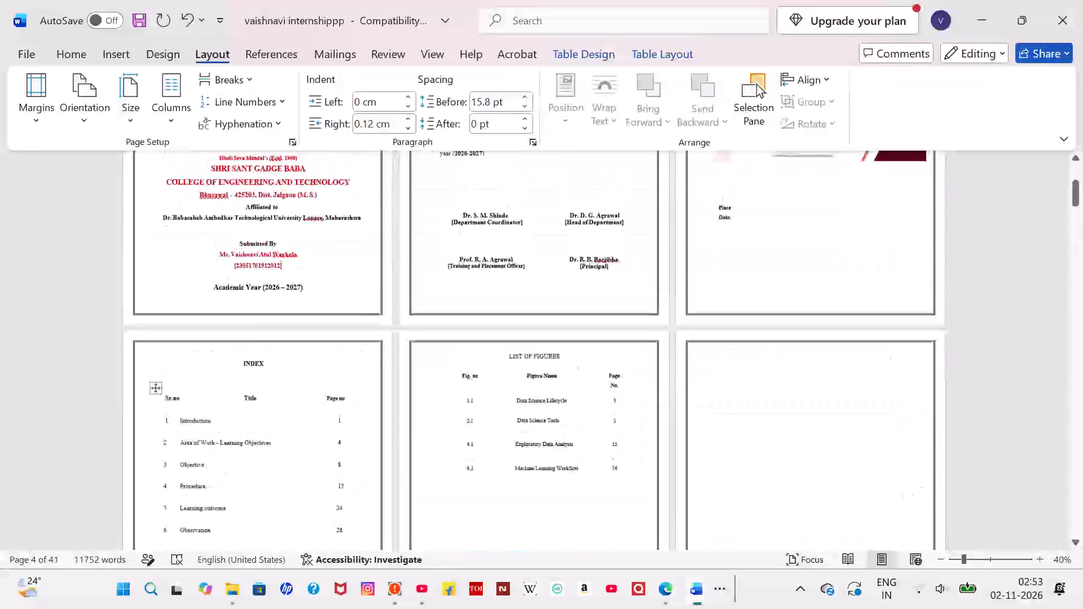
{"action": "scroll", "coordinate": [596, 422], "scroll_direction": "down", "scroll_amount": 2}
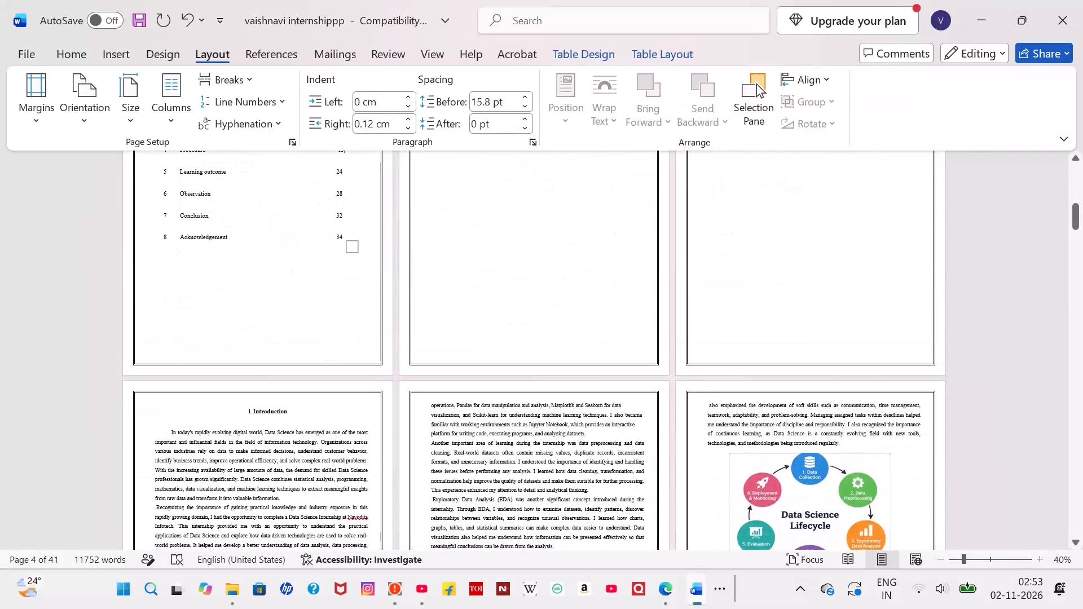
{"action": "scroll", "coordinate": [596, 422], "scroll_direction": "up", "scroll_amount": 3}
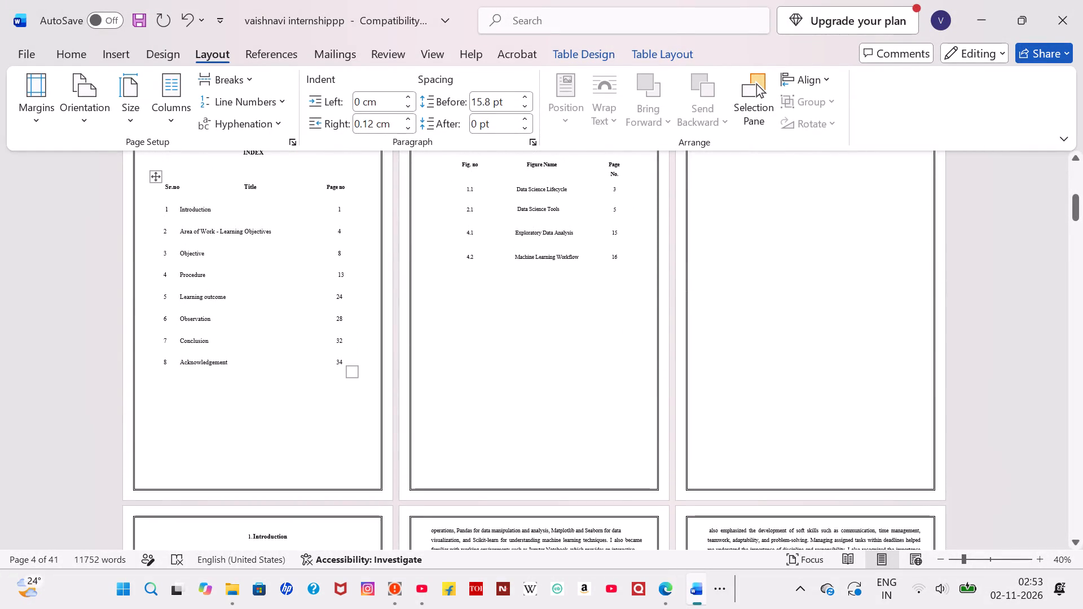
{"action": "scroll", "coordinate": [236, 325], "scroll_direction": "up", "scroll_amount": 4}
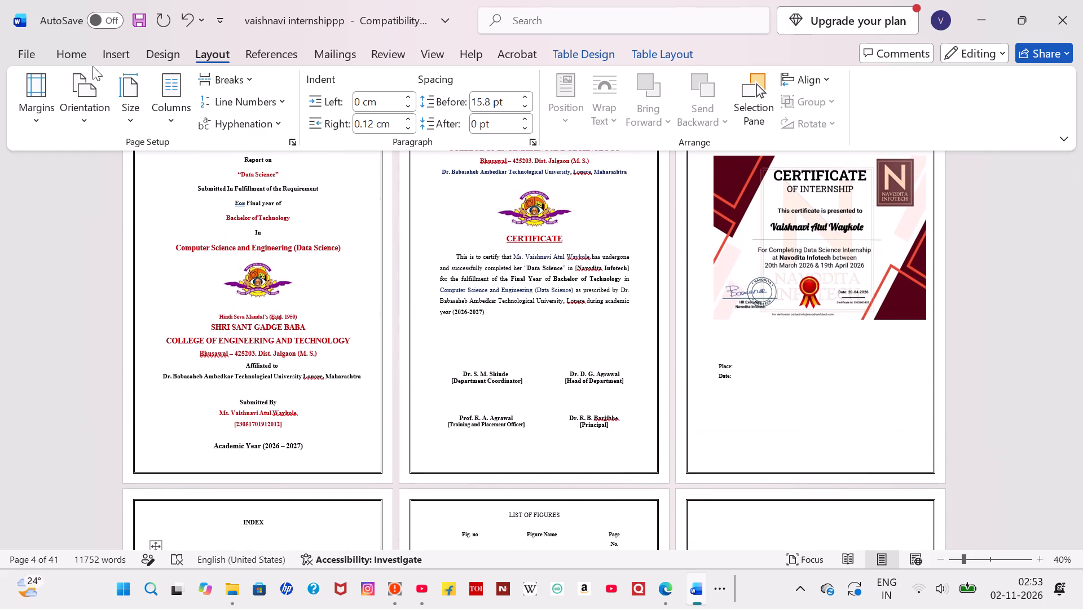
Save the report under its existing file name.
{"action": "left_click", "coordinate": [27, 59]}
{"action": "left_click", "coordinate": [61, 245]}
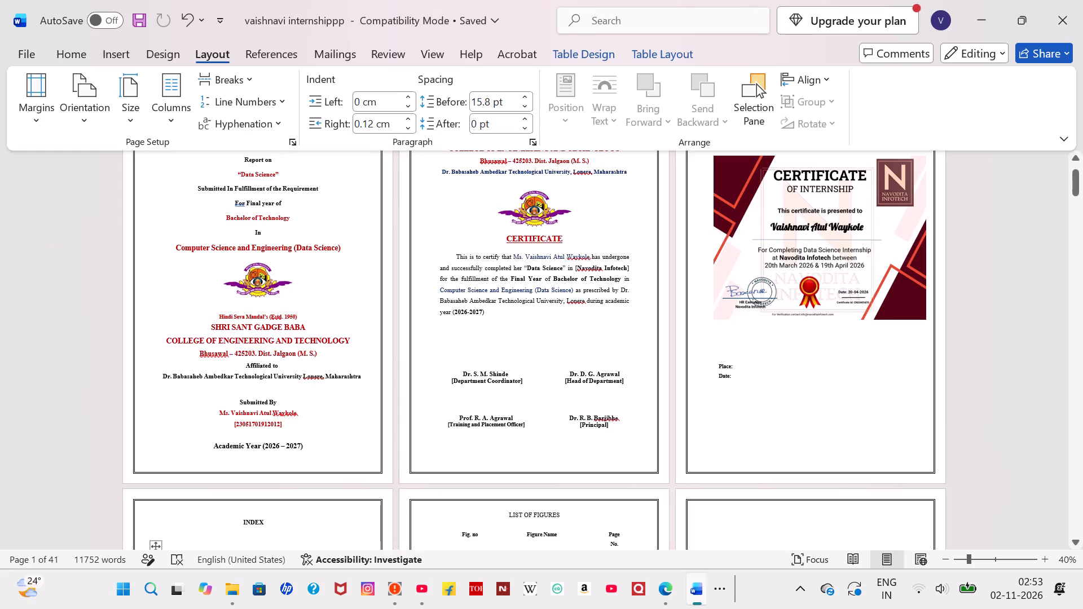
Save a copy in the Documents folder as a Word Document named "vaishnavi internshippp sem 7thhhhhh", accepting the upgrade to the newest file format.
{"action": "left_click", "coordinate": [32, 54]}
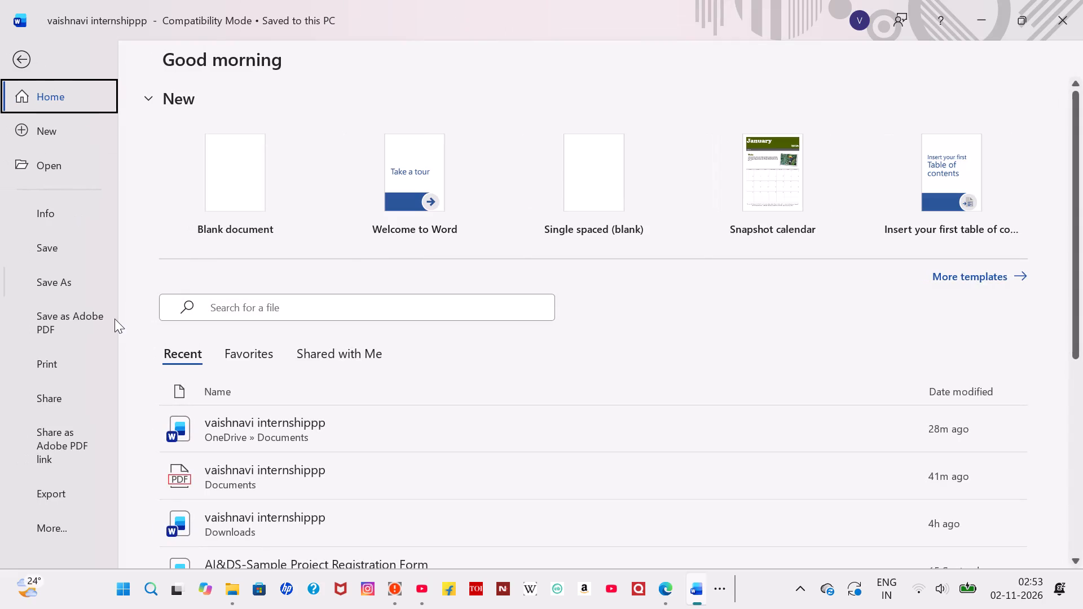
{"action": "left_click", "coordinate": [78, 271]}
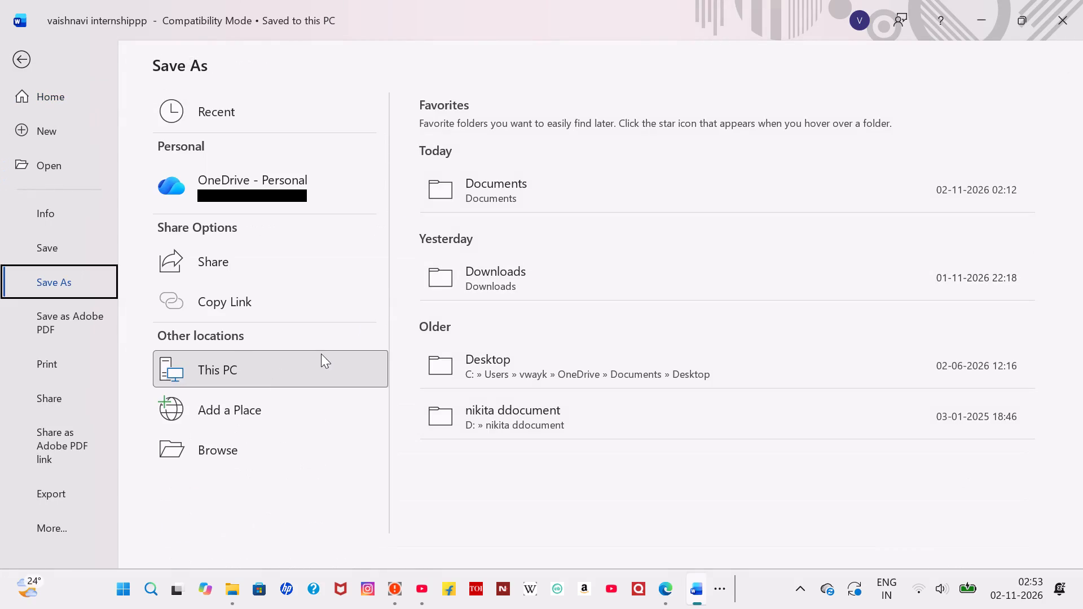
{"action": "left_click", "coordinate": [317, 355]}
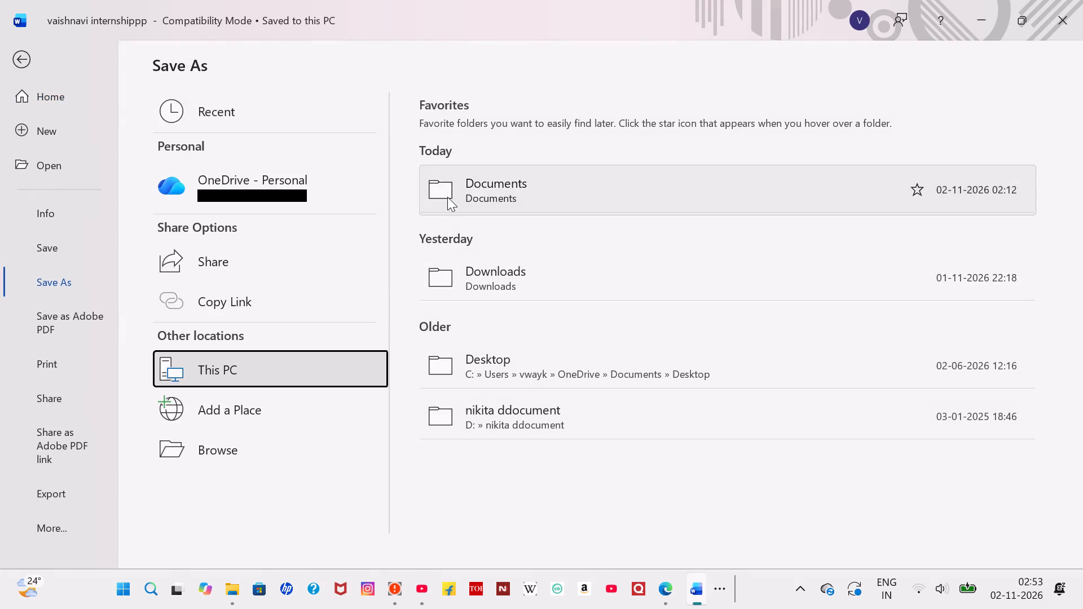
{"action": "left_click", "coordinate": [447, 197]}
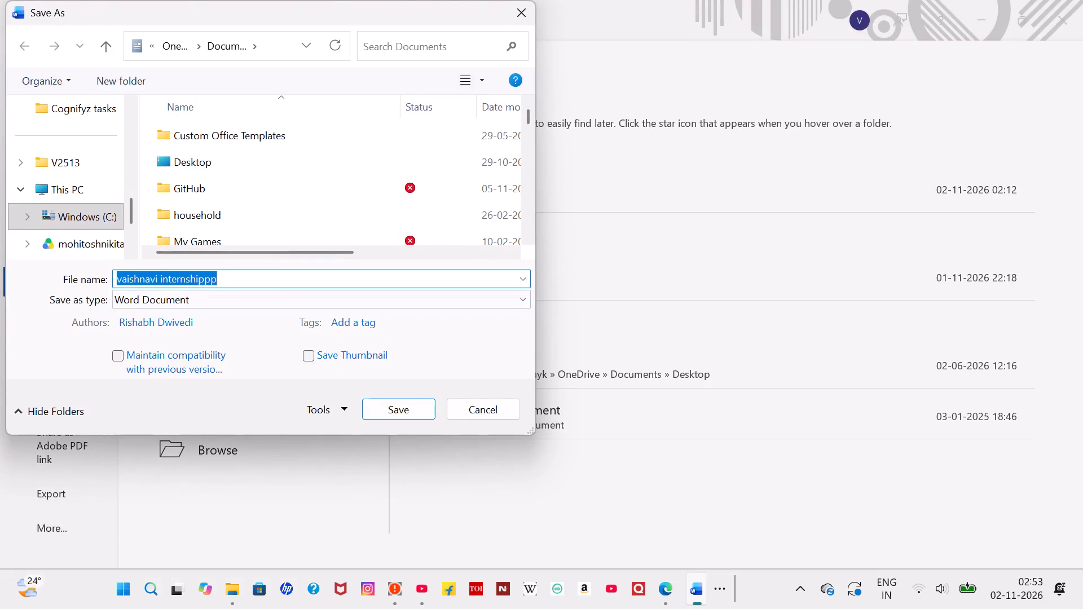
{"action": "left_click", "coordinate": [267, 282]}
{"action": "key", "text": "space"}
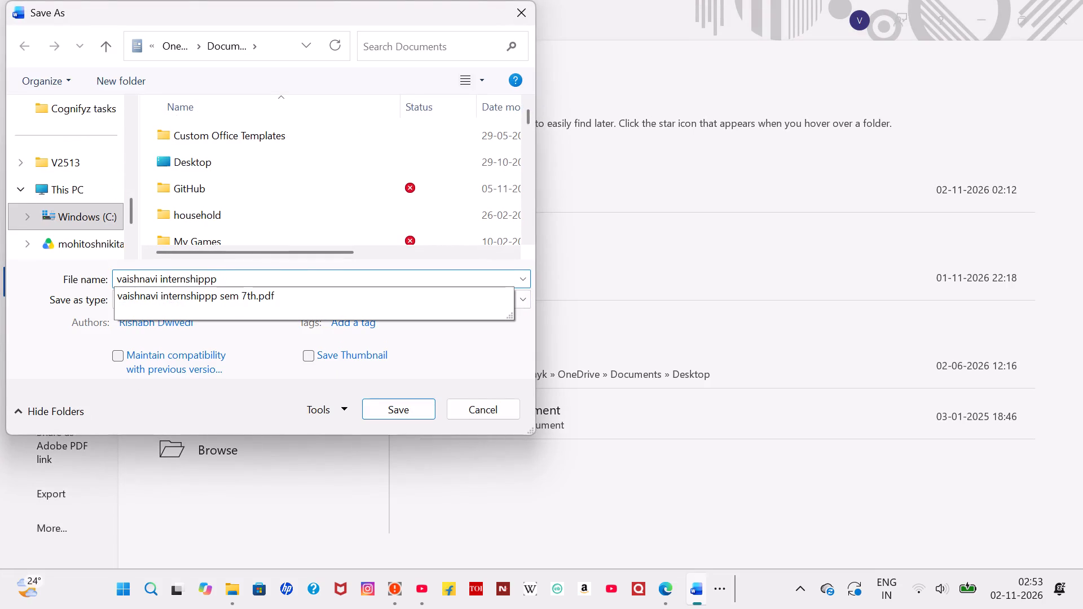
{"action": "left_click", "coordinate": [254, 301]}
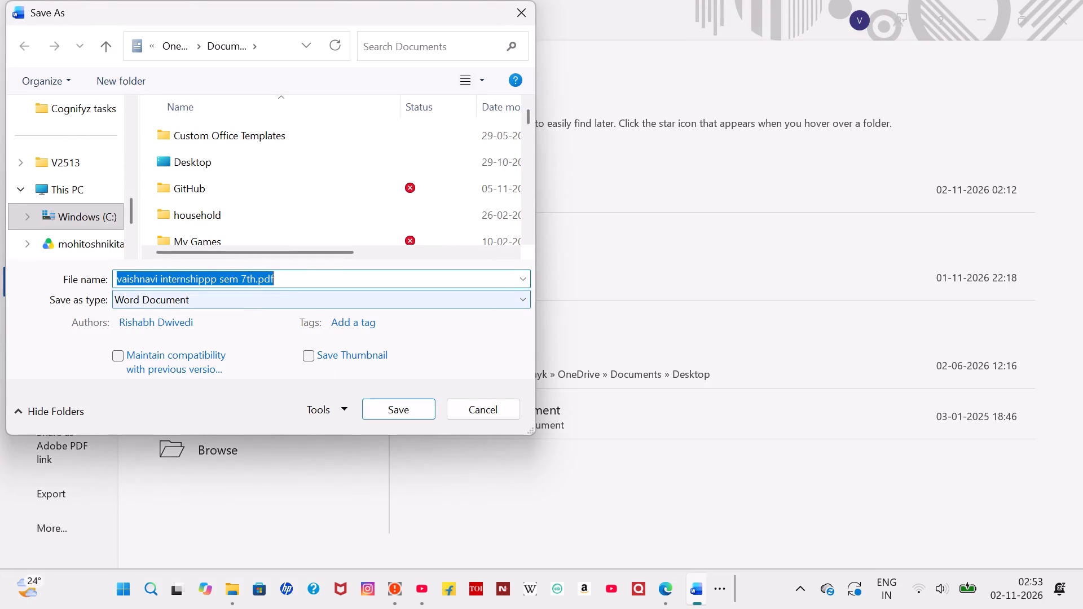
{"action": "left_click", "coordinate": [294, 279]}
{"action": "key", "text": "BackSpace"}
{"action": "key", "text": "BackSpace"}
{"action": "key", "text": "BackSpace"}
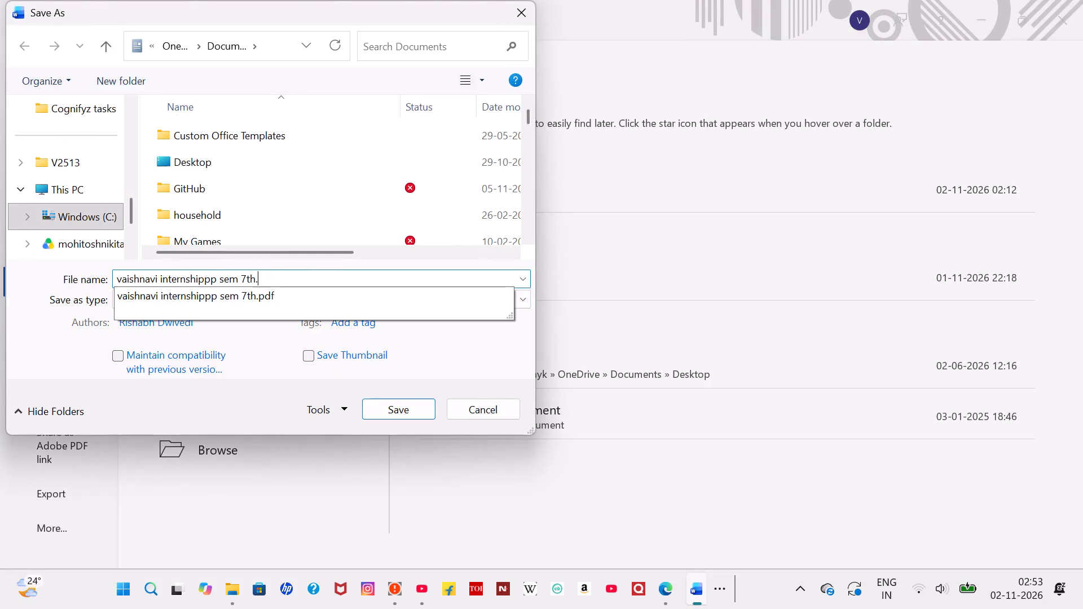
{"action": "key", "text": "BackSpace"}
{"action": "type", "text": "hhhhh"}
{"action": "left_click", "coordinate": [400, 414]}
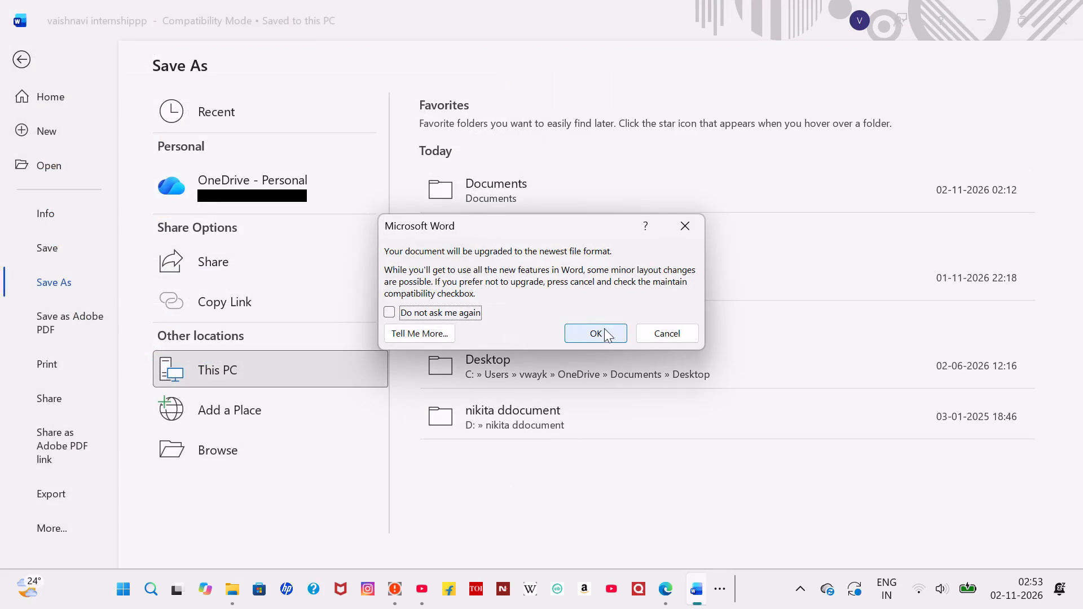
{"action": "left_click", "coordinate": [603, 332]}
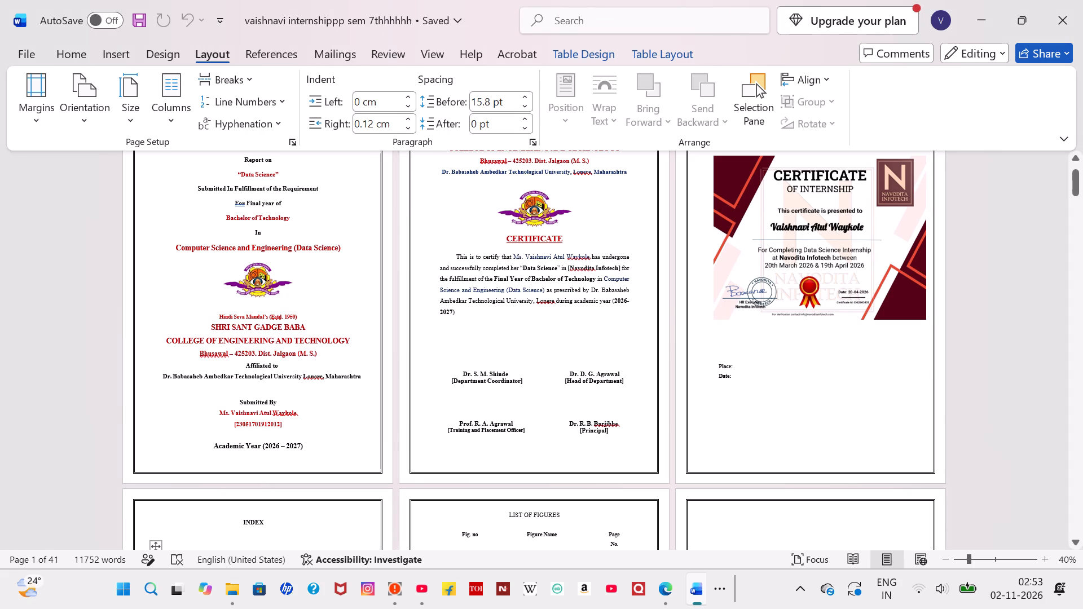
Save a copy of the report in the Downloads folder as a PDF, keeping its file name and the standard optimization.
{"action": "left_click", "coordinate": [36, 50]}
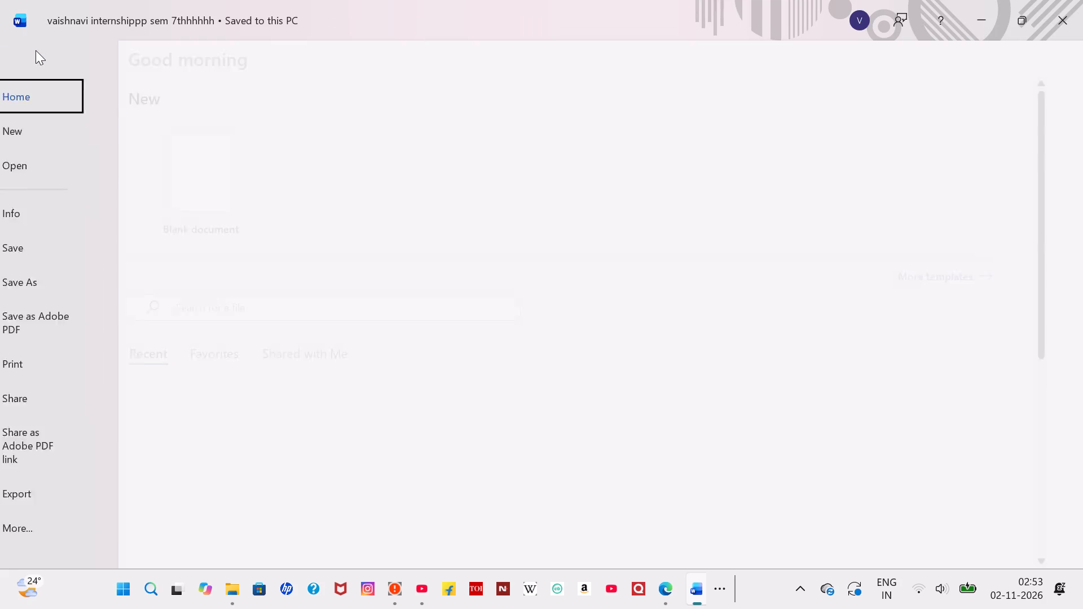
{"action": "left_click", "coordinate": [58, 279]}
{"action": "left_click", "coordinate": [257, 377]}
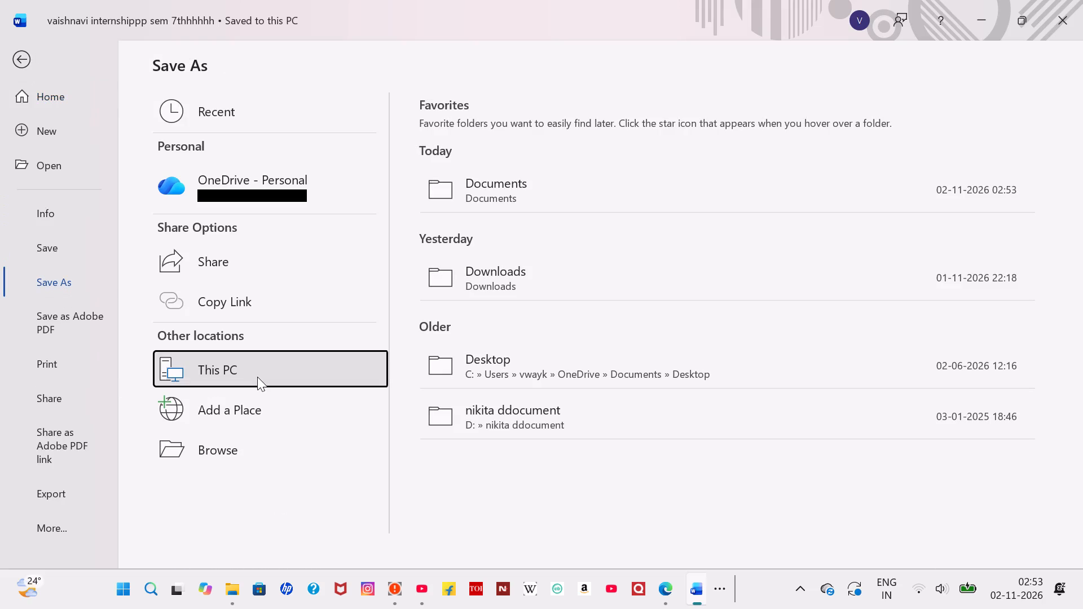
{"action": "left_click", "coordinate": [257, 377]}
{"action": "left_click", "coordinate": [454, 281]}
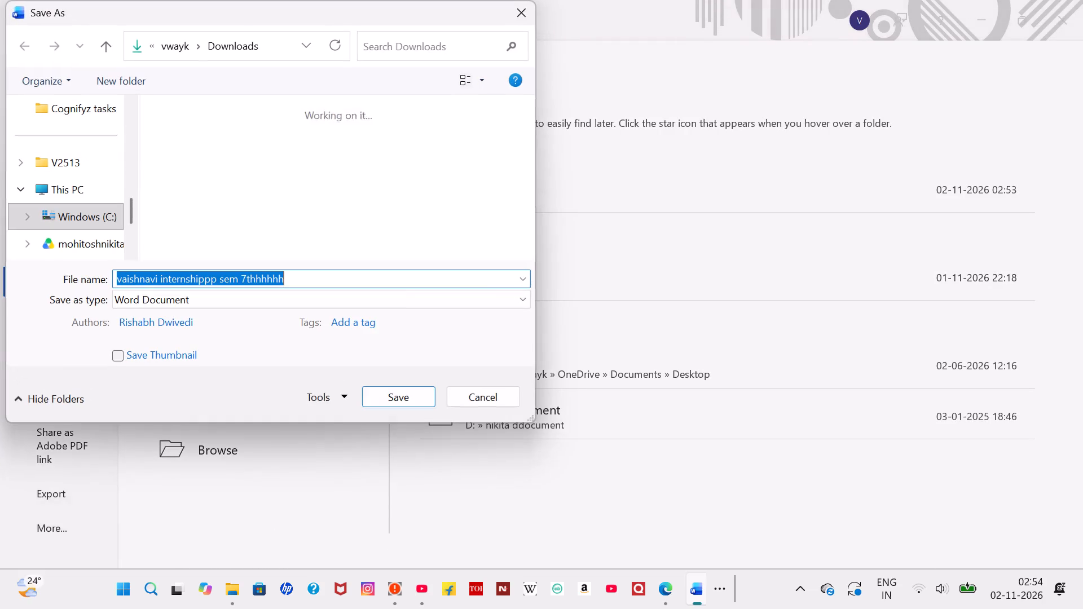
{"action": "left_click", "coordinate": [239, 301]}
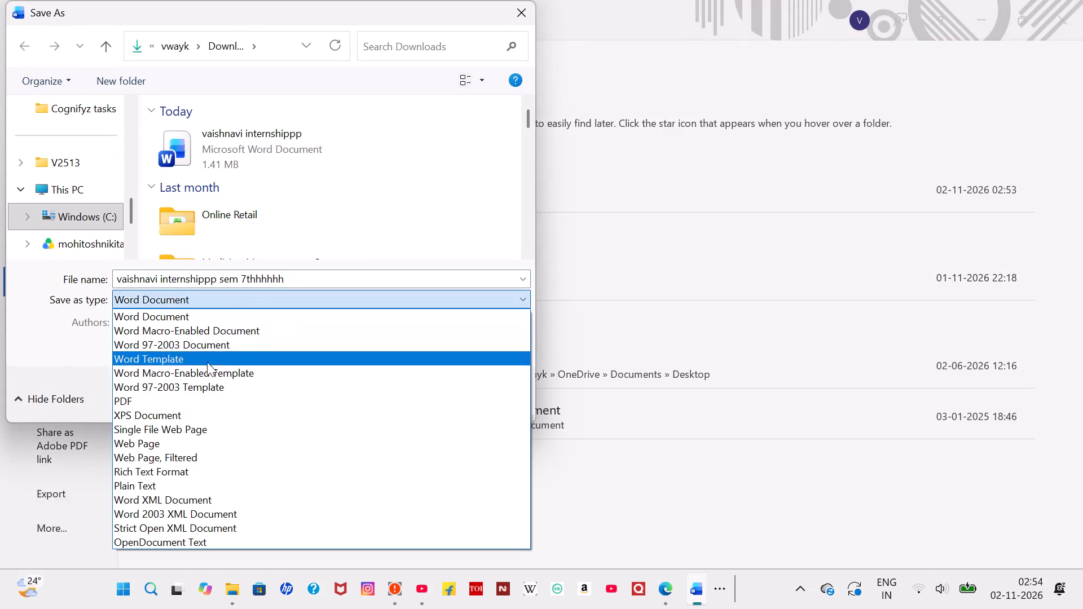
{"action": "left_click", "coordinate": [196, 397]}
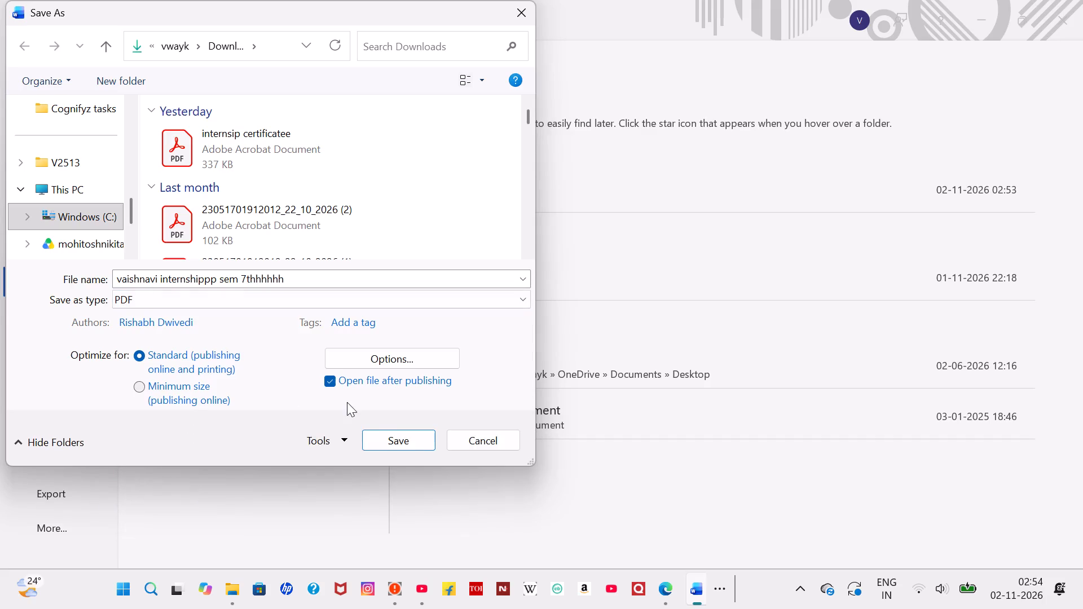
{"action": "left_click", "coordinate": [389, 438]}
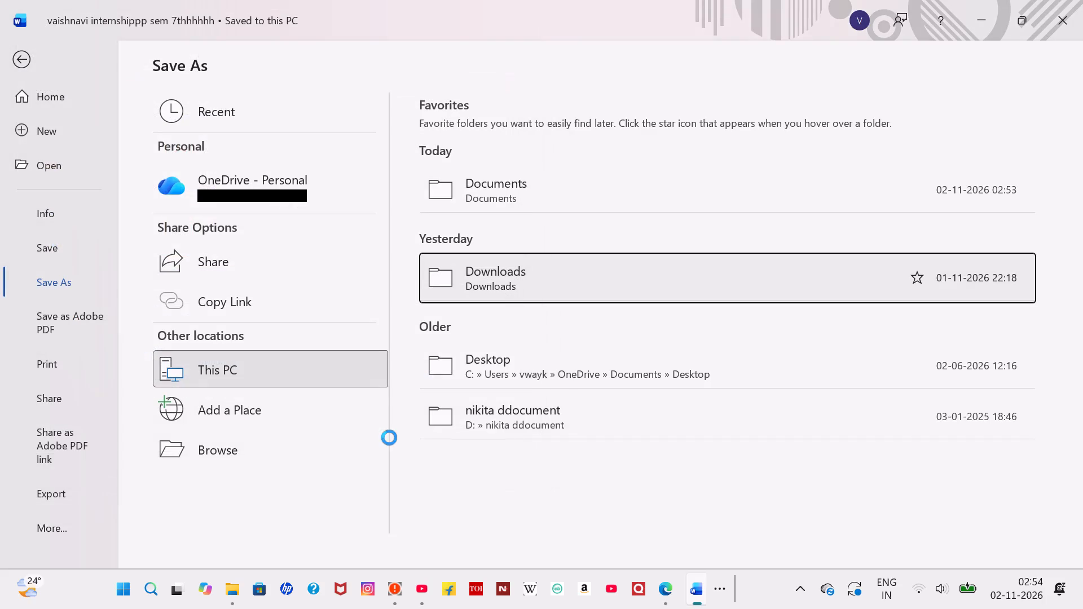
Switch to the Downloads folder in File Explorer, dismissing Acrobat's save prompt for the certificate and minimizing the Acrobat window.
{"action": "left_click", "coordinate": [218, 585]}
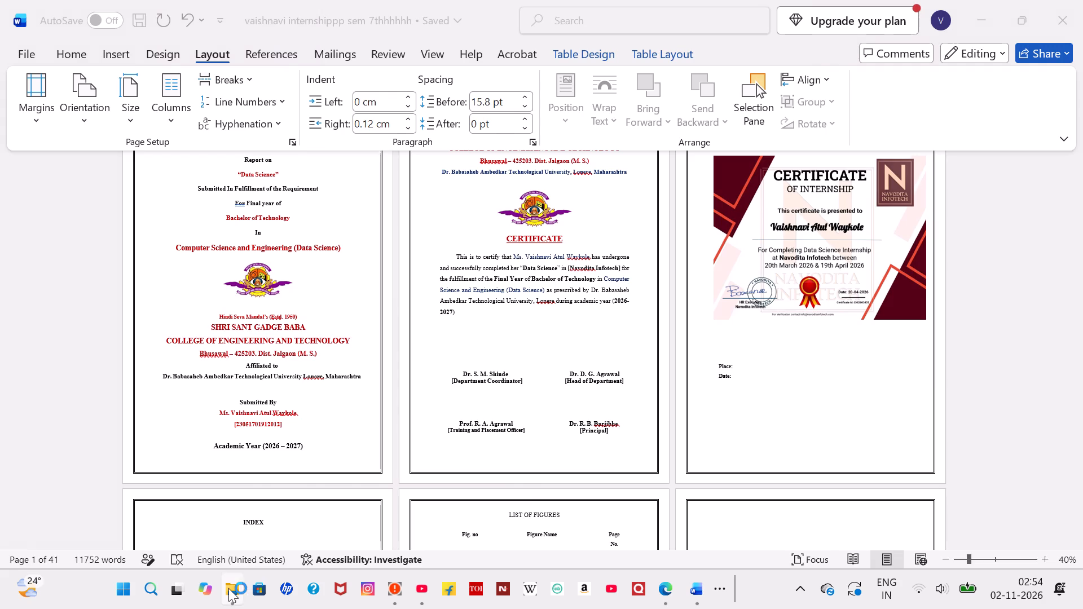
{"action": "left_click", "coordinate": [228, 588]}
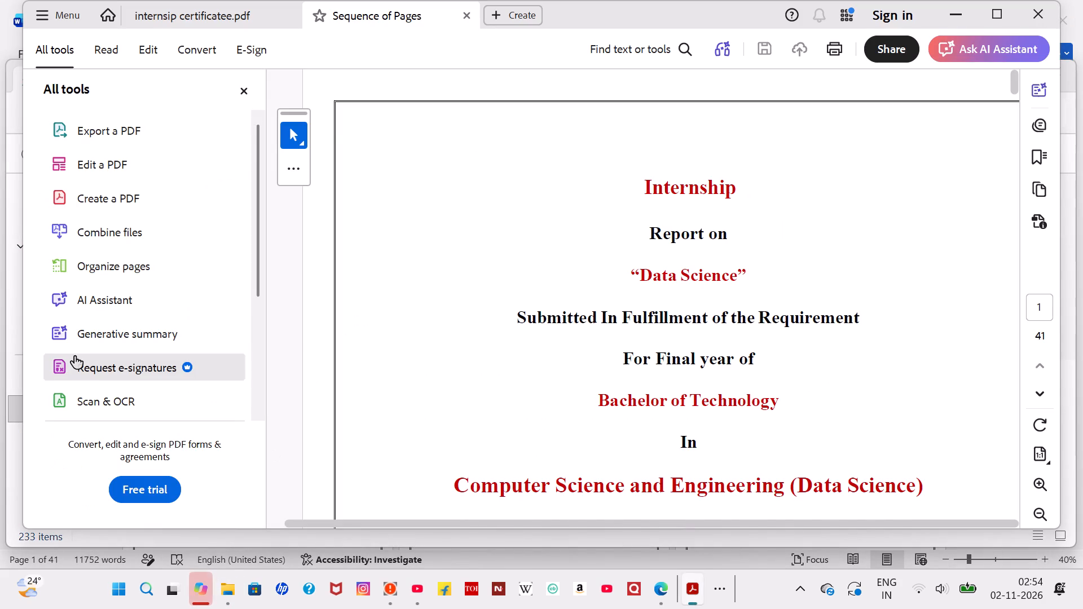
{"action": "left_click", "coordinate": [1019, 10]}
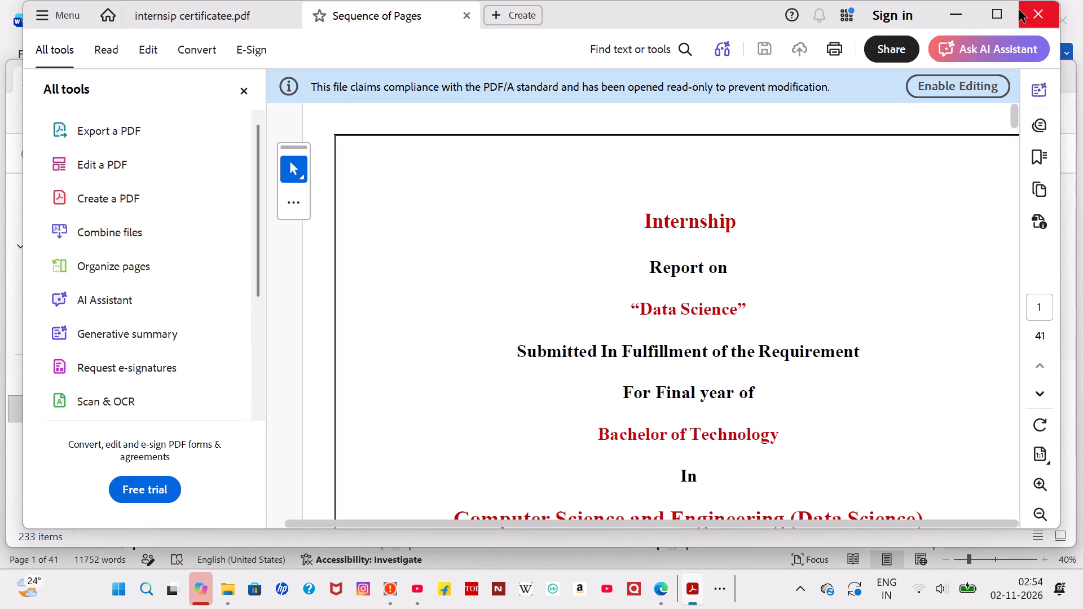
{"action": "left_click", "coordinate": [504, 313]}
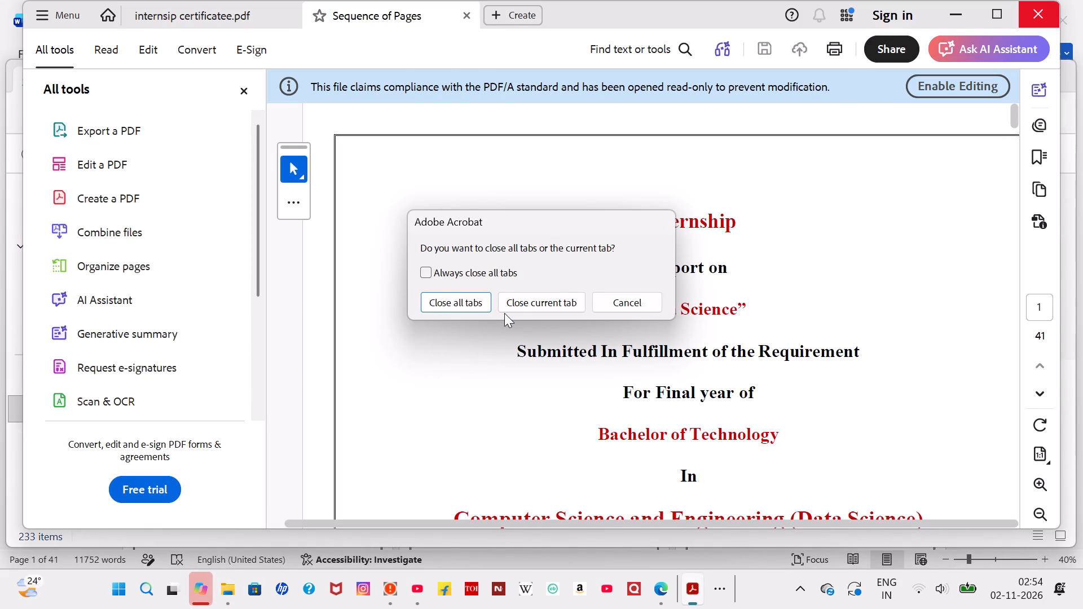
{"action": "left_click", "coordinate": [516, 302]}
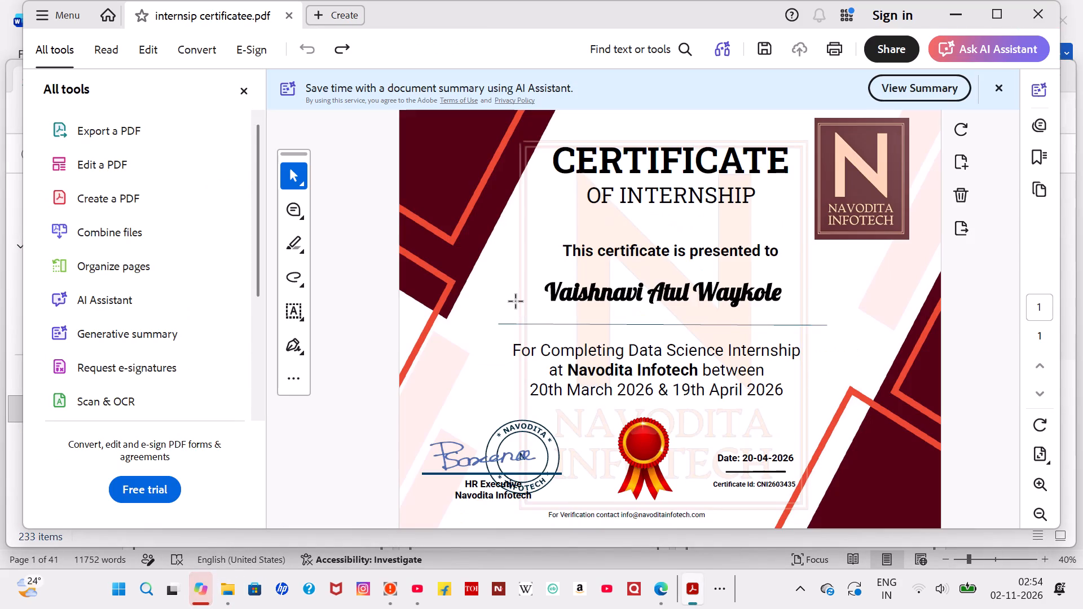
{"action": "left_click", "coordinate": [1028, 11]}
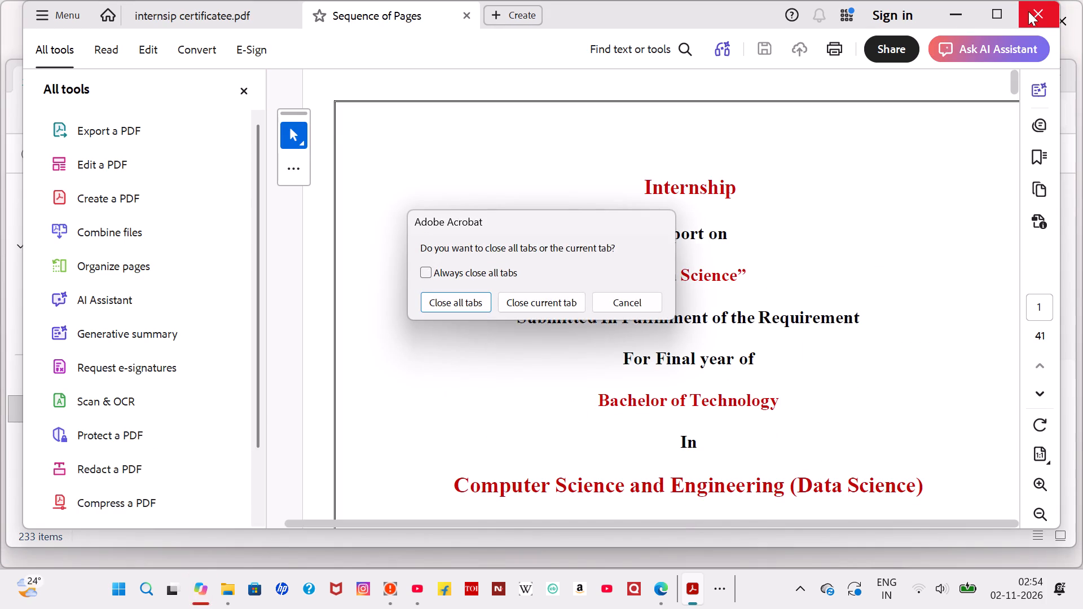
{"action": "left_click", "coordinate": [460, 303]}
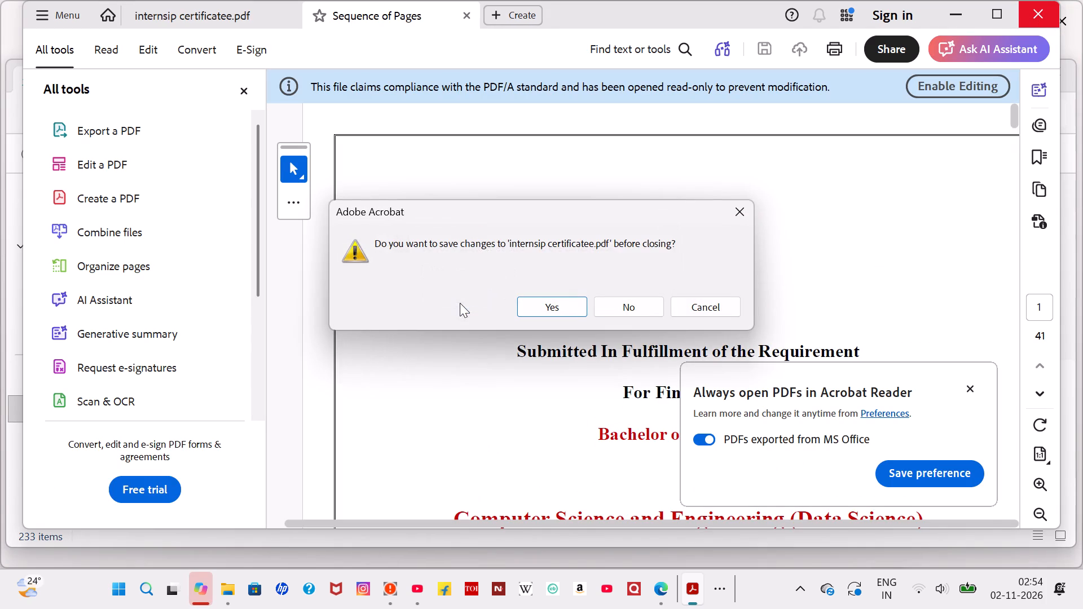
{"action": "left_click", "coordinate": [728, 215]}
{"action": "left_click", "coordinate": [945, 9]}
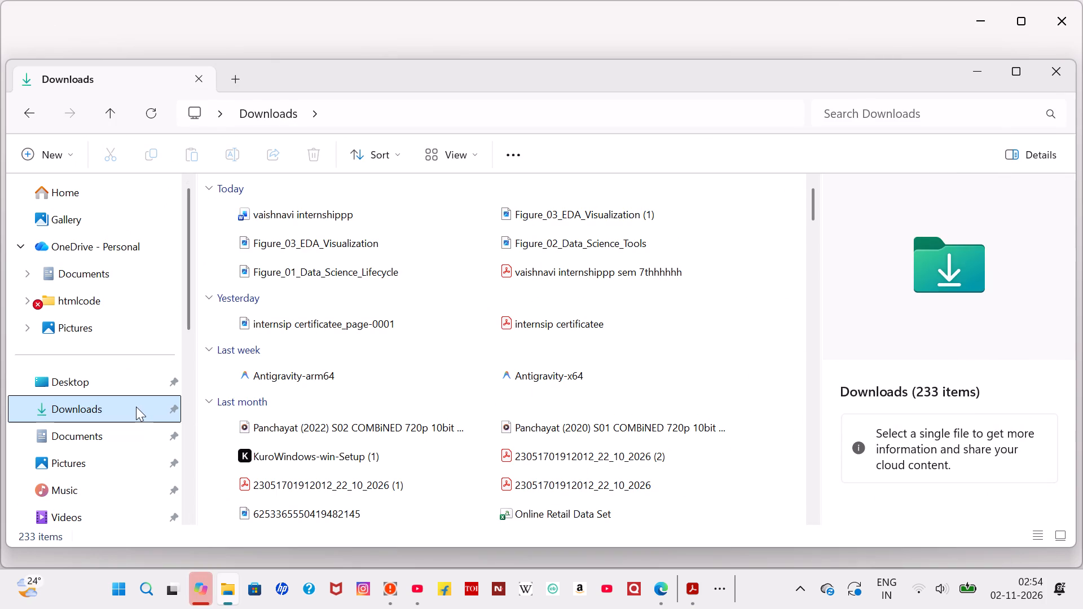
Share the report PDF "vaishnavi internshippp sem 7thhhhhh" from the Downloads folder with WhatsApp.
{"action": "left_click", "coordinate": [518, 262]}
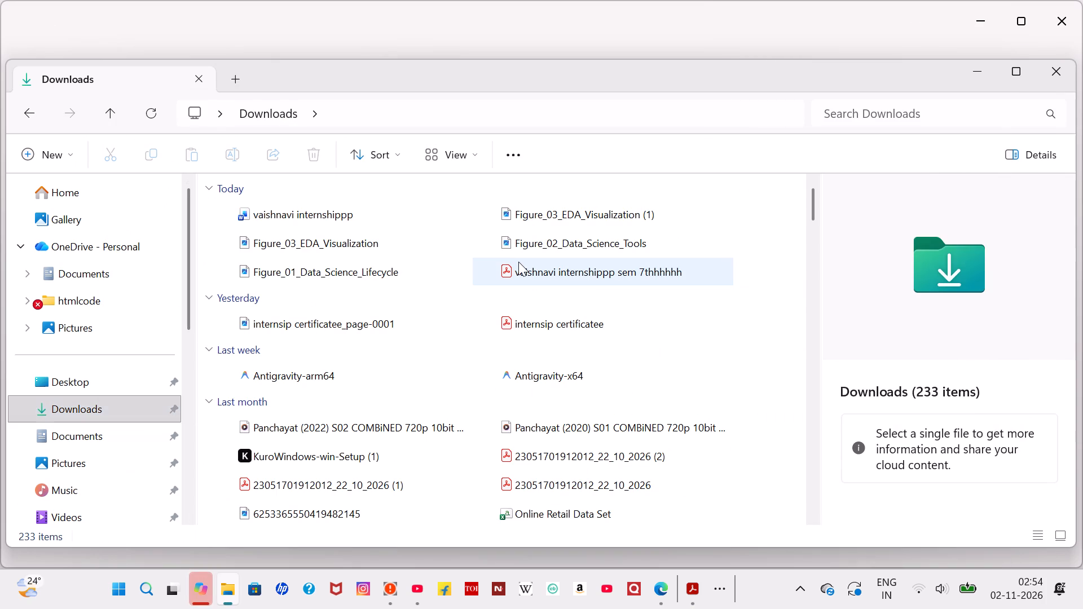
{"action": "right_click", "coordinate": [518, 262]}
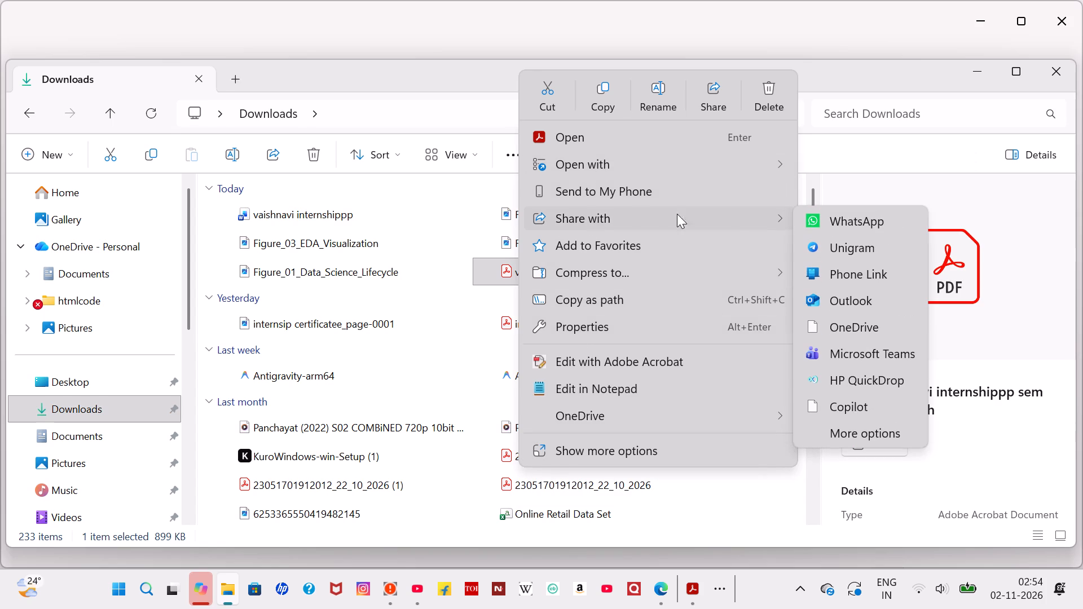
{"action": "left_click", "coordinate": [824, 231]}
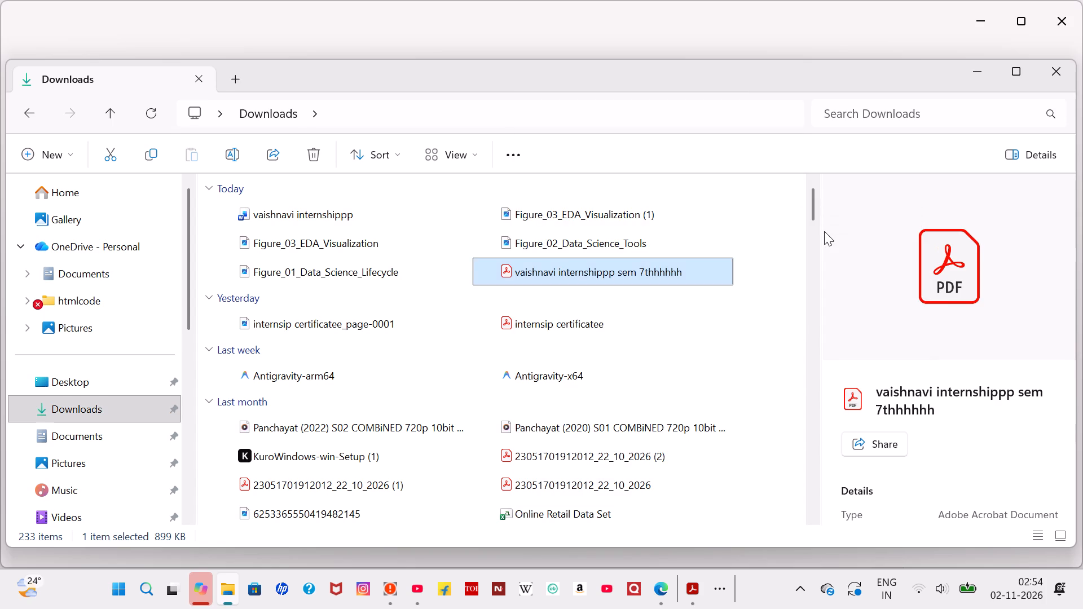
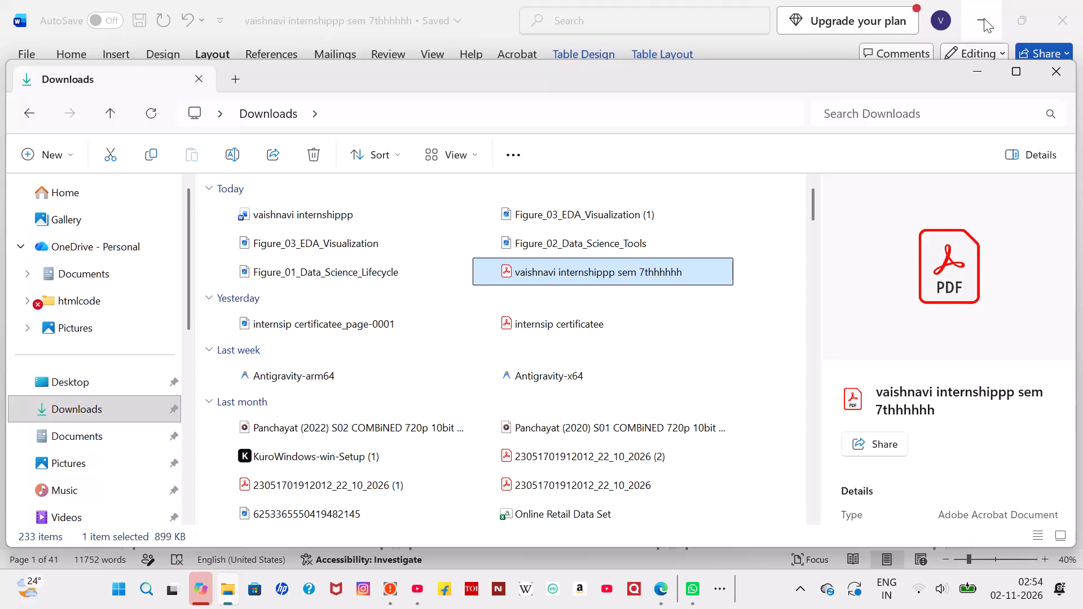
Close the Downloads folder window in File Explorer and return to the report in Word.
{"action": "left_click", "coordinate": [1050, 74]}
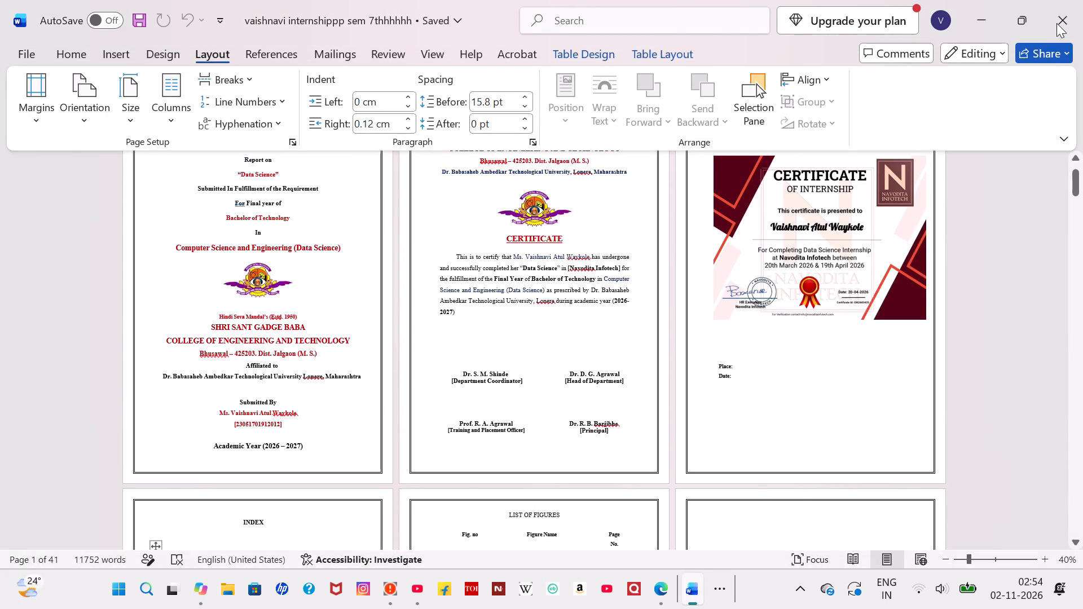